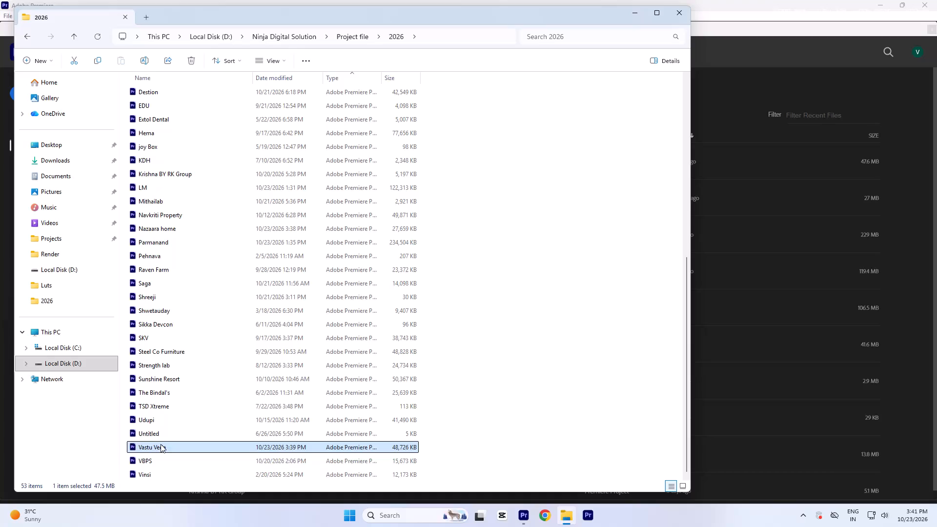
Delete the Vastu Veda project file from the 2026 project folder.
{"action": "key", "text": "Delete"}
Look through the Adobe Premiere Pro Auto-Save folder's backups and close the file window.
{"action": "scroll", "coordinate": [198, 429], "scroll_direction": "up", "scroll_amount": 4}
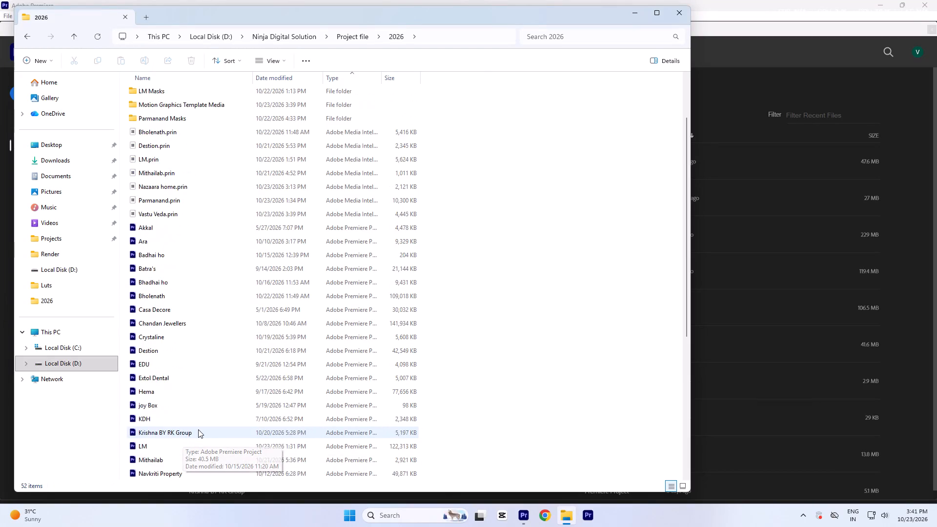
{"action": "scroll", "coordinate": [198, 429], "scroll_direction": "up", "scroll_amount": 14}
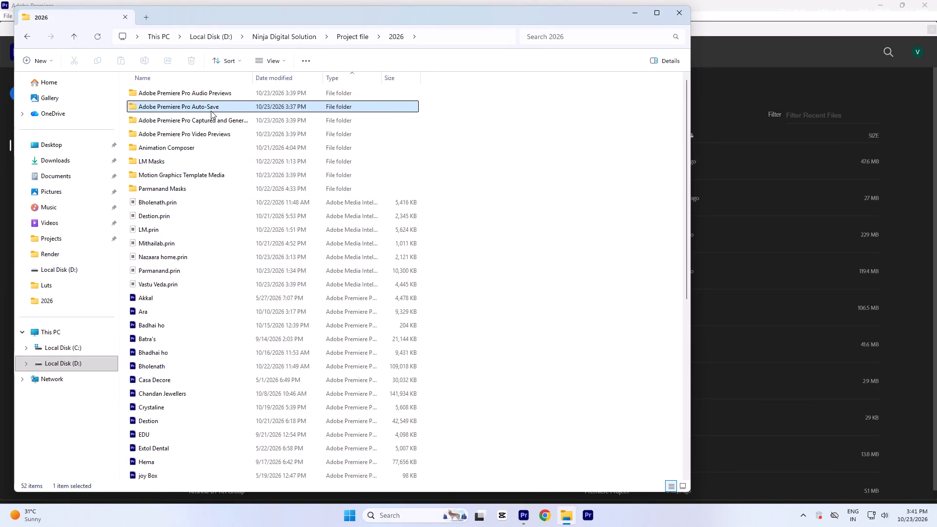
{"action": "double_click", "coordinate": [211, 111]}
{"action": "scroll", "coordinate": [238, 315], "scroll_direction": "down", "scroll_amount": 20}
{"action": "scroll", "coordinate": [238, 315], "scroll_direction": "down", "scroll_amount": 20}
{"action": "scroll", "coordinate": [238, 315], "scroll_direction": "down", "scroll_amount": 6}
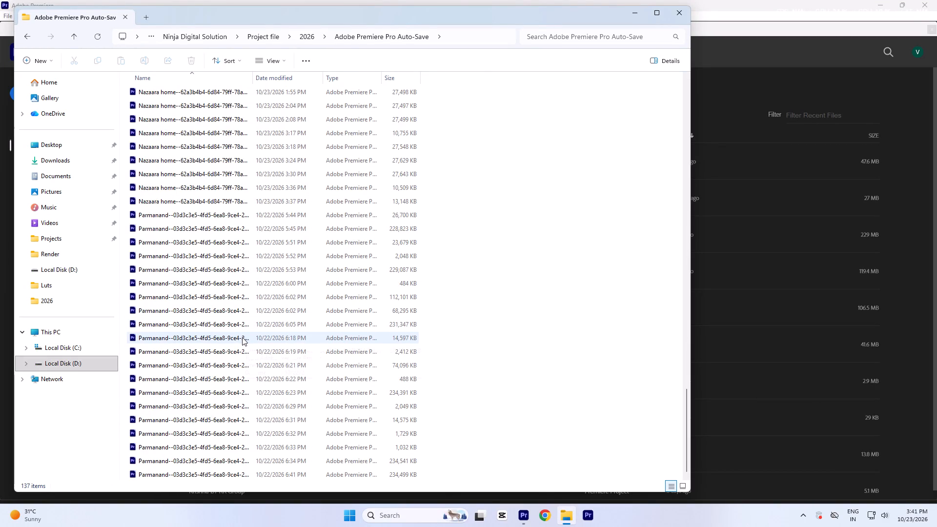
{"action": "scroll", "coordinate": [242, 337], "scroll_direction": "down", "scroll_amount": 20}
{"action": "scroll", "coordinate": [244, 341], "scroll_direction": "up", "scroll_amount": 20}
{"action": "scroll", "coordinate": [244, 341], "scroll_direction": "up", "scroll_amount": 8}
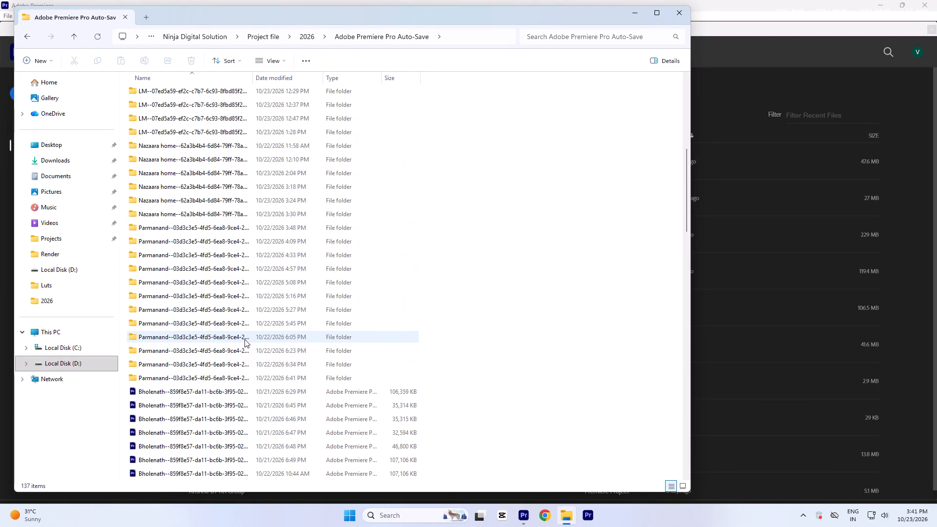
{"action": "scroll", "coordinate": [244, 339], "scroll_direction": "up", "scroll_amount": 6}
{"action": "scroll", "coordinate": [233, 249], "scroll_direction": "up", "scroll_amount": 19}
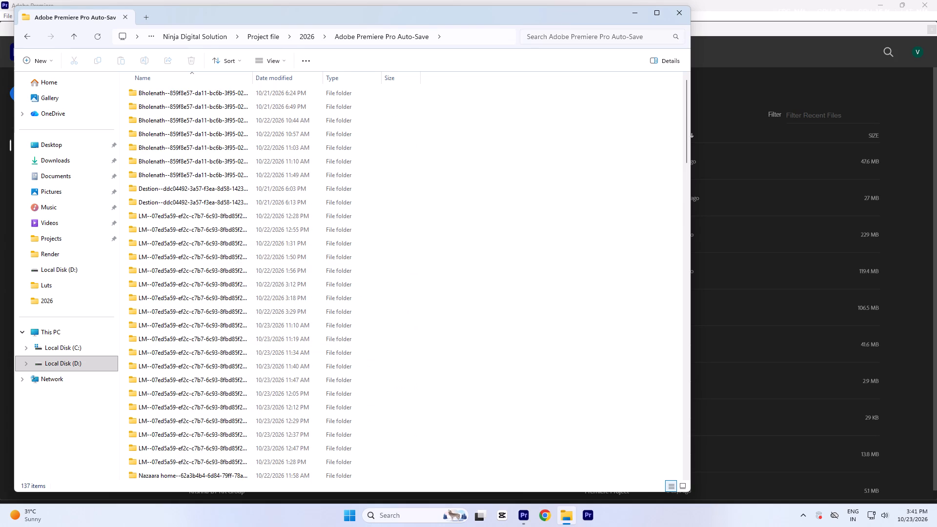
{"action": "left_click", "coordinate": [676, 14]}
Create a new Premiere project named Vastu Veda in the Project file\2026 folder and copy its name for reuse.
{"action": "left_click", "coordinate": [37, 93]}
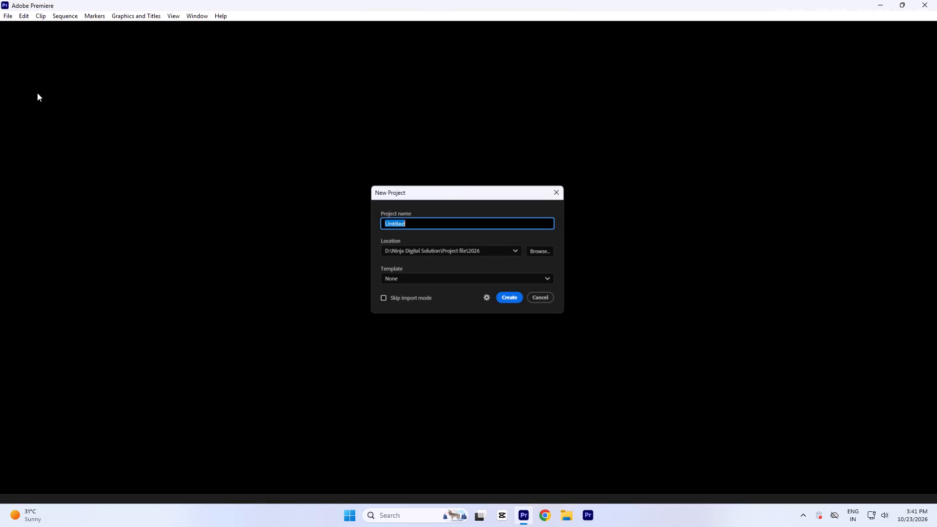
{"action": "type", "text": "Vastu Veda"}
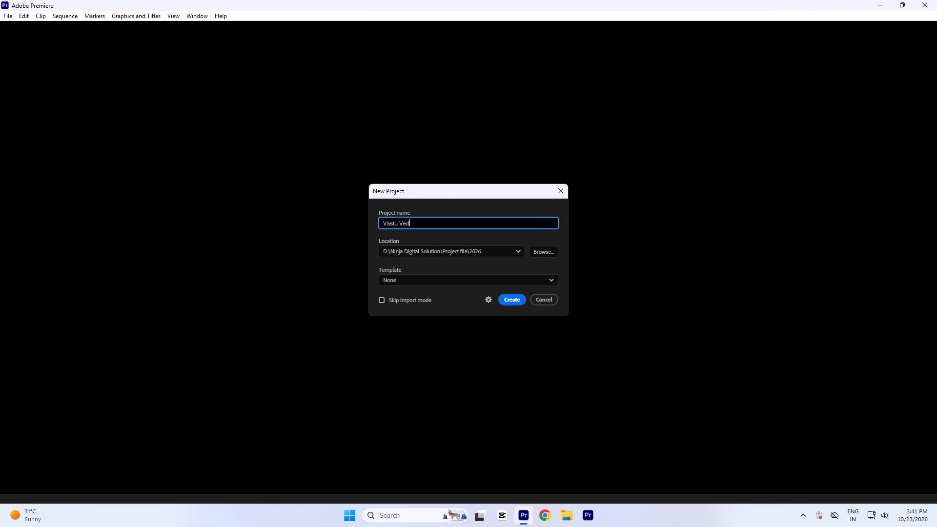
{"action": "key", "text": "ctrl+a"}
{"action": "key", "text": "ctrl+c"}
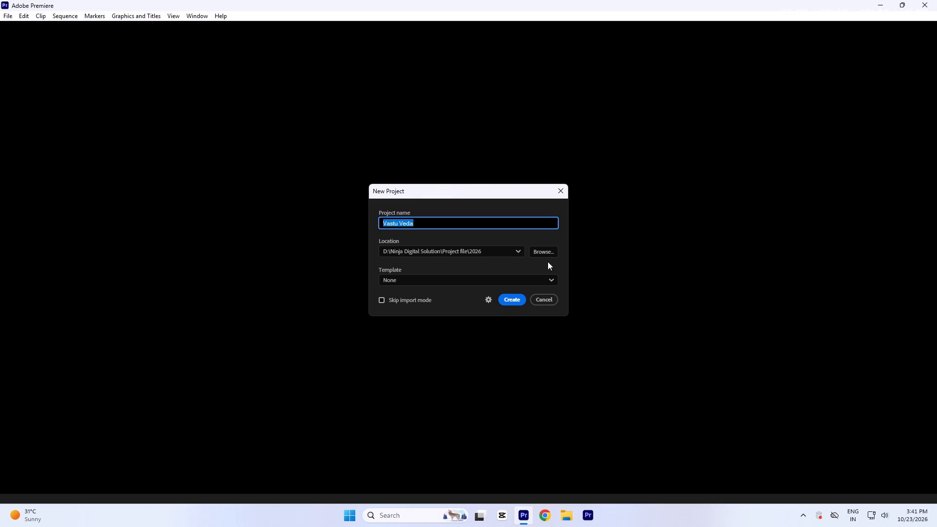
{"action": "left_click", "coordinate": [517, 300]}
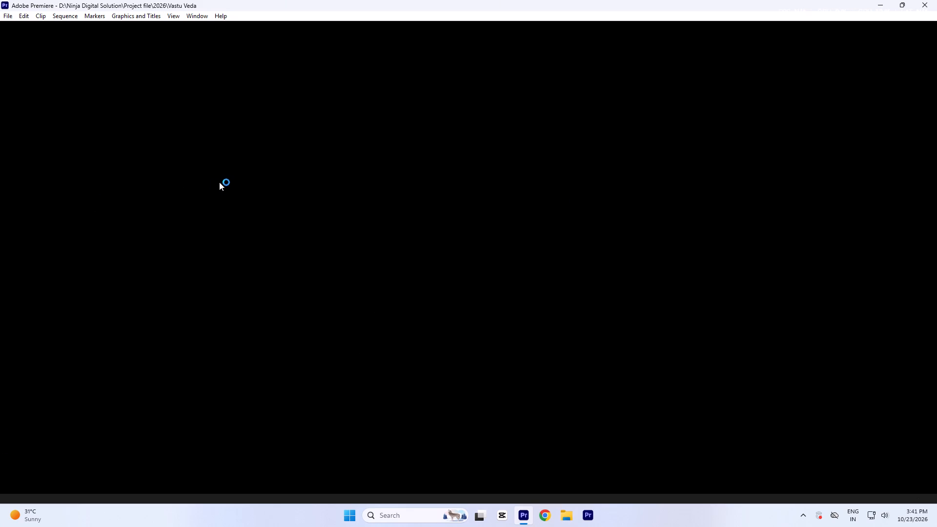
Switch to the Edit workspace and create a bin named Seq in the project.
{"action": "left_click", "coordinate": [75, 30]}
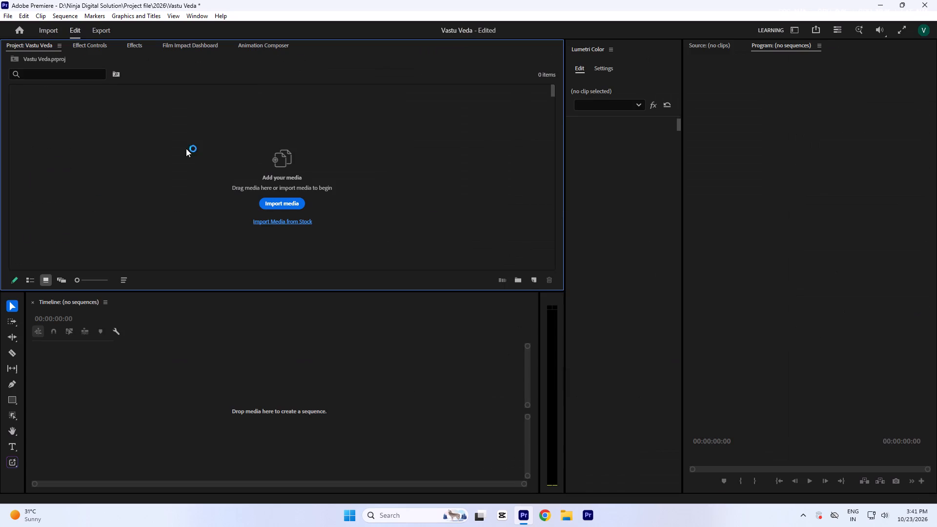
{"action": "left_click", "coordinate": [518, 273]}
{"action": "left_click", "coordinate": [516, 279]}
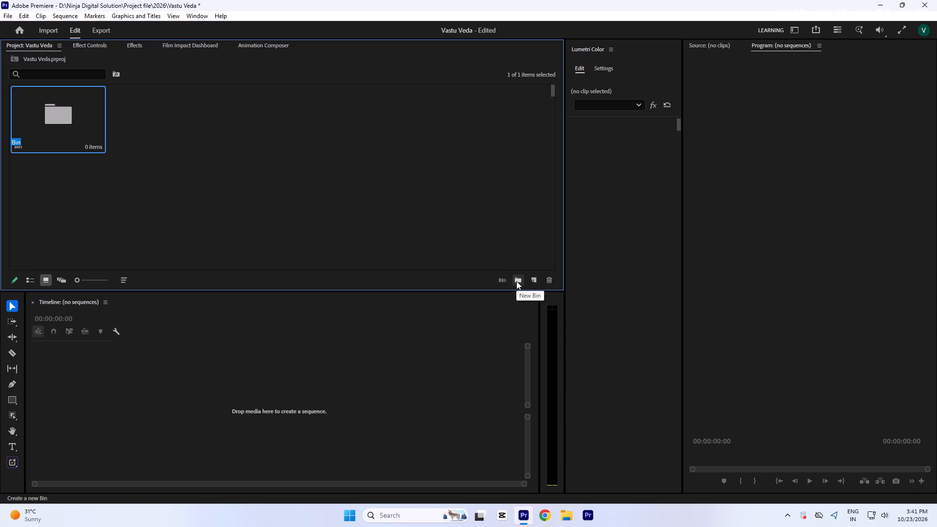
{"action": "type", "text": "Z Data"}
{"action": "key", "text": "BackSpace"}
{"action": "key", "text": "ctrl+a"}
{"action": "type", "text": "Seq"}
{"action": "left_click", "coordinate": [350, 189]}
Set up a new sequence in the Seq bin, named Vastu Veda, with a timebase of 30.00 frames/second.
{"action": "left_click", "coordinate": [80, 122]}
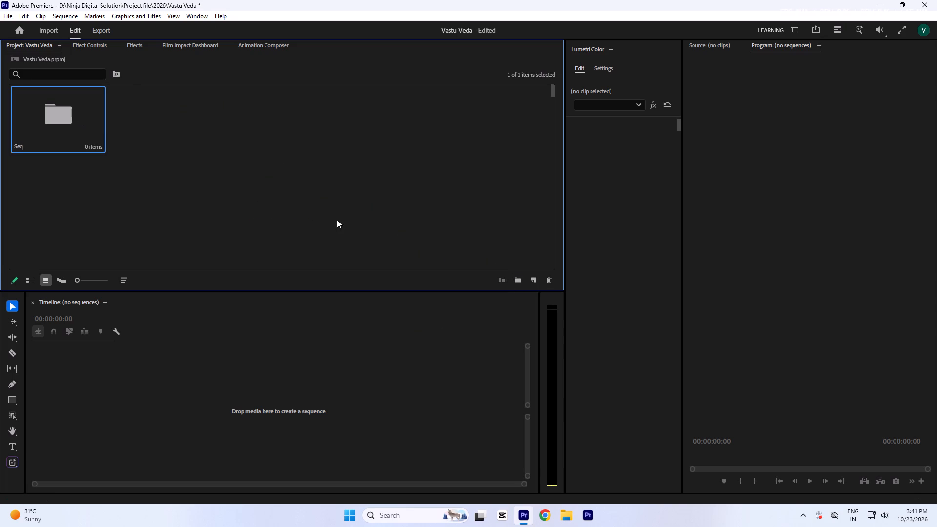
{"action": "left_click", "coordinate": [532, 279]}
{"action": "left_click", "coordinate": [538, 296]}
{"action": "key", "text": "ctrl+v"}
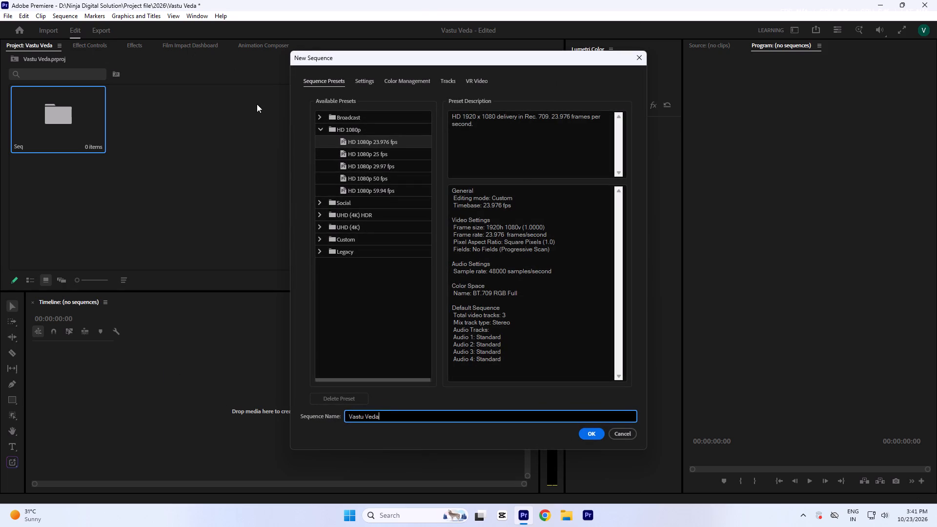
{"action": "key", "text": "space"}
{"action": "left_click", "coordinate": [365, 81]}
{"action": "left_click", "coordinate": [386, 125]}
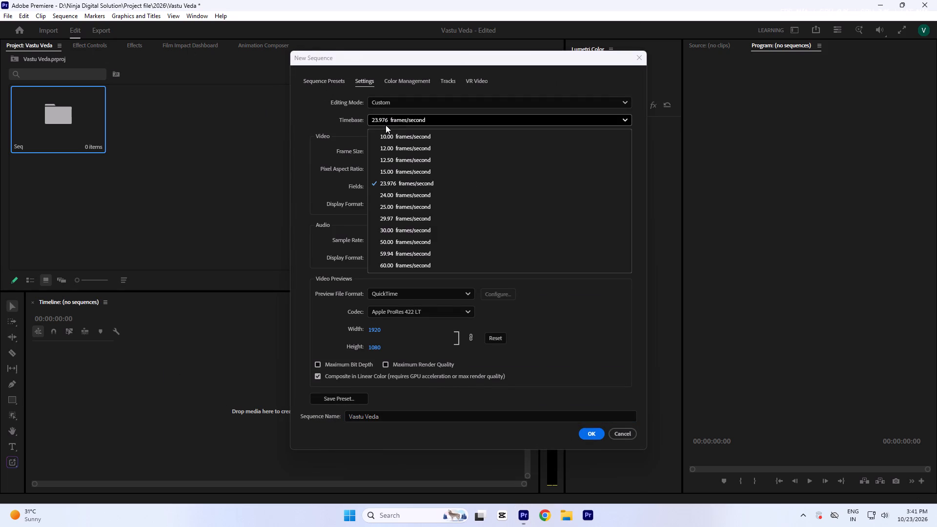
{"action": "left_click", "coordinate": [395, 233]}
Set the sequence frame size to 1080 horizontal by 1920 vertical and create the sequence.
{"action": "left_click", "coordinate": [382, 151]}
{"action": "key", "text": "Left"}
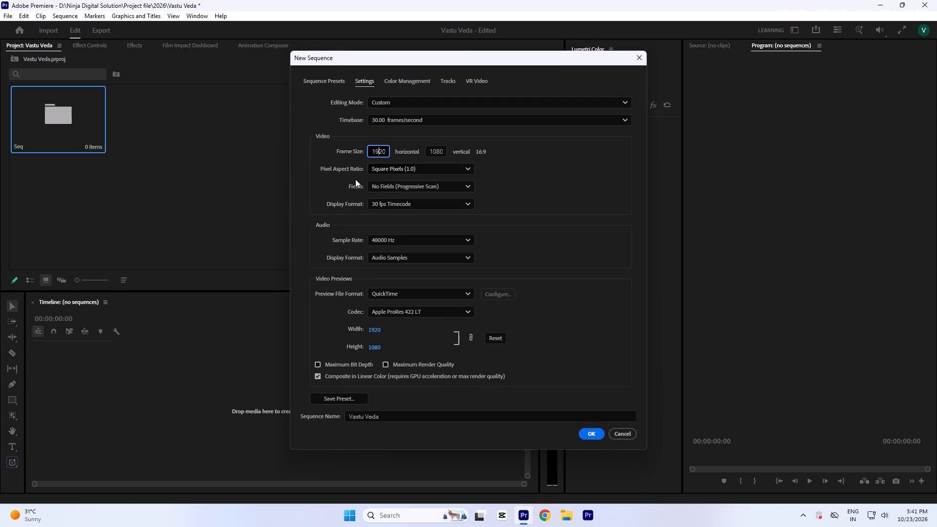
{"action": "key", "text": "Right"}
{"action": "key", "text": "BackSpace"}
{"action": "key", "text": "BackSpace"}
{"action": "key", "text": "Right"}
{"action": "key", "text": "8"}
{"action": "key", "text": "0"}
{"action": "left_click", "coordinate": [438, 150]}
{"action": "key", "text": "Right"}
{"action": "key", "text": "Left"}
{"action": "key", "text": "BackSpace"}
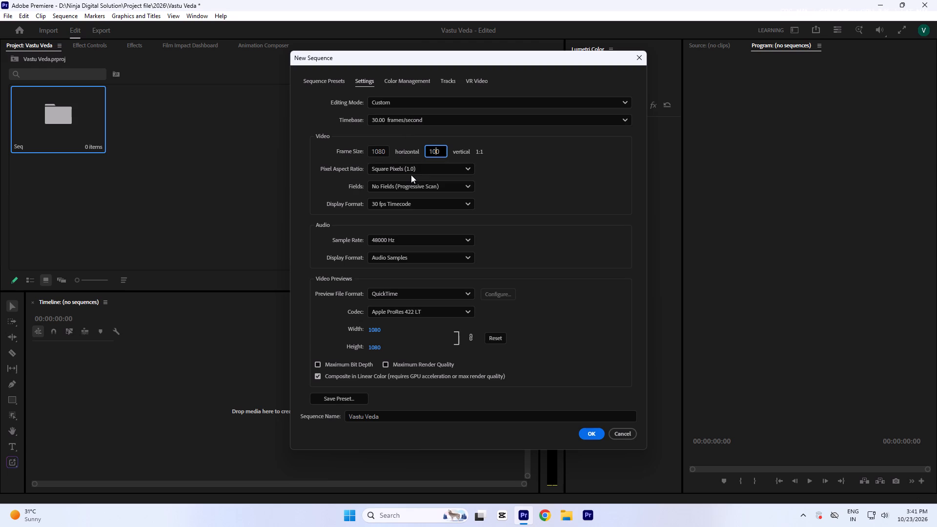
{"action": "key", "text": "BackSpace"}
{"action": "key", "text": "9"}
{"action": "key", "text": "2"}
{"action": "left_click", "coordinate": [524, 161]}
{"action": "key", "text": "Return"}
Create a second bin named Z Data at the project's top level.
{"action": "left_click", "coordinate": [170, 159]}
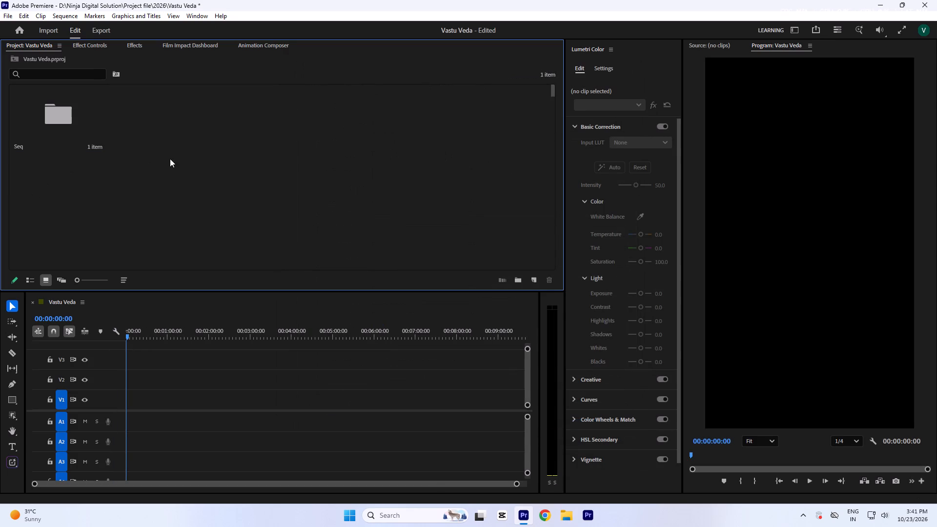
{"action": "left_click", "coordinate": [514, 281]}
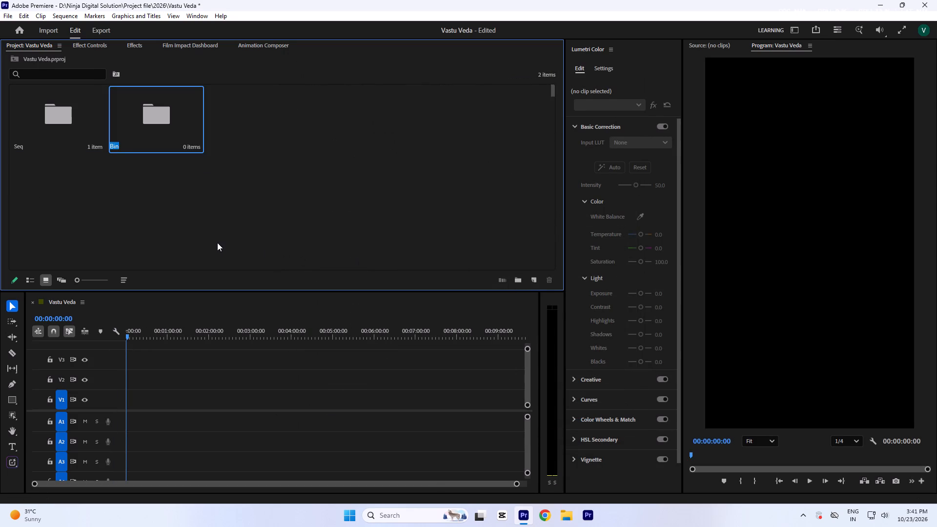
{"action": "key", "text": "shift+z"}
{"action": "key", "text": "space"}
{"action": "type", "text": "Data"}
{"action": "left_click", "coordinate": [311, 187]}
Import the IMG_5777 video and the Jab Talak song from the Downloads folder.
{"action": "double_click", "coordinate": [246, 217]}
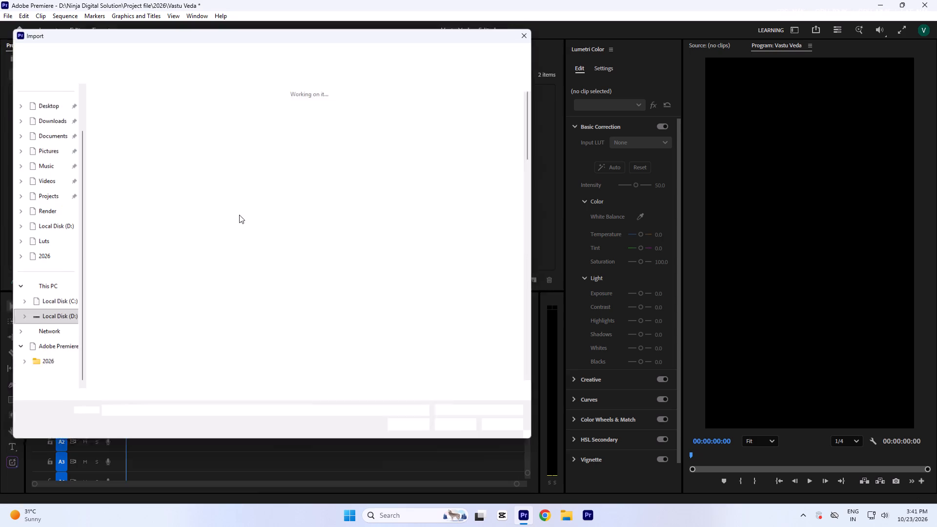
{"action": "left_click", "coordinate": [41, 121]}
{"action": "scroll", "coordinate": [141, 203], "scroll_direction": "up", "scroll_amount": 4}
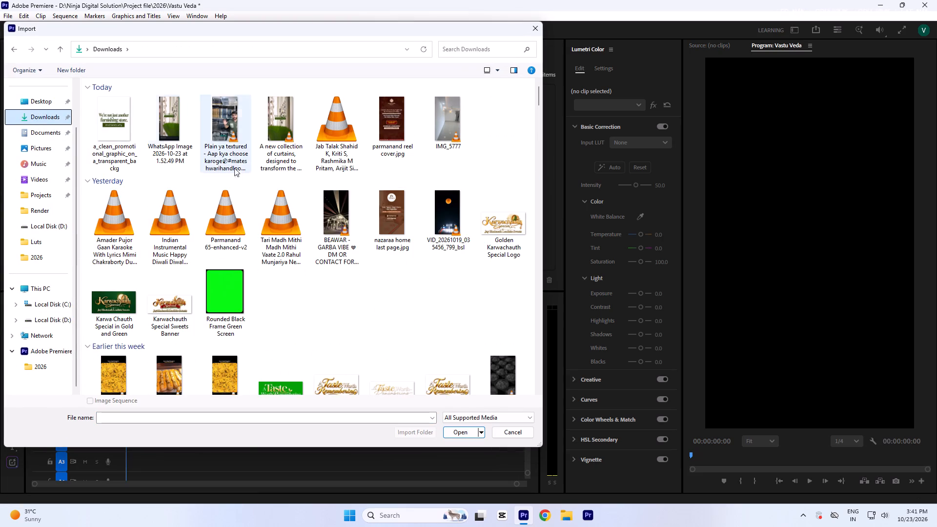
{"action": "left_click", "coordinate": [451, 122]}
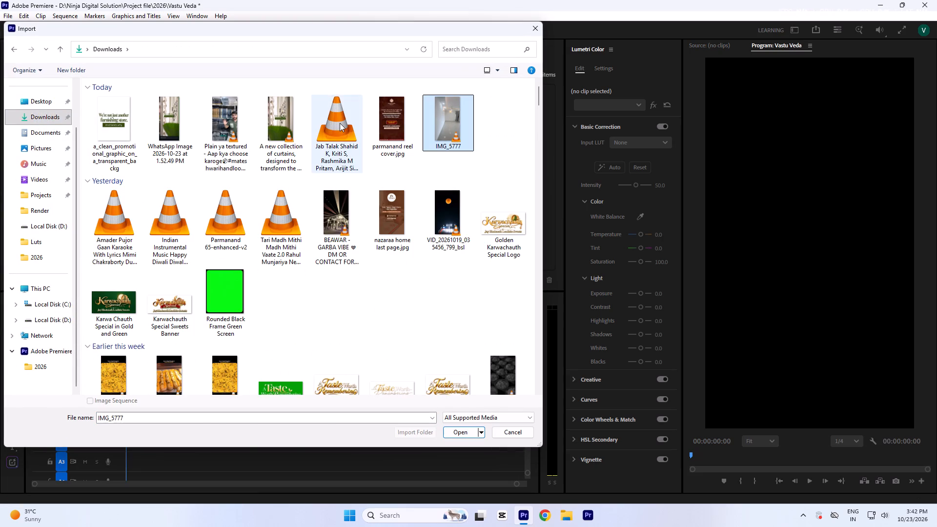
{"action": "left_click", "coordinate": [340, 123], "text": "ctrl"}
{"action": "key", "text": "Return"}
{"action": "left_click", "coordinate": [271, 203]}
Place the IMG_5777 clip at the start of the sequence on tracks V1 and A1, keeping the portrait sequence format.
{"action": "left_click_drag", "start_coordinate": [346, 115], "coordinate": [194, 401]}
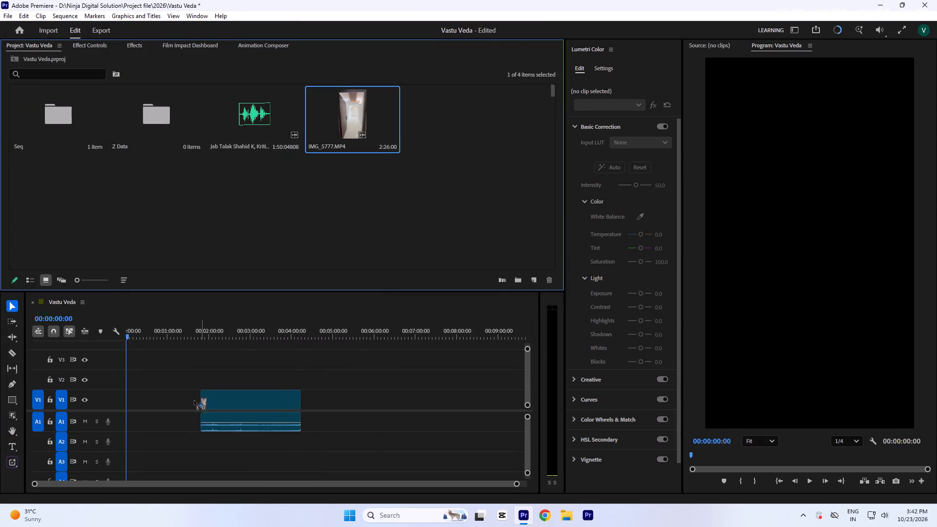
{"action": "left_click_drag", "start_coordinate": [194, 401], "coordinate": [119, 410]}
{"action": "left_click", "coordinate": [516, 295]}
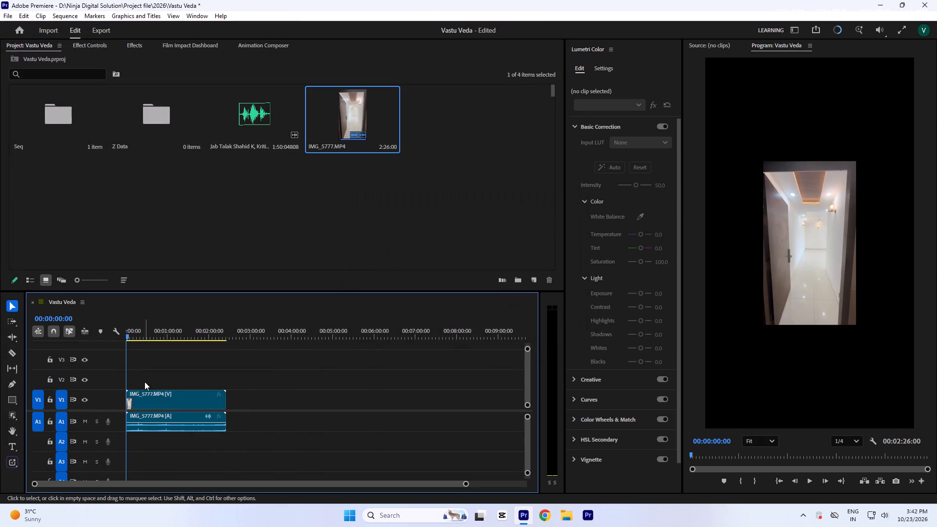
Scale the IMG_5777 video clip to fill the sequence frame.
{"action": "left_click", "coordinate": [152, 401]}
{"action": "key", "text": "a"}
Expand the Audio 1 track's height and play the beginning of the footage.
{"action": "double_click", "coordinate": [116, 423]}
{"action": "key", "text": "space"}
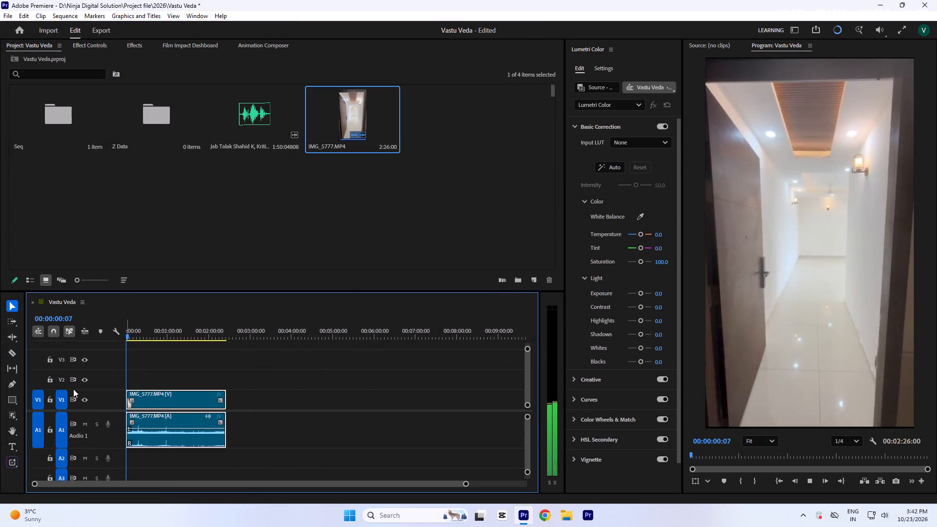
{"action": "key", "text": "equal"}
Preview the Jab Talak song from its beginning and overwrite it onto track A1 at the sequence start.
{"action": "double_click", "coordinate": [257, 128]}
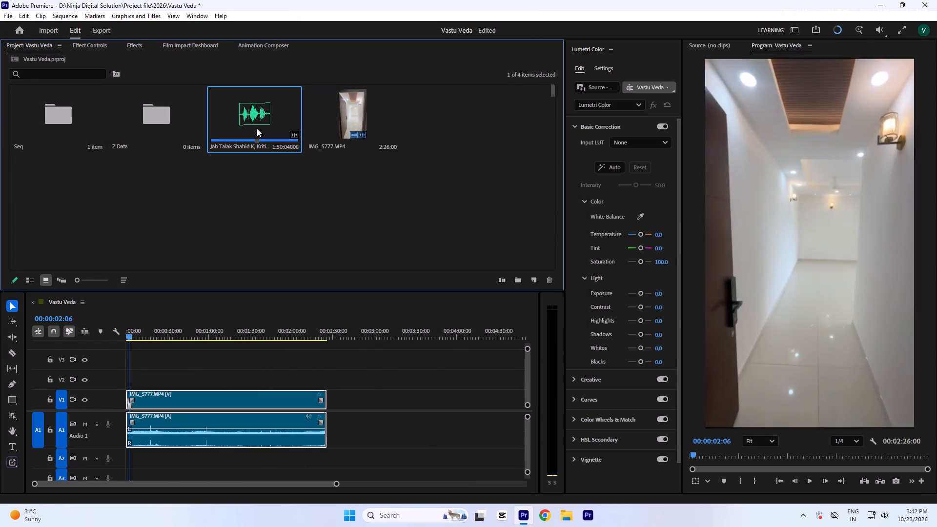
{"action": "left_click_drag", "start_coordinate": [771, 462], "coordinate": [631, 468]}
{"action": "key", "text": "space"}
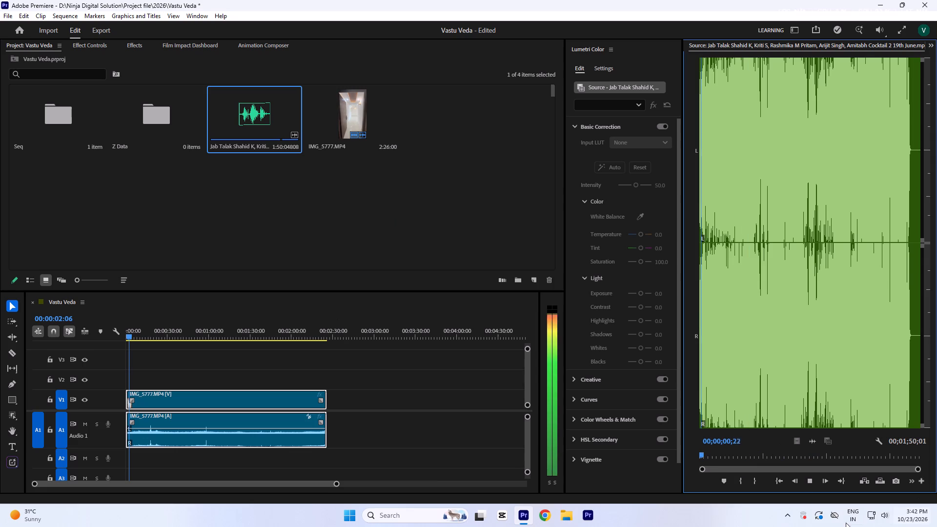
{"action": "key", "text": "space"}
{"action": "left_click_drag", "start_coordinate": [815, 441], "coordinate": [119, 431]}
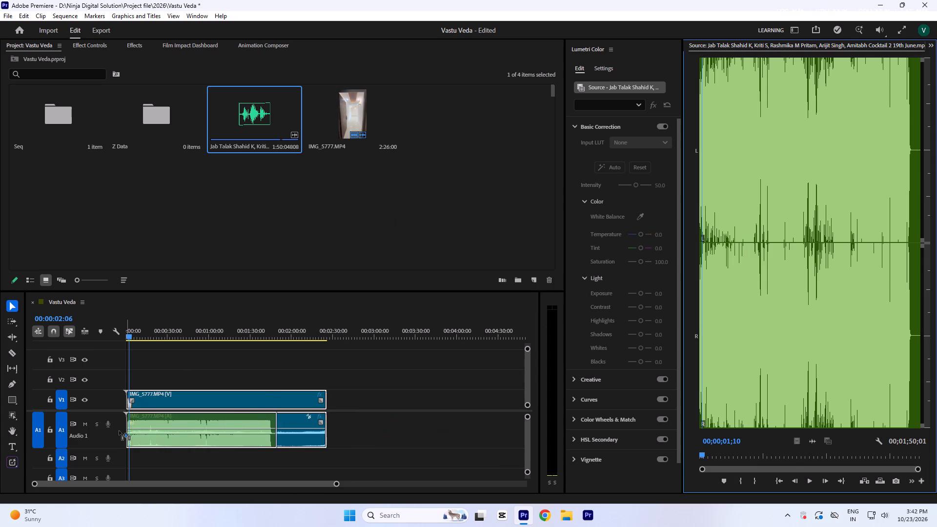
{"action": "left_click_drag", "start_coordinate": [119, 431], "coordinate": [116, 431]}
Play the opening of the sequence and examine the song's waveform at its beginning.
{"action": "key", "text": "space"}
{"action": "key", "text": "equal"}
{"action": "key", "text": "space"}
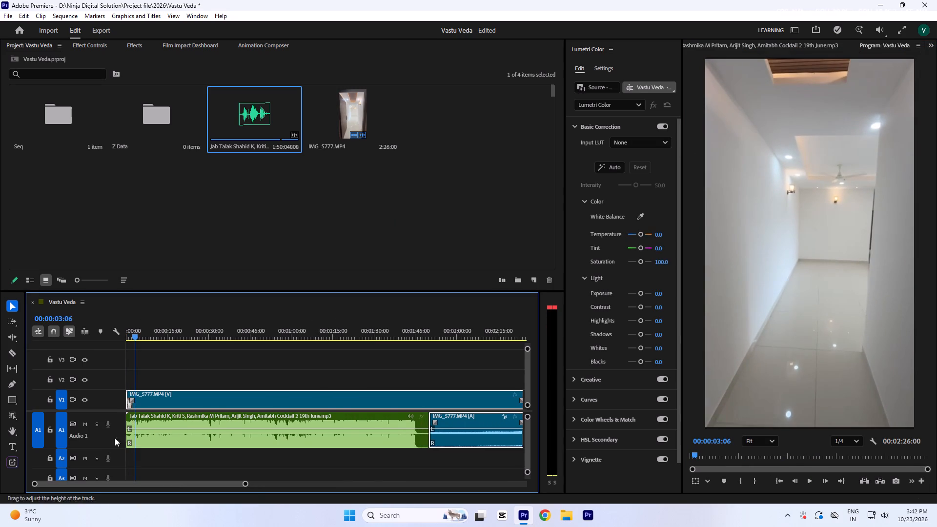
{"action": "key", "text": "equal"}
{"action": "key", "text": "equal"}
{"action": "left_click_drag", "start_coordinate": [150, 328], "coordinate": [69, 346]}
{"action": "key", "text": "equal"}
{"action": "key", "text": "equal"}
{"action": "key", "text": "equal"}
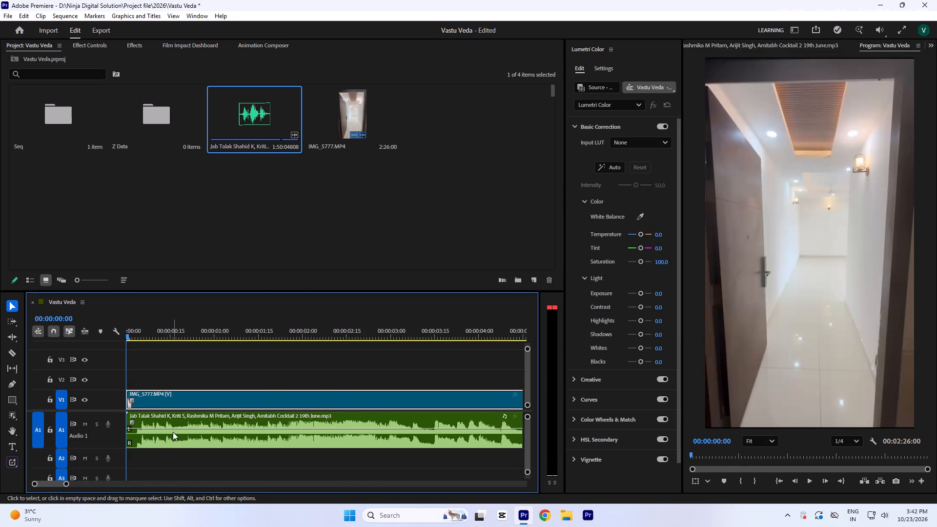
{"action": "left_click_drag", "start_coordinate": [167, 428], "coordinate": [164, 433]}
{"action": "key", "text": "minus"}
{"action": "key", "text": "space"}
{"action": "key", "text": "minus"}
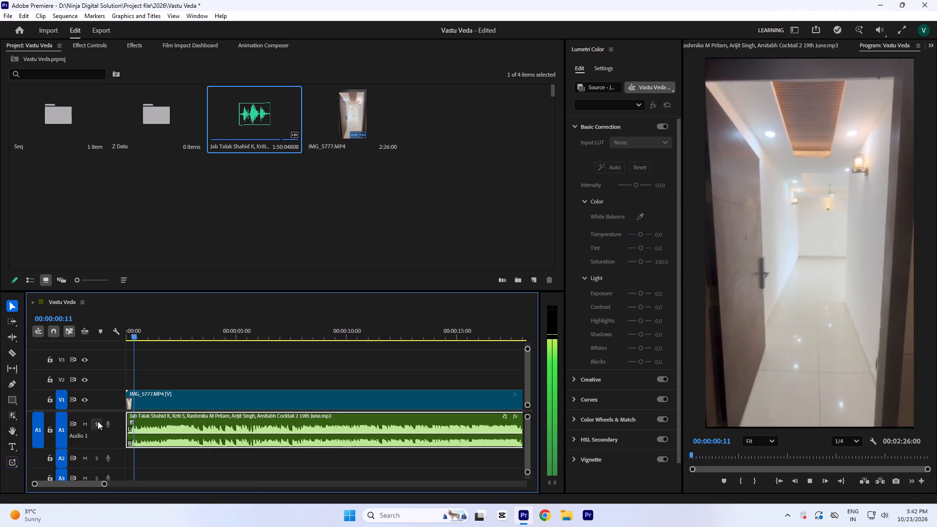
{"action": "key", "text": "minus"}
{"action": "key", "text": "equal"}
{"action": "key", "text": "equal"}
{"action": "key", "text": "equal"}
{"action": "key", "text": "equal"}
Trim about 4 frames of silence off the beginning of the song clip on track A1.
{"action": "left_click_drag", "start_coordinate": [145, 332], "coordinate": [19, 345]}
{"action": "key", "text": "equal"}
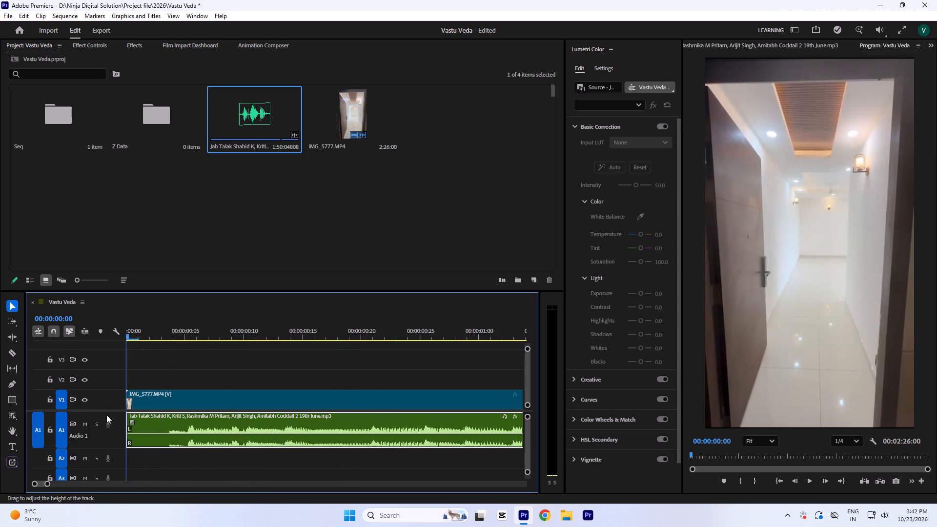
{"action": "key", "text": "equal"}
{"action": "key", "text": "equal"}
{"action": "left_click_drag", "start_coordinate": [131, 442], "coordinate": [190, 446]}
{"action": "key", "text": "equal"}
{"action": "left_click_drag", "start_coordinate": [224, 445], "coordinate": [222, 445]}
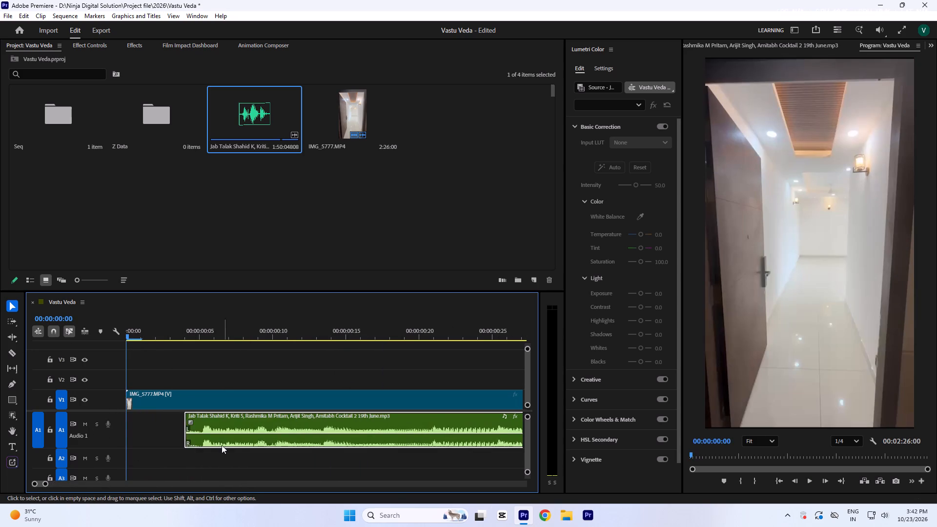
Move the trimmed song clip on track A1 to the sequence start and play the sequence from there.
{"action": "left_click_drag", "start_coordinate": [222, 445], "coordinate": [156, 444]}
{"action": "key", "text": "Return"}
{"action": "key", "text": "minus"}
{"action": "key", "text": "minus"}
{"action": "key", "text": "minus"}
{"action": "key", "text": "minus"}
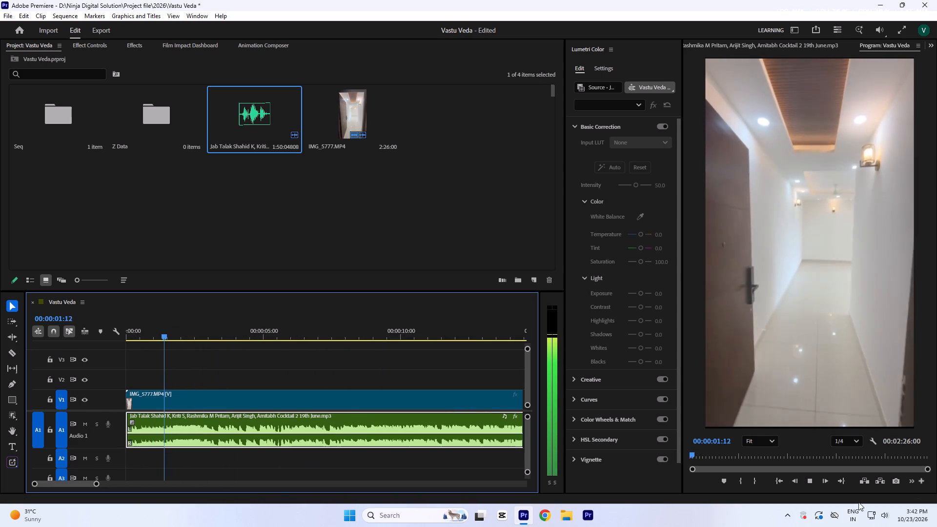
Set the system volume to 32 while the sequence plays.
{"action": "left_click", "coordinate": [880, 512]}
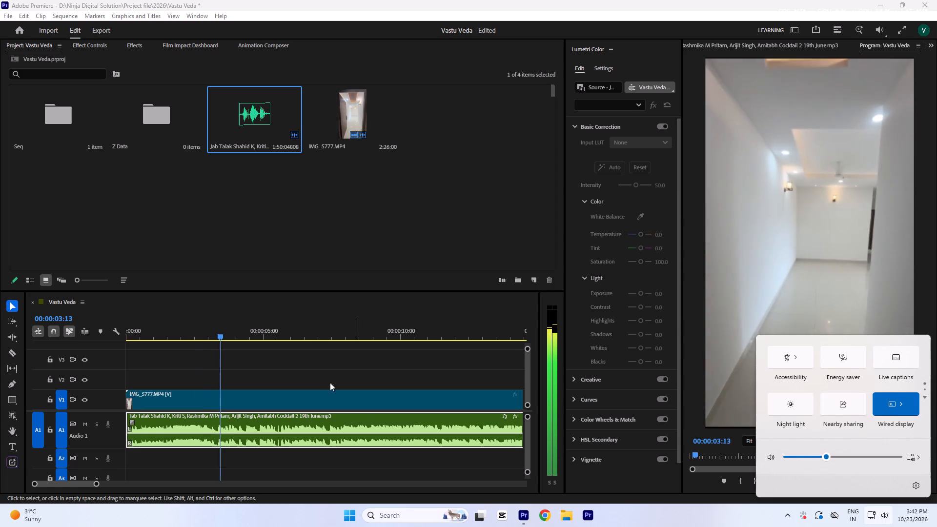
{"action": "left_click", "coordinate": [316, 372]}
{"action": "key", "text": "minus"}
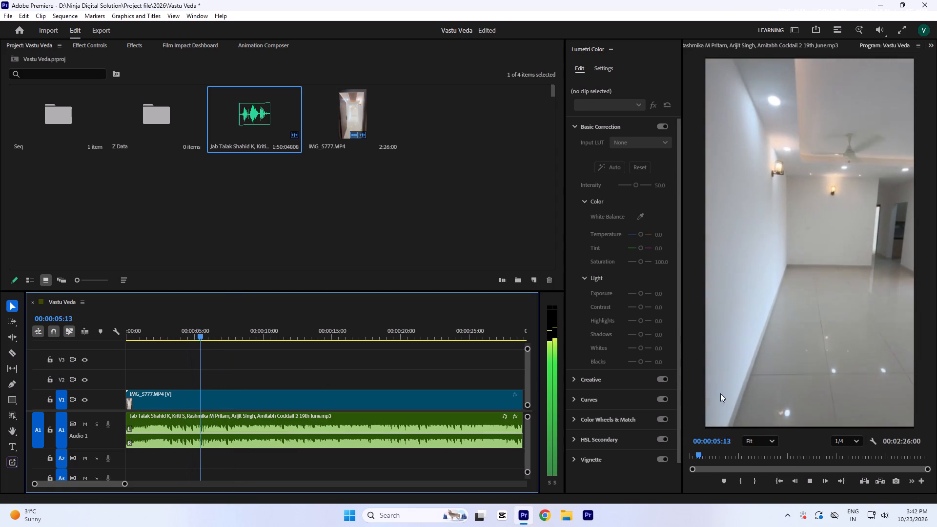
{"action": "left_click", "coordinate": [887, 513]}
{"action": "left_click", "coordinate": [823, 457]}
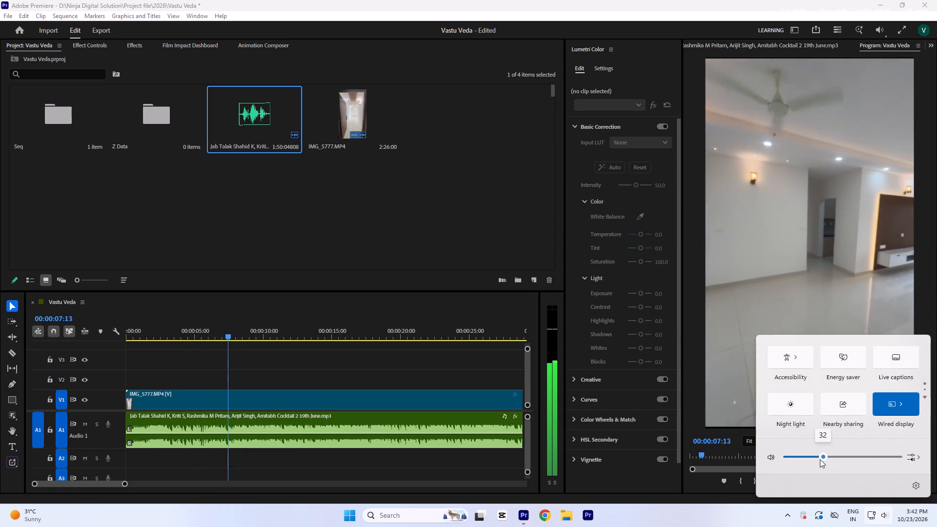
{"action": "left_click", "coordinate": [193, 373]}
Unlink the IMG_5777 video from its audio and delete the leftover camera audio segment after the song on track A1.
{"action": "left_click", "coordinate": [238, 397]}
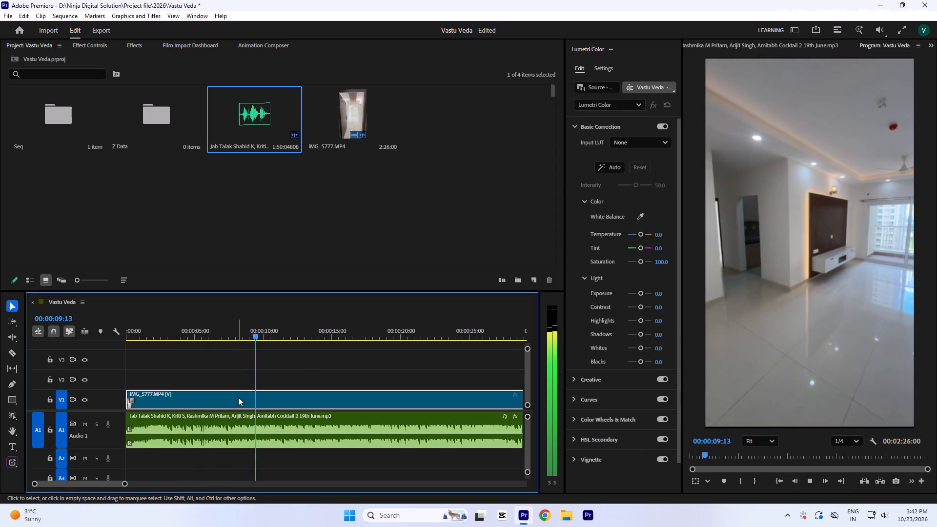
{"action": "key", "text": "minus"}
{"action": "key", "text": "minus"}
{"action": "key", "text": "minus"}
{"action": "left_click", "coordinate": [333, 431]}
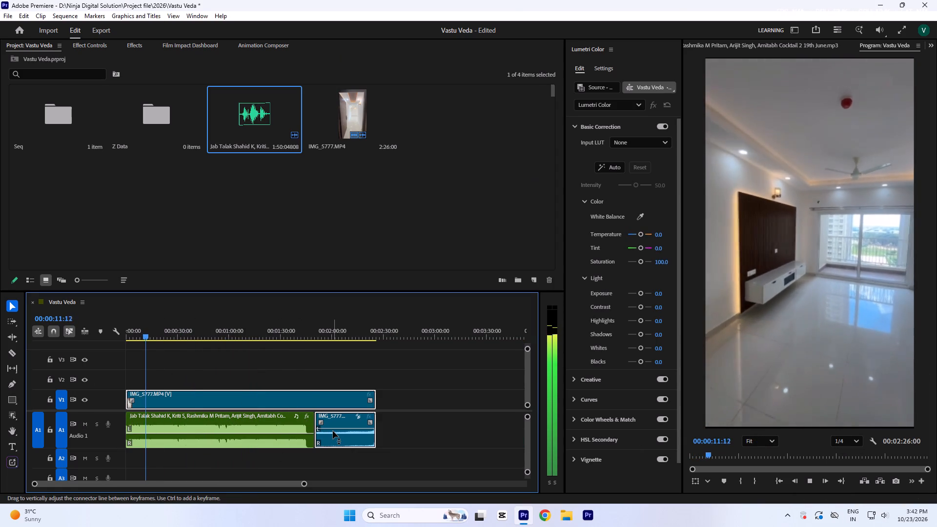
{"action": "key", "text": "ctrl+l"}
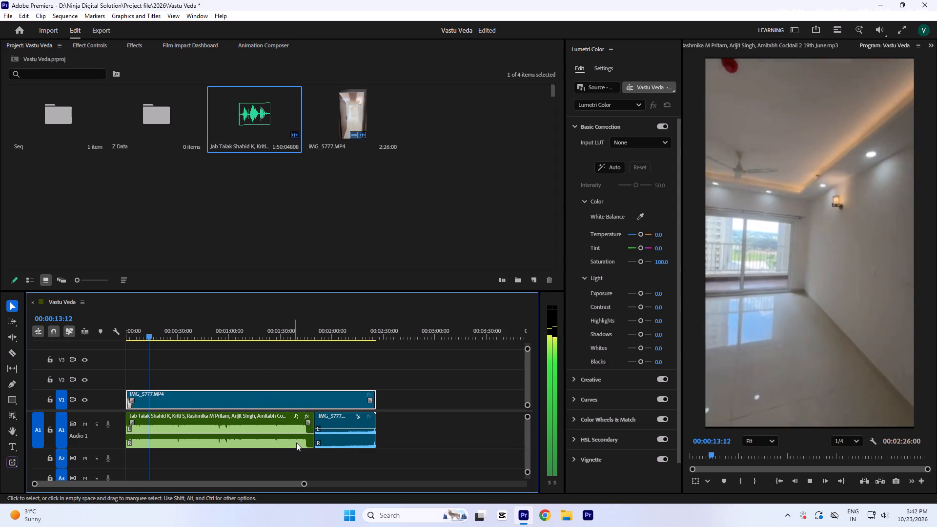
{"action": "left_click", "coordinate": [346, 444]}
{"action": "key", "text": "Delete"}
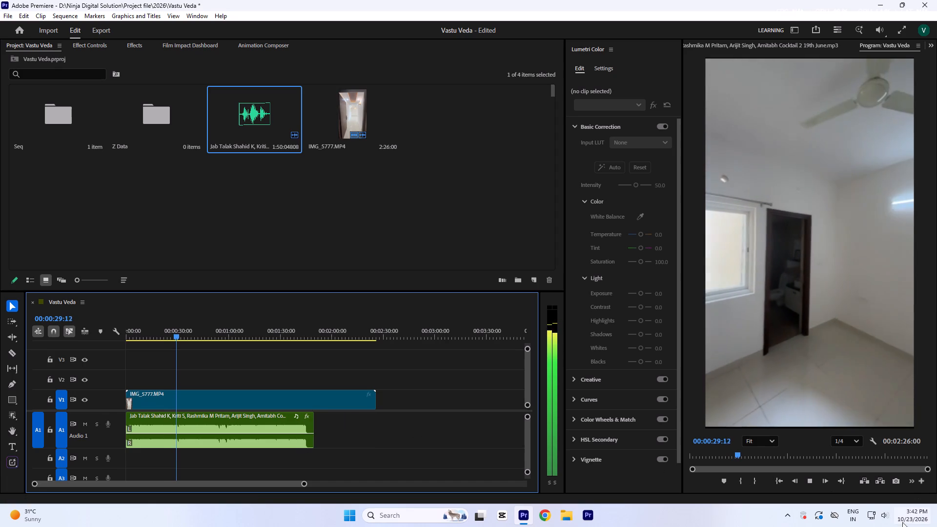
Lower the system volume slightly further during playback.
{"action": "left_click", "coordinate": [875, 514]}
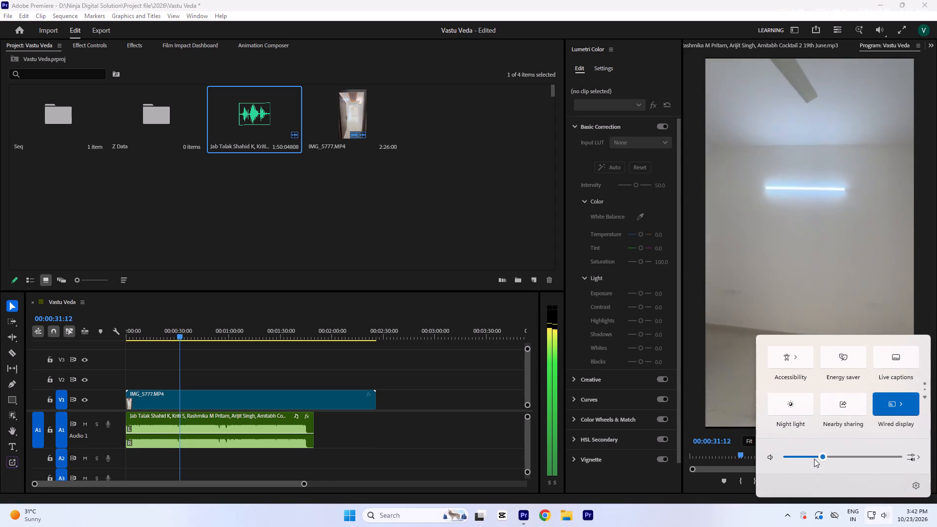
{"action": "left_click", "coordinate": [814, 459]}
{"action": "left_click", "coordinate": [235, 376]}
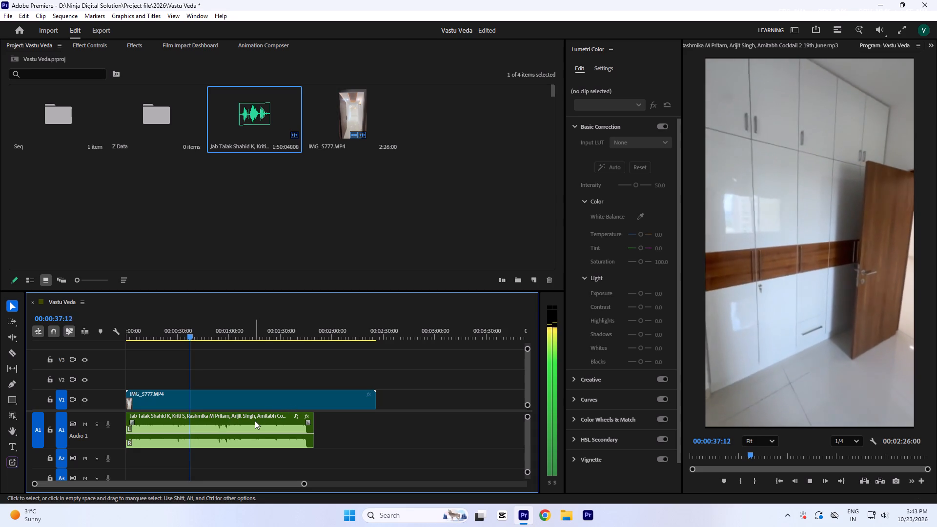
Sample the song with the footage from about the 54-second mark and move ahead to about 00:01:12.
{"action": "left_click", "coordinate": [255, 421]}
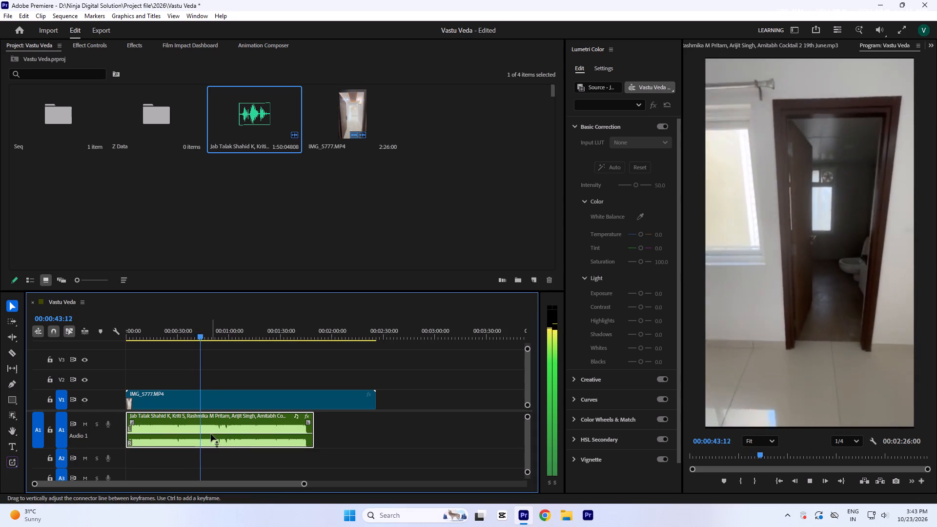
{"action": "left_click", "coordinate": [219, 337]}
{"action": "key", "text": "space"}
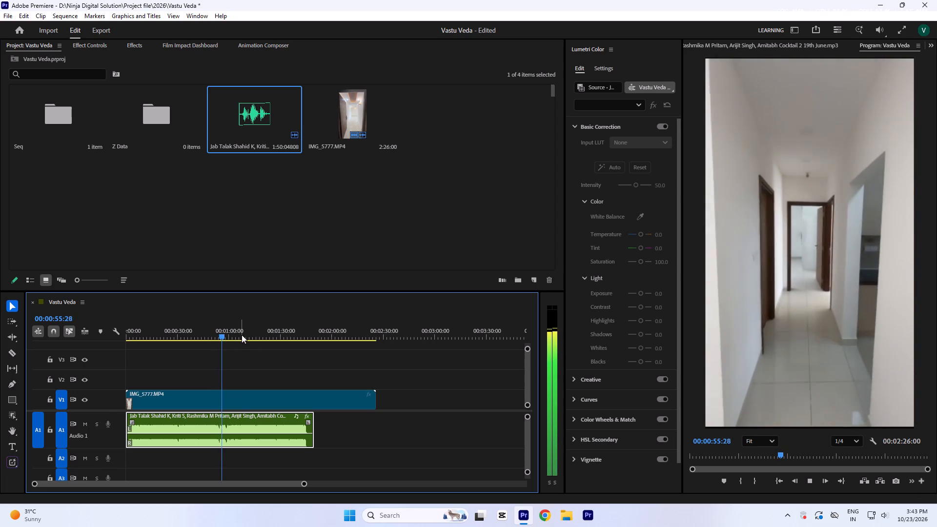
{"action": "left_click_drag", "start_coordinate": [236, 330], "coordinate": [250, 334]}
{"action": "key", "text": "space"}
{"action": "key", "text": "space"}
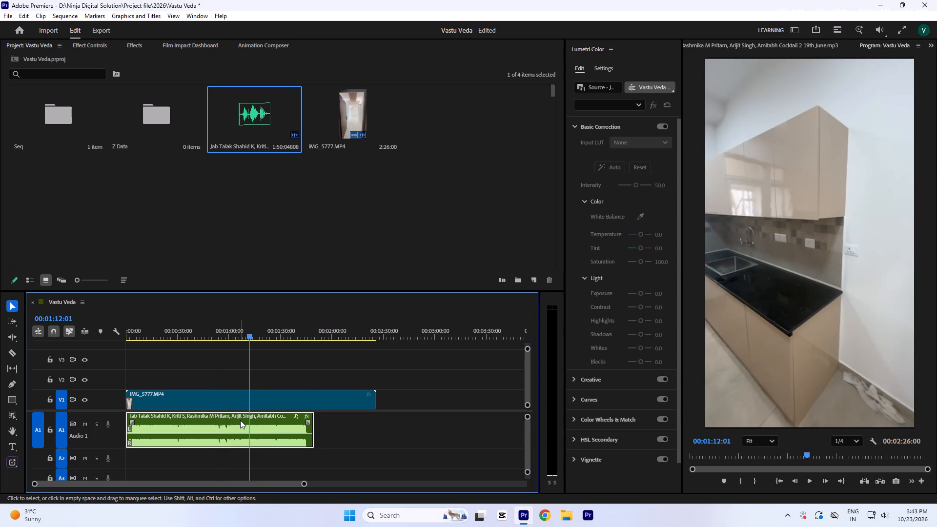
Delete the Jab Talak song clip from track A1.
{"action": "key", "text": "Delete"}
Skim the IMG_5777 footage on V1 forward to about 00:01:55.
{"action": "left_click", "coordinate": [244, 395]}
{"action": "key", "text": "space"}
{"action": "left_click_drag", "start_coordinate": [246, 333], "coordinate": [295, 353]}
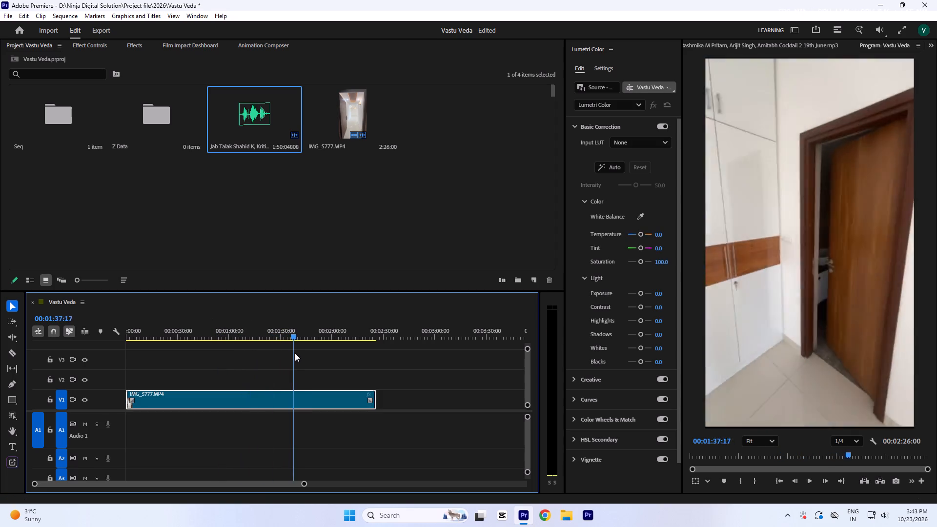
{"action": "left_click_drag", "start_coordinate": [295, 353], "coordinate": [325, 360]}
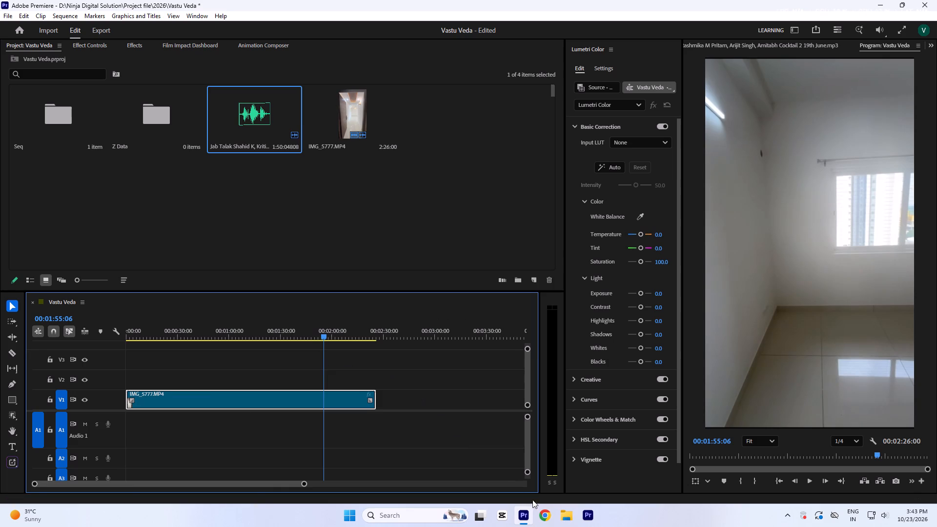
Launch the Chrome browser.
{"action": "left_click", "coordinate": [543, 509]}
Save the Vastu Veda project while checking the footage at about 00:01:19 and 00:01:49.
{"action": "left_click", "coordinate": [263, 333]}
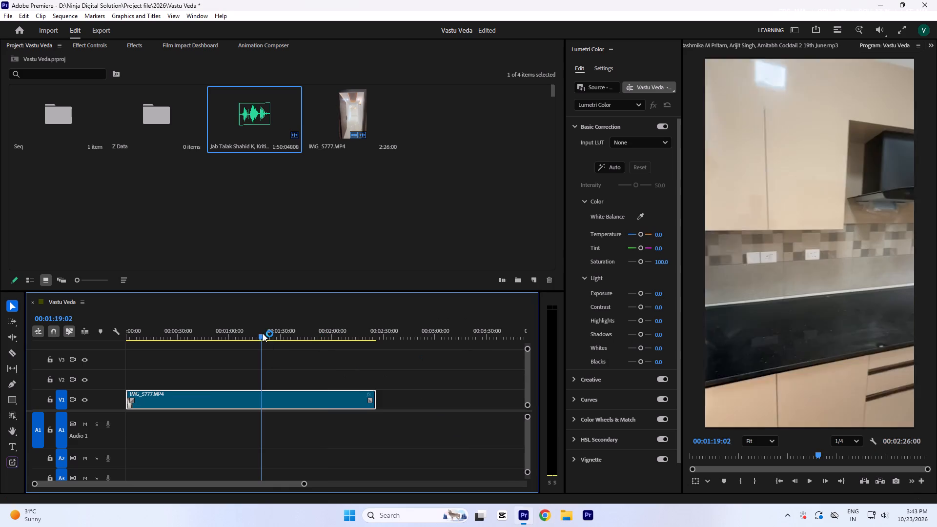
{"action": "key", "text": "ctrl+s"}
{"action": "left_click", "coordinate": [316, 324]}
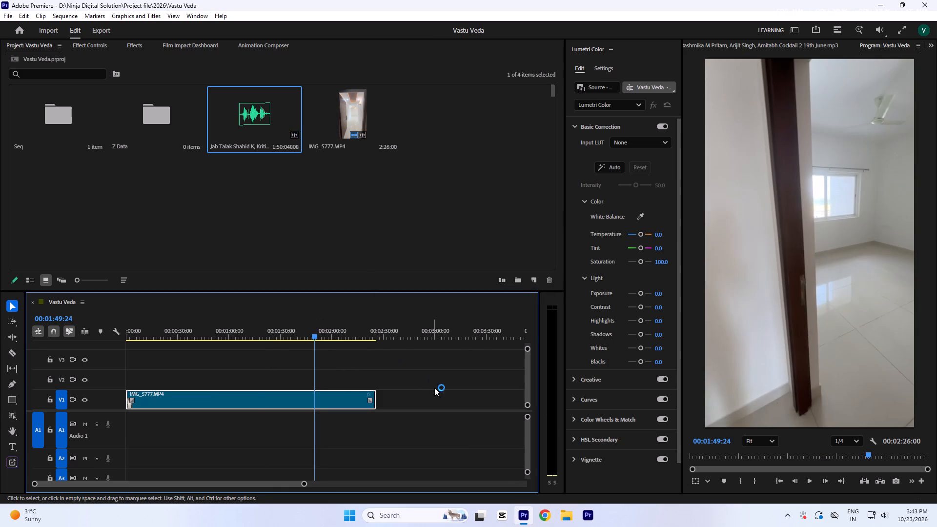
Save the Vastu Veda project.
{"action": "key", "text": "ctrl+s"}
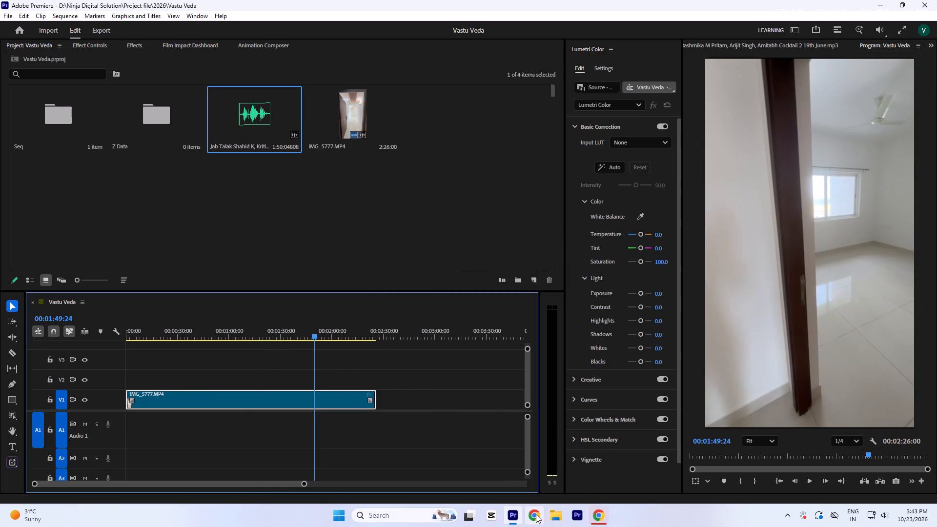
Switch to Chrome and open the personal work profile rather than the Ninja Digital one.
{"action": "left_click", "coordinate": [597, 515]}
{"action": "left_click", "coordinate": [461, 298]}
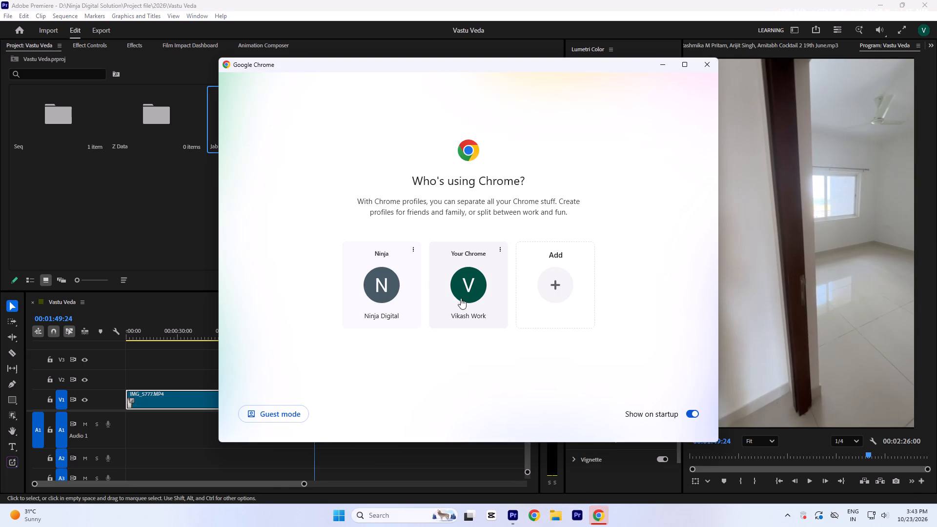
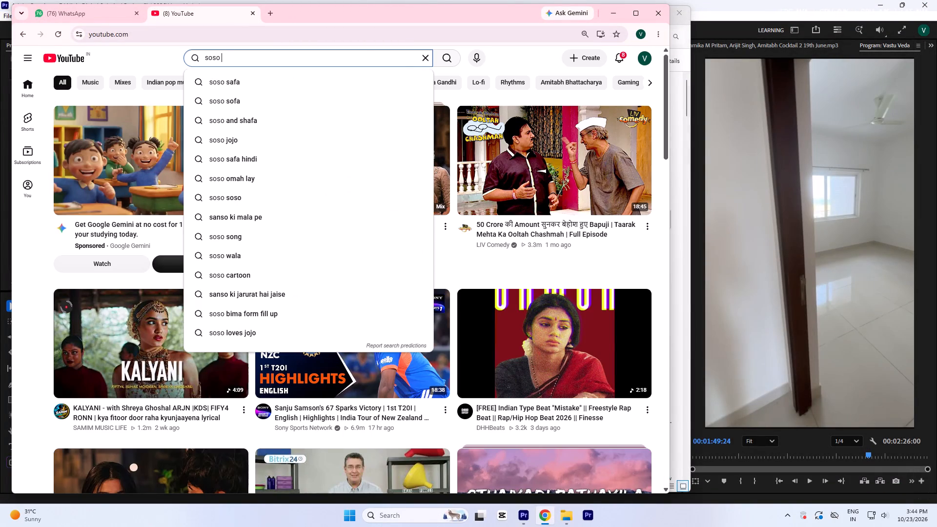
Search YouTube for the song soso omah lay.
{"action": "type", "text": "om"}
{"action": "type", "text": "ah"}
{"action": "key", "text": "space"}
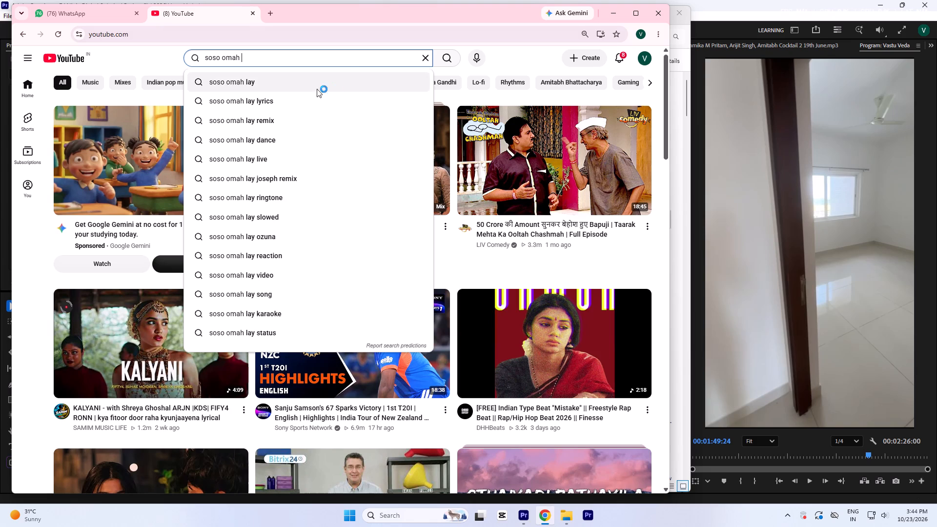
{"action": "left_click", "coordinate": [285, 83]}
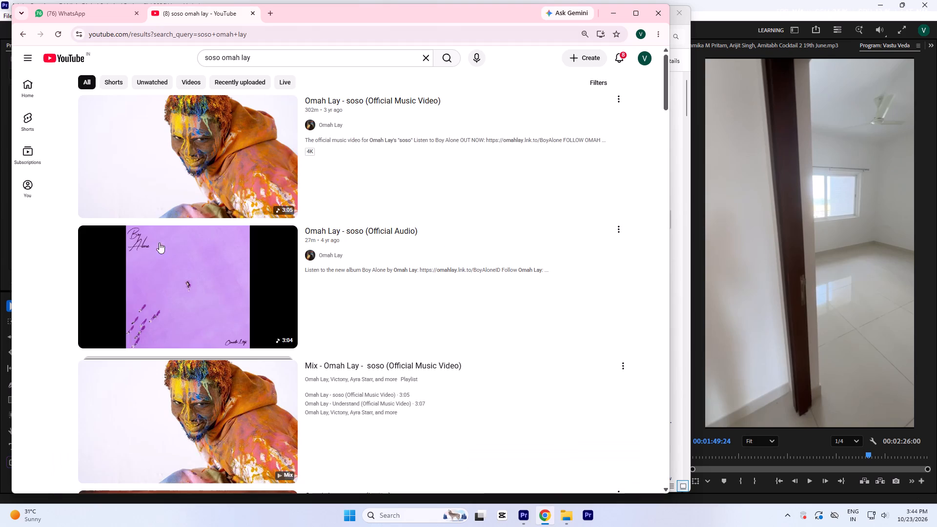
Open the Omah Lay - soso (Official Audio) video, going back to the search results and reopening it to get past the ads.
{"action": "left_click", "coordinate": [169, 274]}
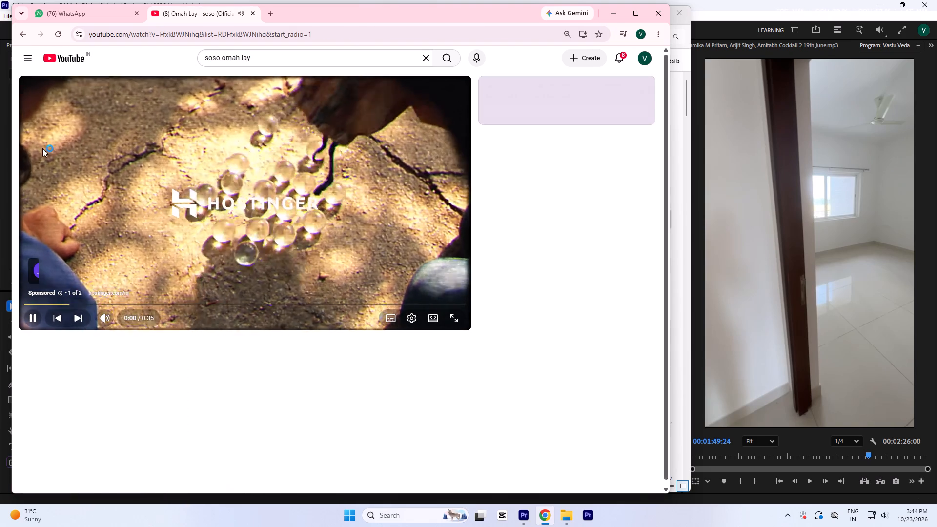
{"action": "left_click", "coordinate": [17, 38]}
{"action": "left_click", "coordinate": [175, 255]}
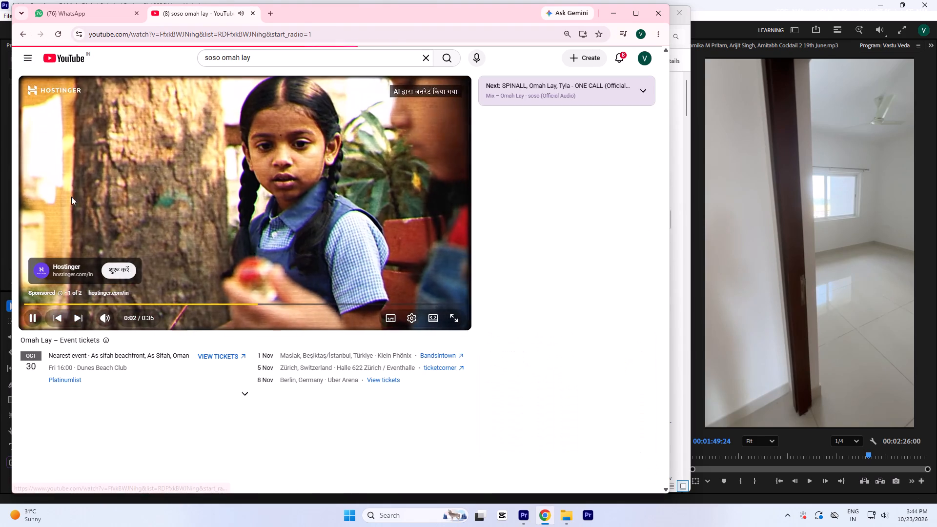
{"action": "left_click", "coordinate": [24, 38]}
{"action": "left_click", "coordinate": [189, 269]}
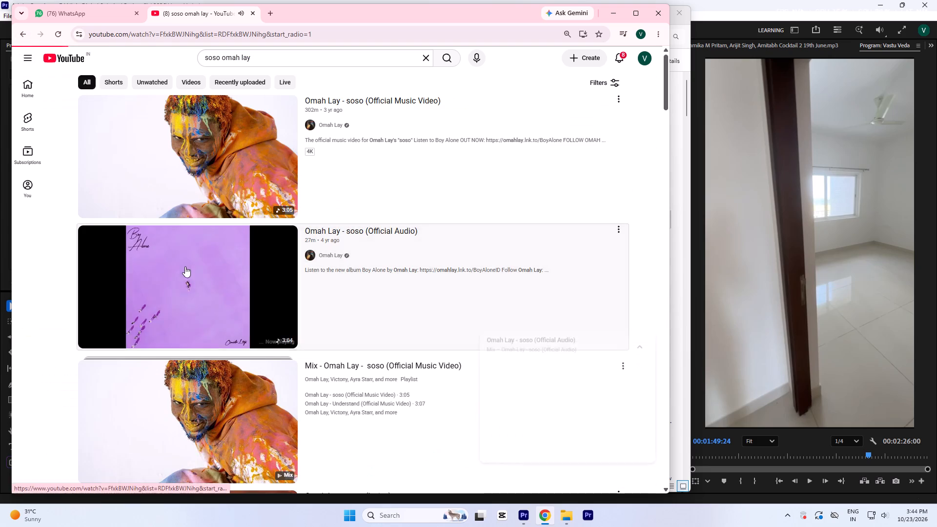
{"action": "left_click", "coordinate": [24, 32]}
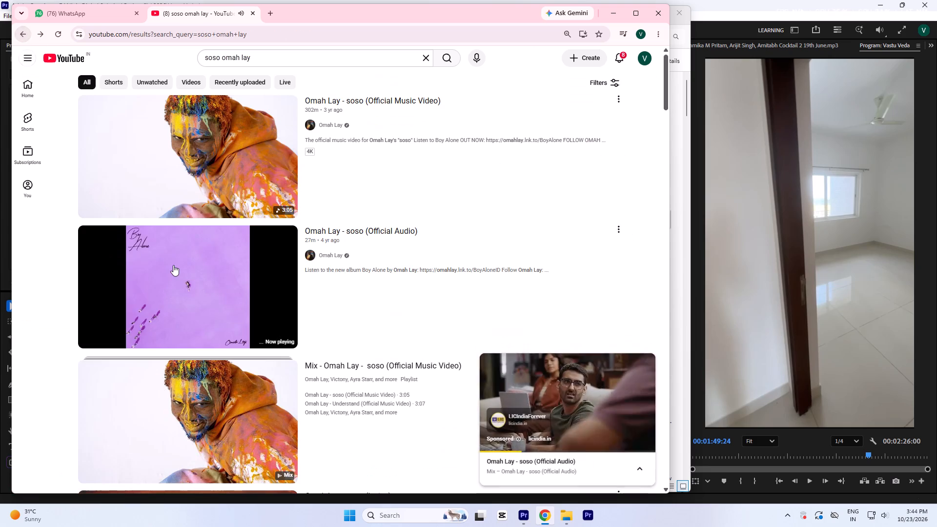
Open the Omah Lay - soso (Official Audio) video and listen through its opening to about 0:30.
{"action": "left_click", "coordinate": [174, 265]}
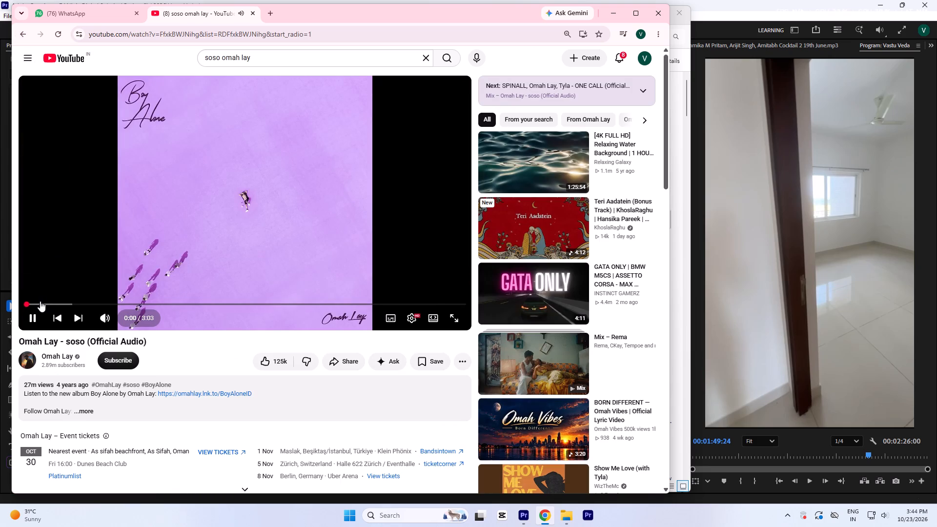
{"action": "left_click", "coordinate": [40, 301]}
{"action": "left_click", "coordinate": [61, 304]}
{"action": "left_click", "coordinate": [82, 303]}
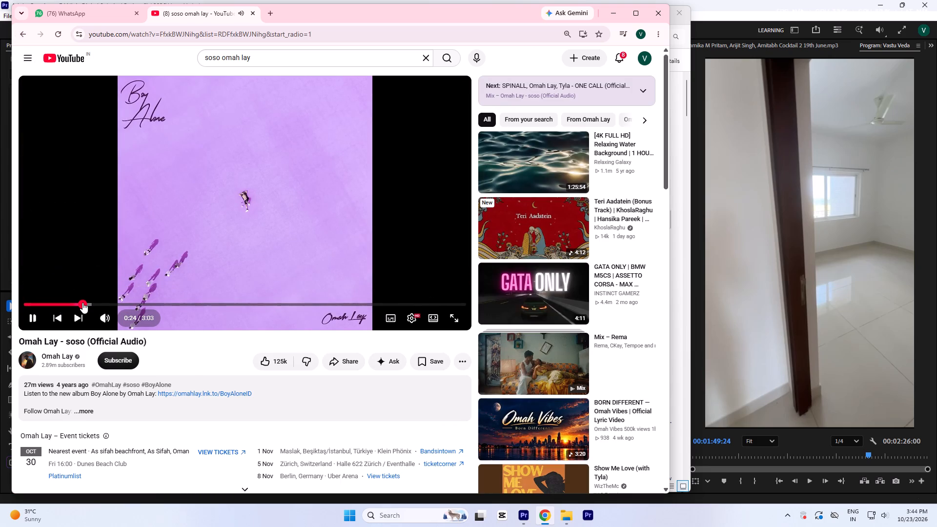
{"action": "left_click", "coordinate": [97, 301]}
Copy the share link of the Omah Lay - soso (Official Audio) video.
{"action": "left_click", "coordinate": [340, 360]}
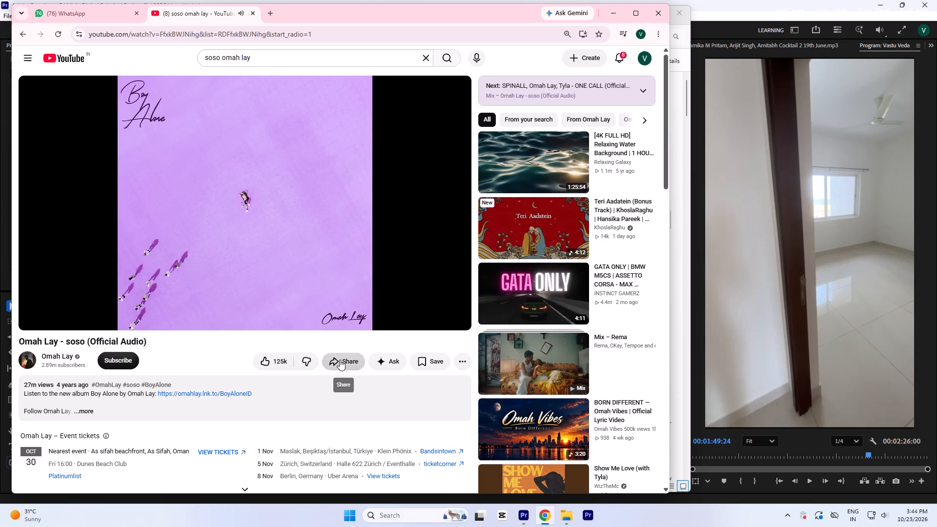
{"action": "left_click", "coordinate": [414, 289]}
{"action": "left_click", "coordinate": [430, 208]}
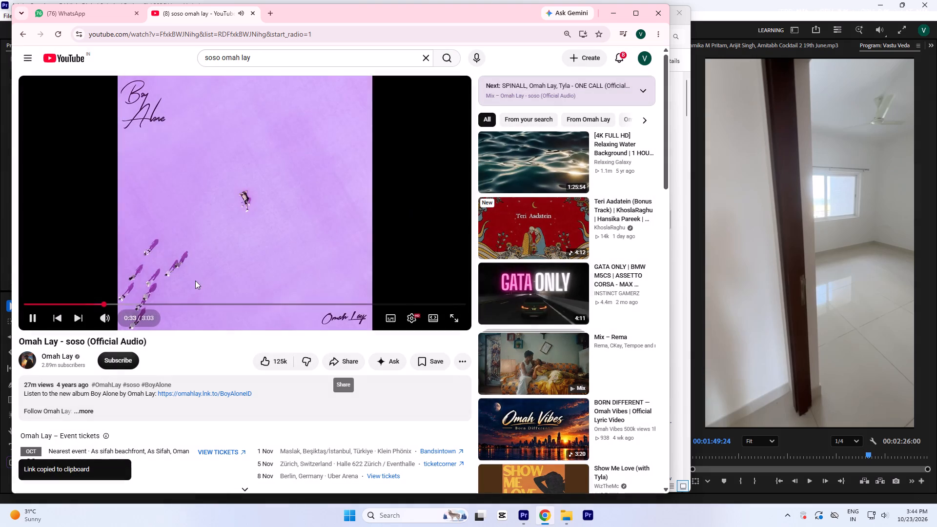
Listen to the soso track at points from about 0:41 to 1:44, adjust the system volume slightly, and pause playback.
{"action": "left_click", "coordinate": [123, 303]}
{"action": "left_click", "coordinate": [148, 298]}
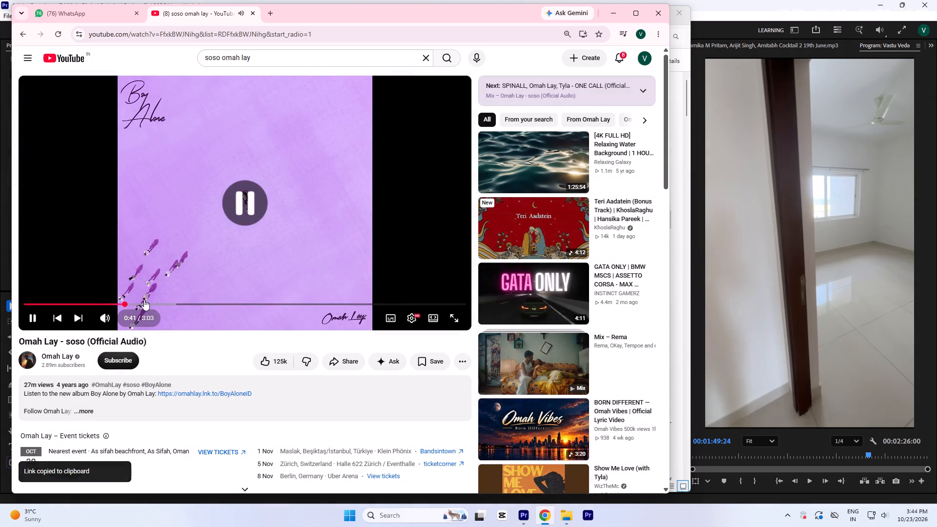
{"action": "left_click", "coordinate": [151, 302]}
{"action": "left_click", "coordinate": [169, 275]}
{"action": "left_click", "coordinate": [876, 505]}
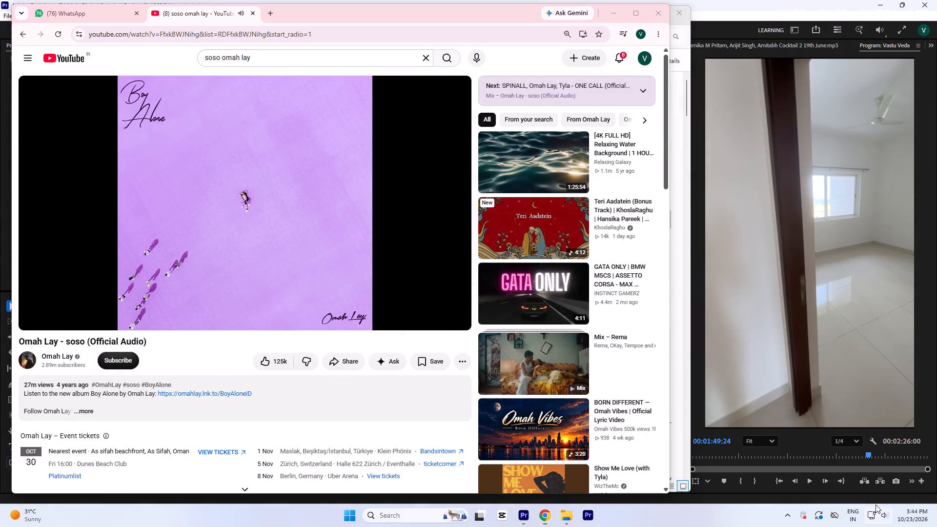
{"action": "left_click_drag", "start_coordinate": [819, 456], "coordinate": [826, 459]}
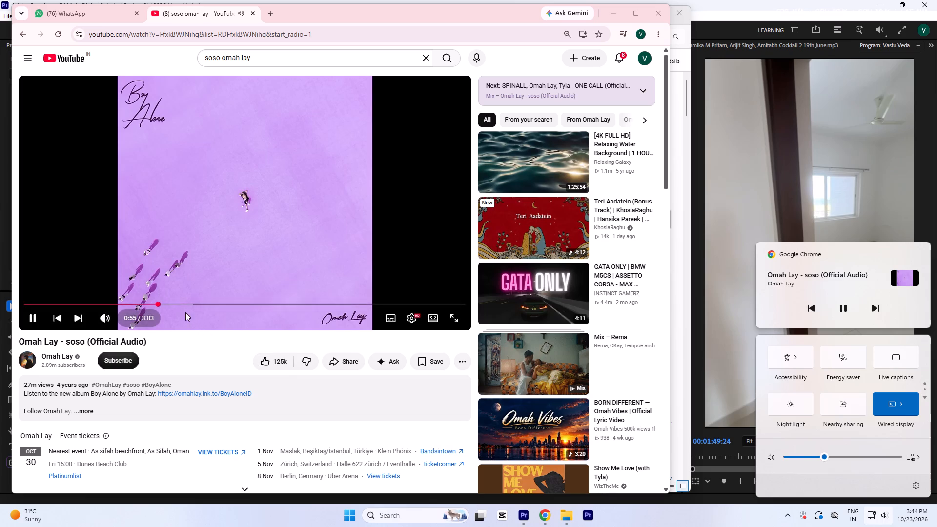
{"action": "left_click", "coordinate": [176, 299]}
{"action": "left_click", "coordinate": [194, 302]}
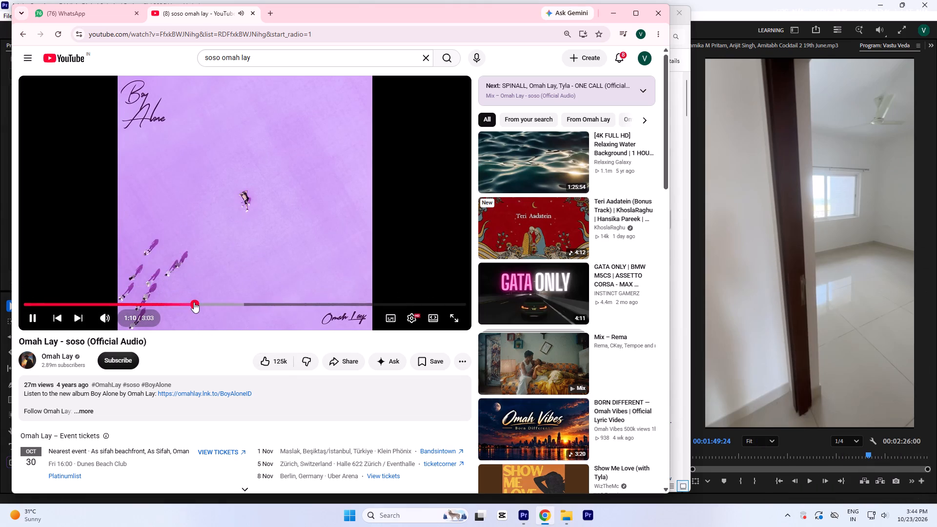
{"action": "left_click", "coordinate": [221, 303]}
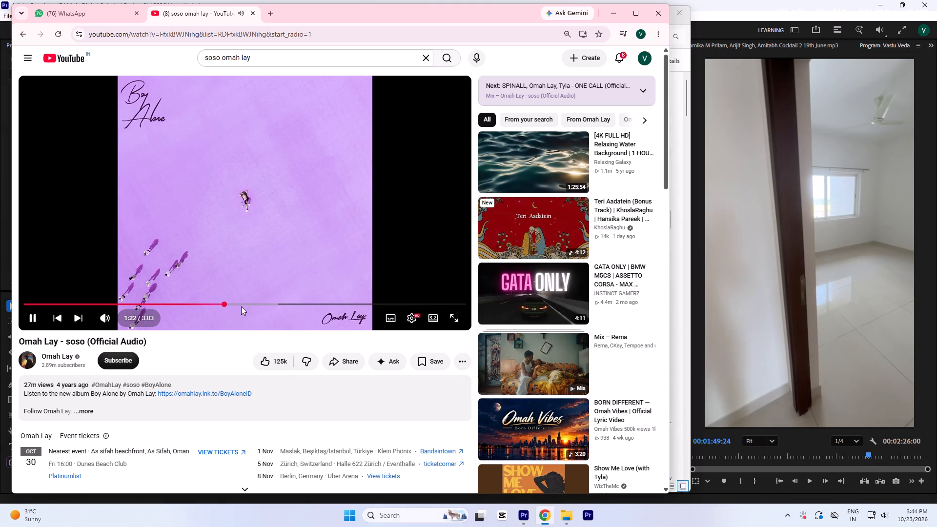
{"action": "left_click", "coordinate": [252, 301]}
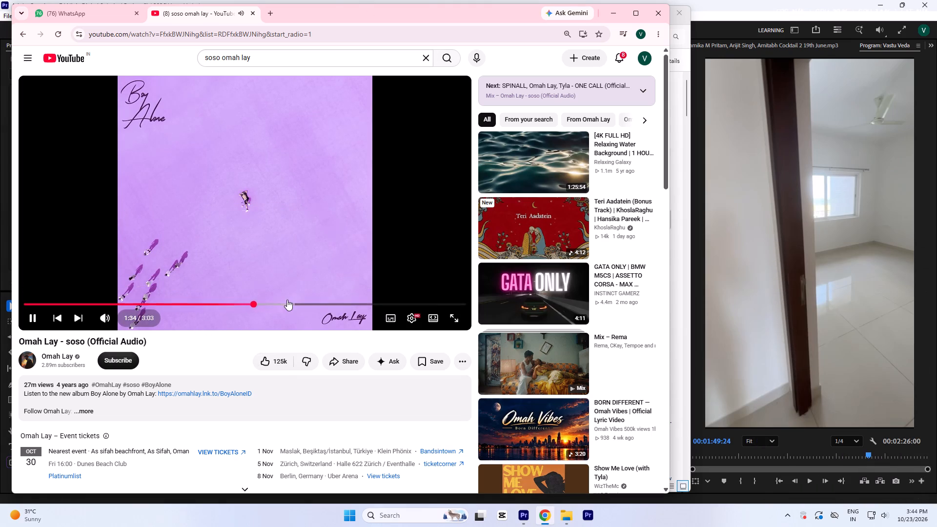
{"action": "left_click", "coordinate": [273, 304]}
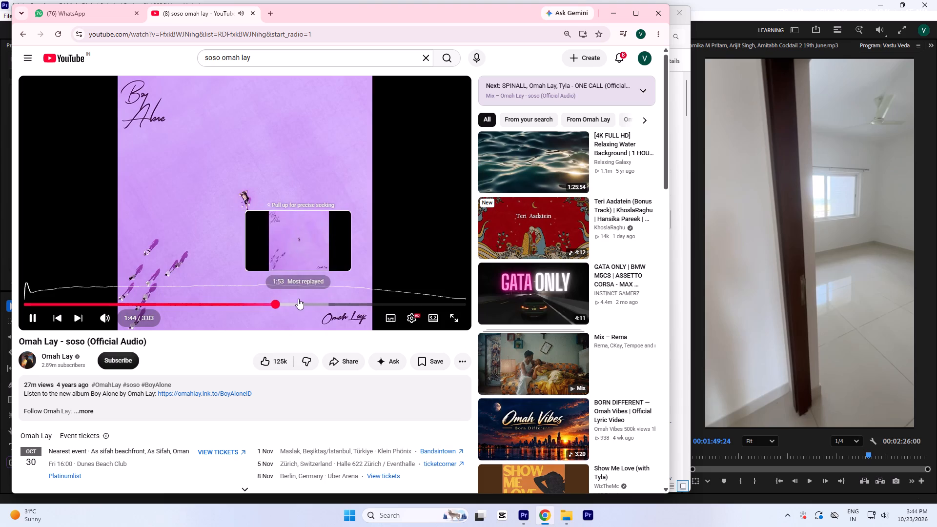
{"action": "left_click", "coordinate": [306, 243]}
Switch back to Premiere and preview the opening of the IMG_5777 footage, restarting from the beginning of the Vastu Veda sequence.
{"action": "left_click", "coordinate": [520, 513]}
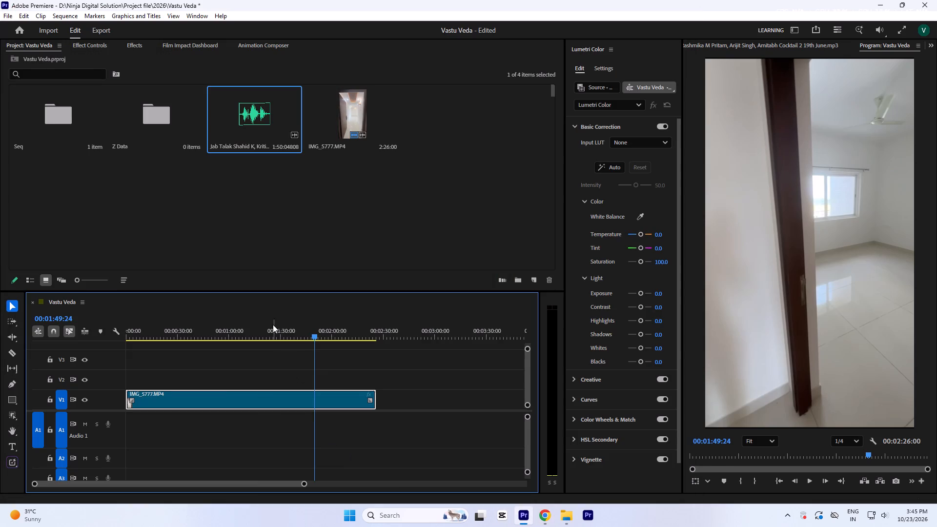
{"action": "left_click_drag", "start_coordinate": [273, 324], "coordinate": [138, 375]}
{"action": "key", "text": "space"}
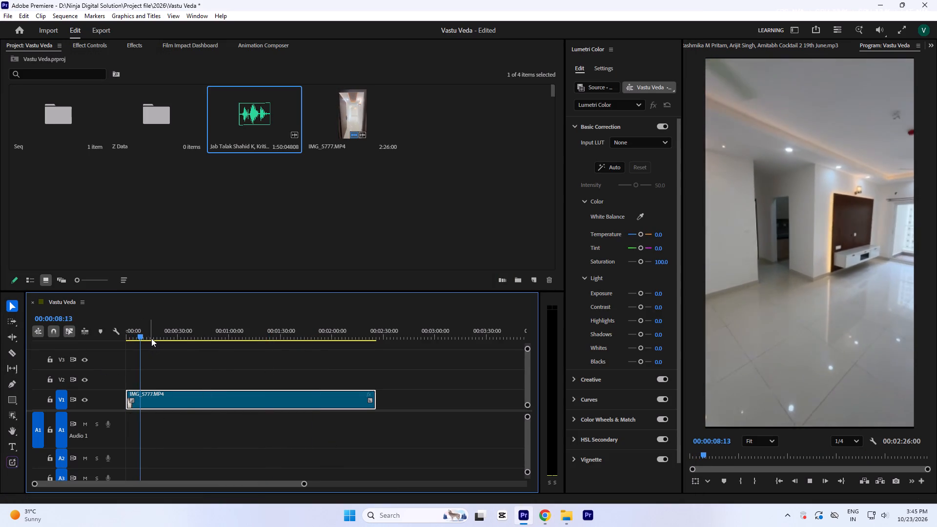
{"action": "left_click_drag", "start_coordinate": [156, 335], "coordinate": [51, 360]}
{"action": "key", "text": "space"}
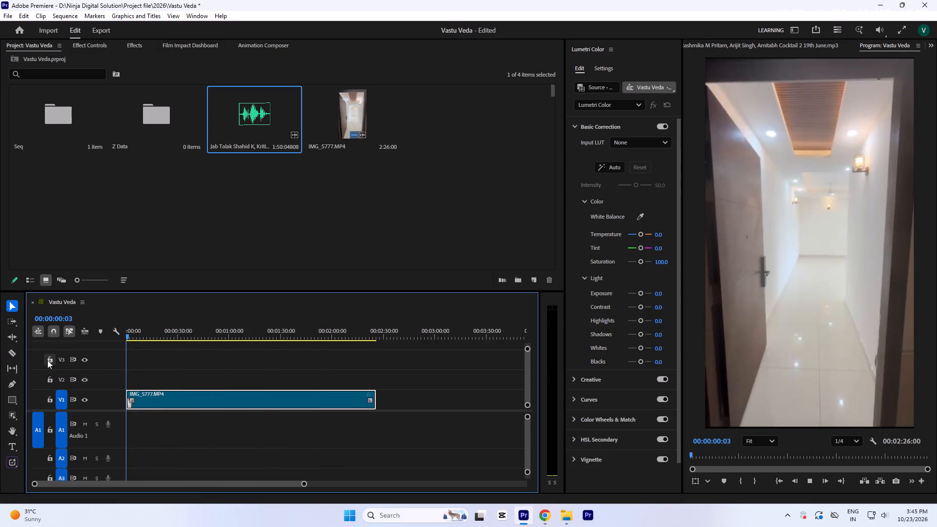
Bring up the available clip options for the IMG_5777 clip on V1.
{"action": "key", "text": "equal"}
{"action": "key", "text": "equal"}
{"action": "key", "text": "equal"}
{"action": "key", "text": "minus"}
{"action": "right_click", "coordinate": [213, 404]}
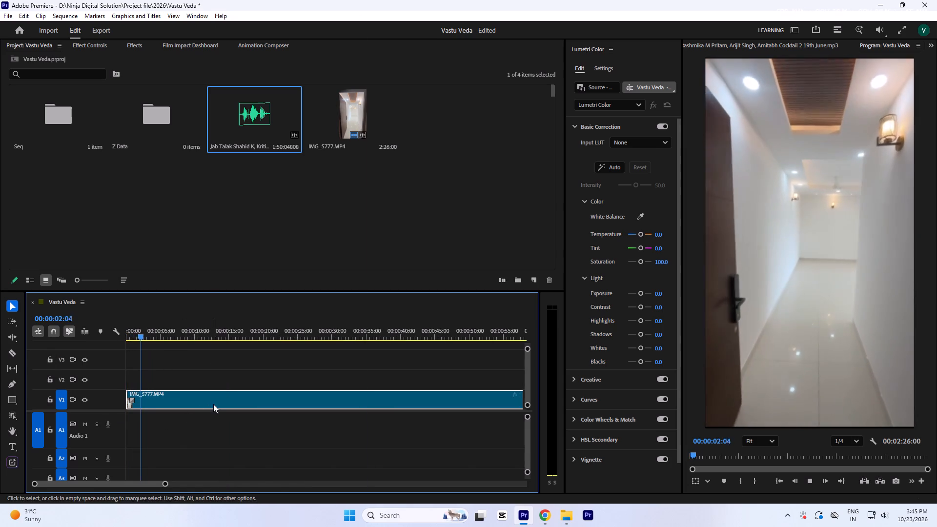
Run Scene Edit Detection on the IMG_5777 clip, applying a cut at each detected cut point.
{"action": "left_click", "coordinate": [272, 320]}
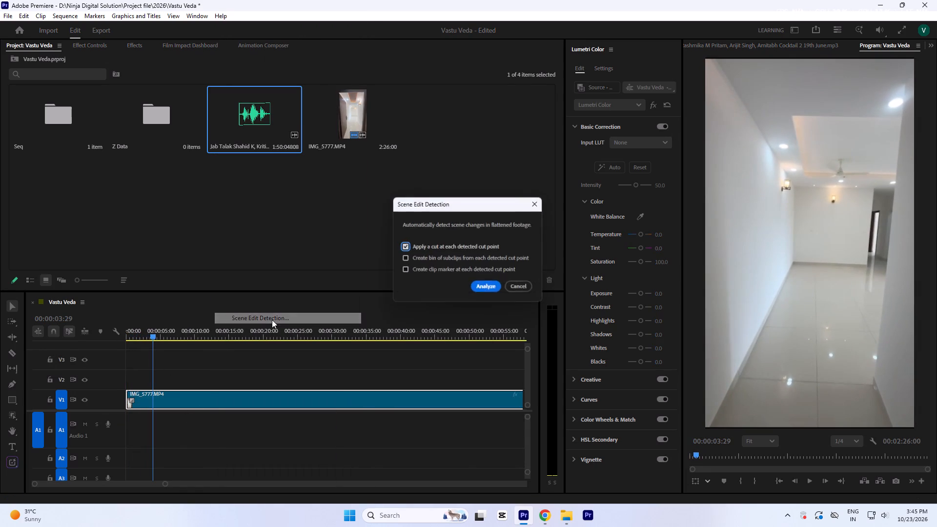
{"action": "key", "text": "Return"}
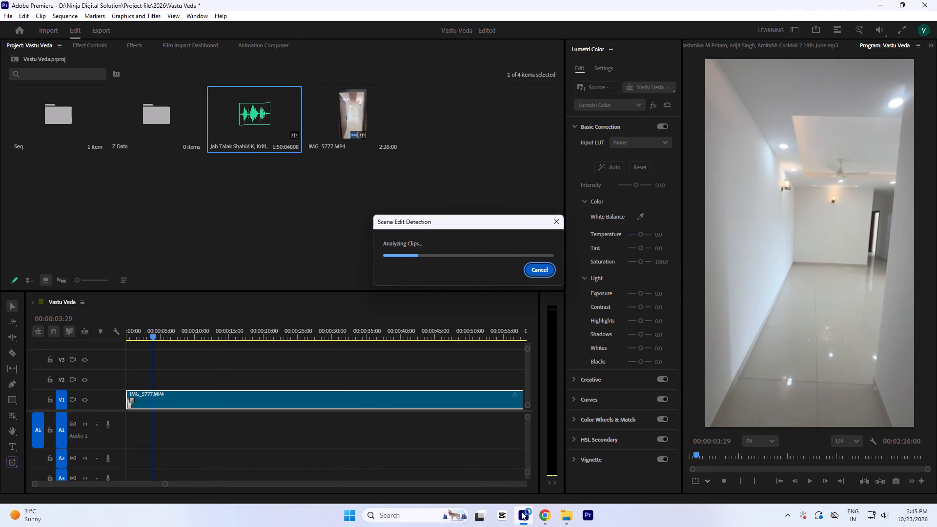
Switch to Chrome and copy the share link of the Omah Lay - soso (Official Audio) video again.
{"action": "left_click", "coordinate": [542, 514]}
{"action": "left_click", "coordinate": [355, 366]}
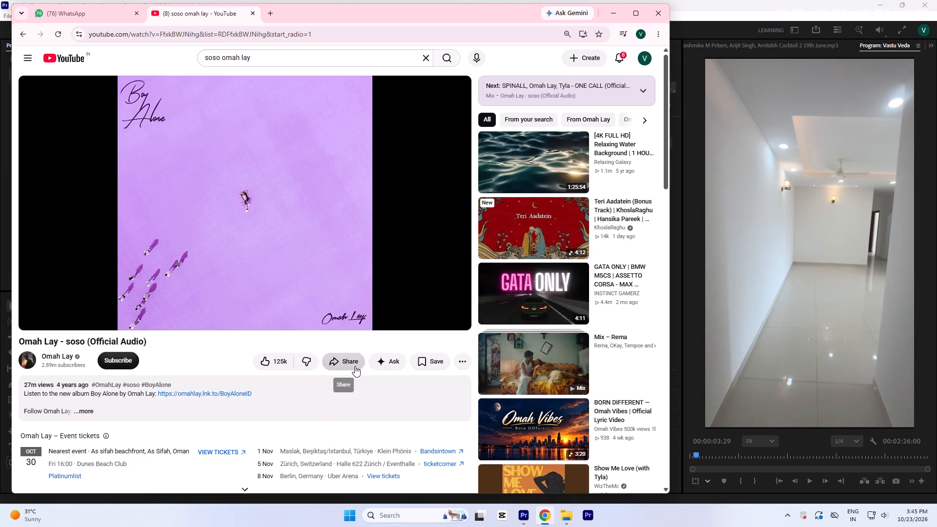
{"action": "left_click", "coordinate": [413, 285]}
Open the YTMP3 converter in a new tab and start converting the copied soso link to MP3.
{"action": "left_click", "coordinate": [264, 14]}
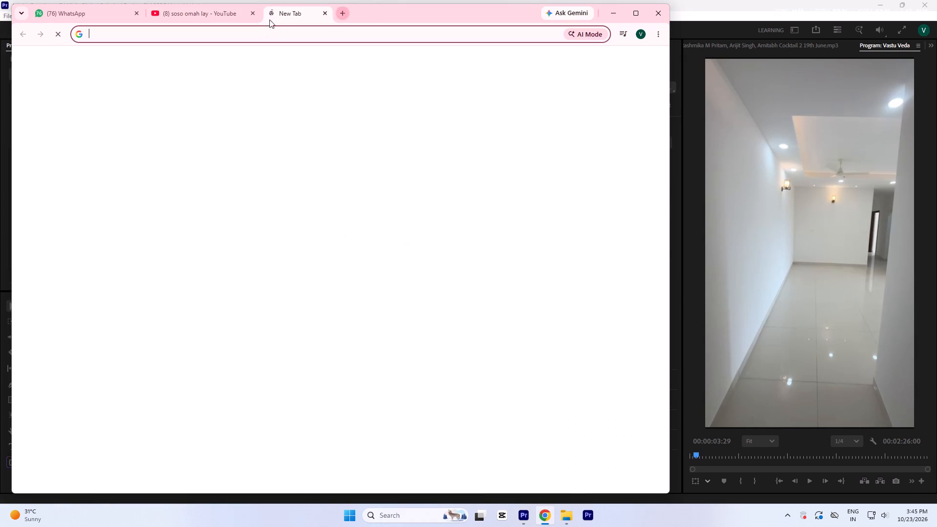
{"action": "left_click", "coordinate": [338, 272]}
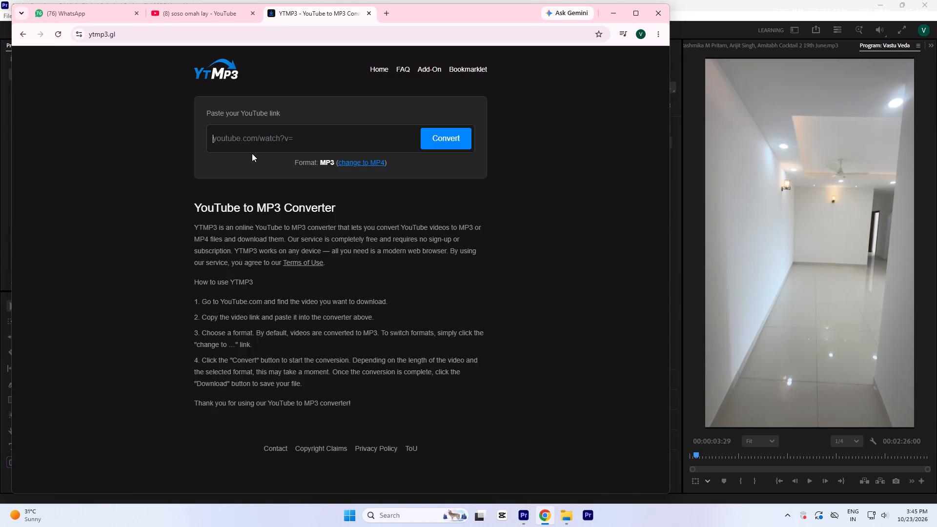
{"action": "left_click", "coordinate": [247, 140]}
{"action": "key", "text": "ctrl+v"}
{"action": "left_click", "coordinate": [437, 145]}
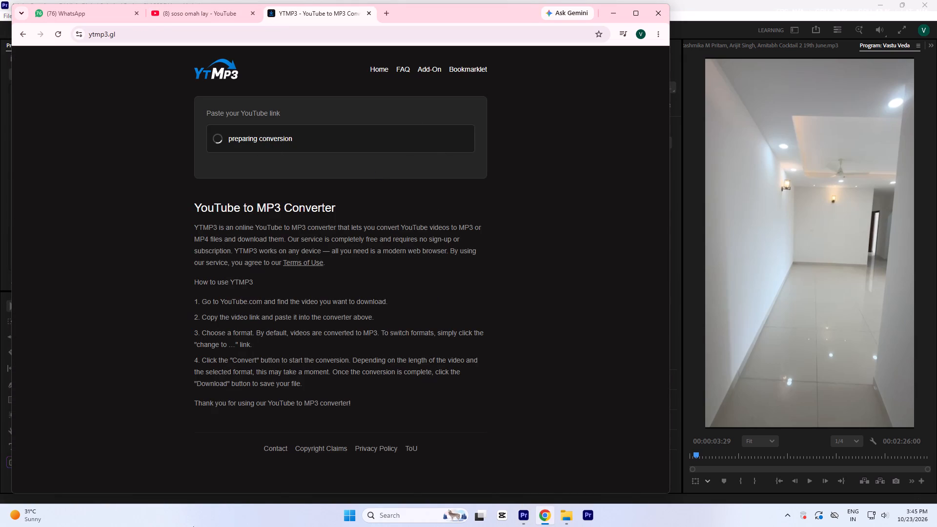
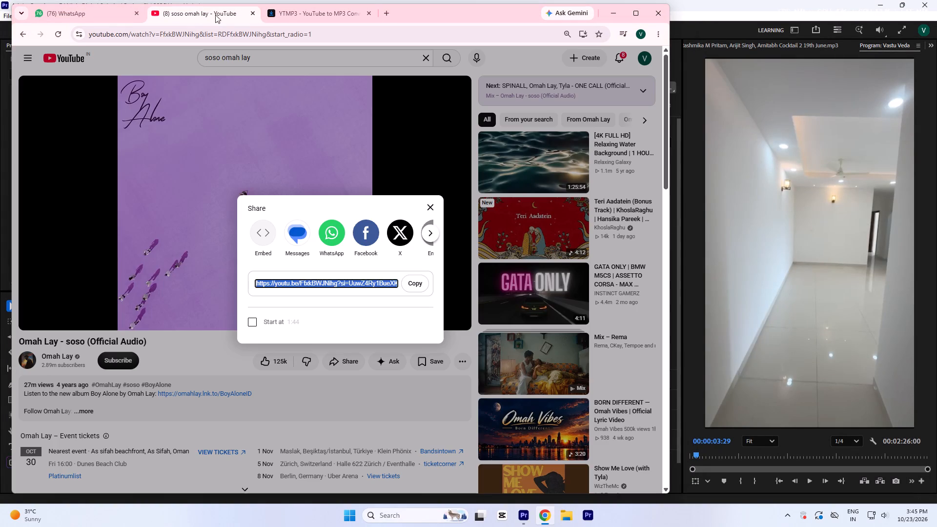
Check the YTMP3 converter page, return to YouTube, and replace the "soso omah lay" search text with "home instr".
{"action": "left_click", "coordinate": [282, 12]}
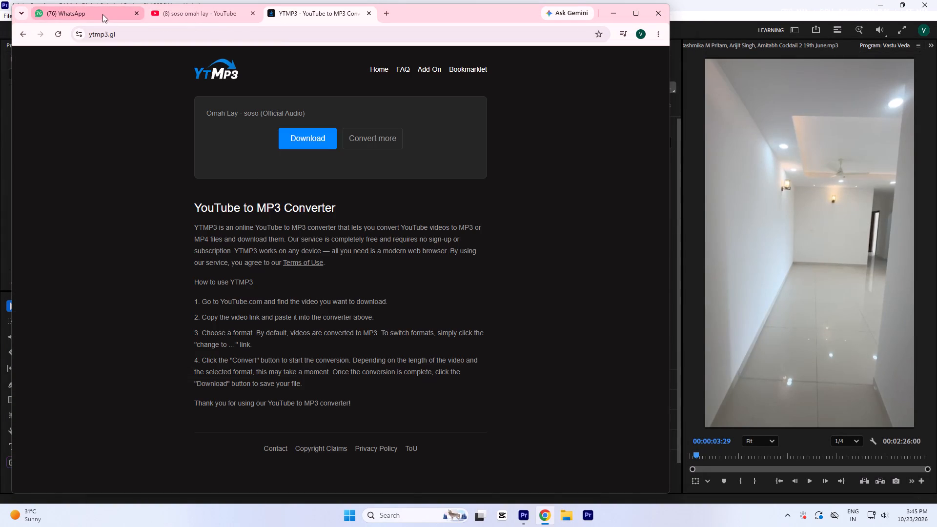
{"action": "left_click", "coordinate": [193, 11]}
{"action": "left_click", "coordinate": [286, 52]}
{"action": "left_click", "coordinate": [274, 56]}
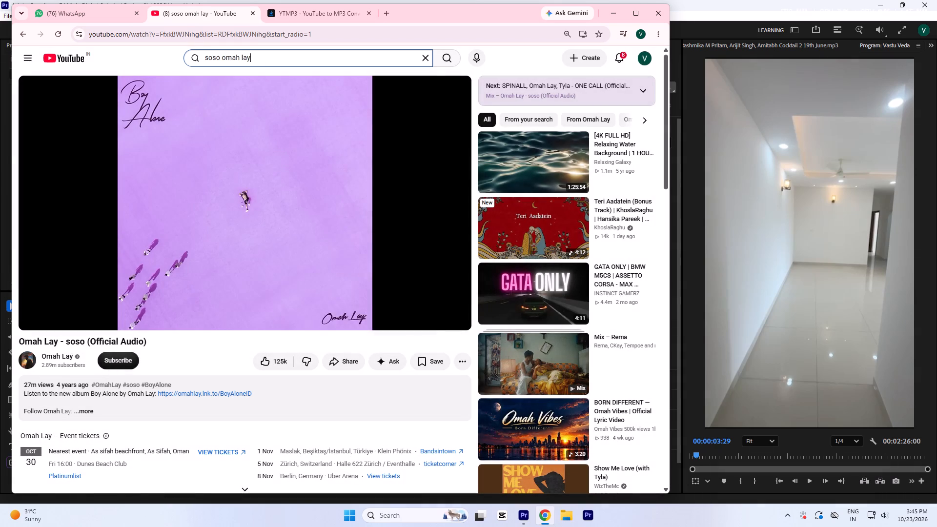
{"action": "key", "text": "ctrl+a"}
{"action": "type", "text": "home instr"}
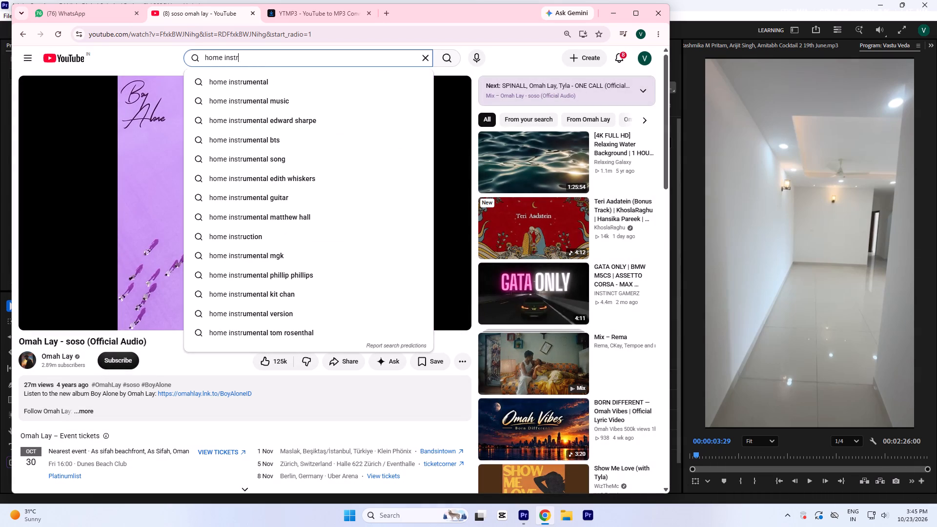
Search YouTube for "home instrumental" and look through the results.
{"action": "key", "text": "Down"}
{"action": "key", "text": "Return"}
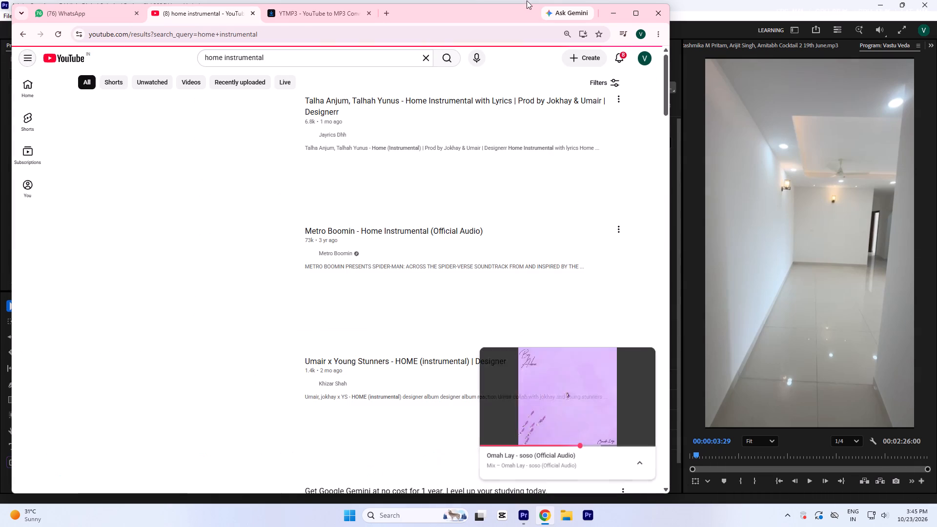
{"action": "scroll", "coordinate": [370, 309], "scroll_direction": "up", "scroll_amount": 3}
{"action": "scroll", "coordinate": [367, 310], "scroll_direction": "down", "scroll_amount": 5}
Refine the YouTube search to "home instrumental no copy right".
{"action": "left_click", "coordinate": [292, 64]}
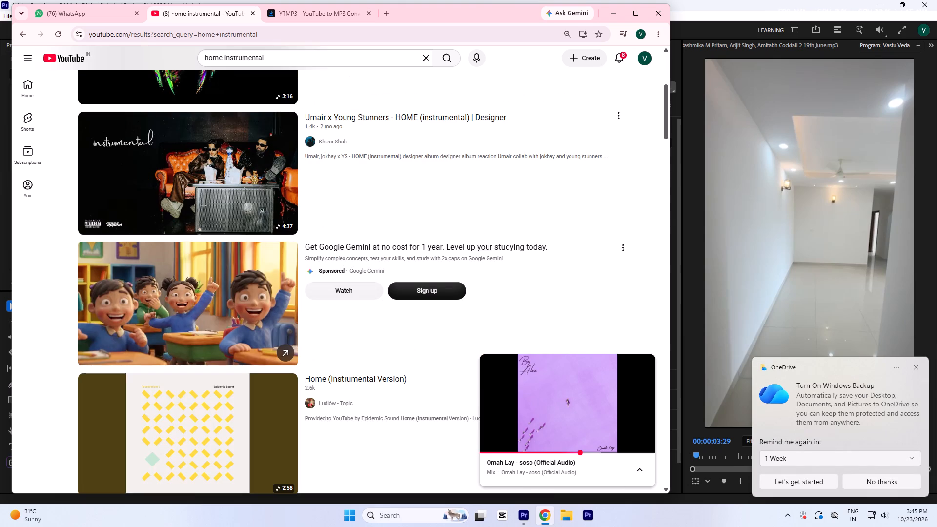
{"action": "key", "text": "space"}
{"action": "type", "text": "no cop"}
{"action": "type", "text": "y right"}
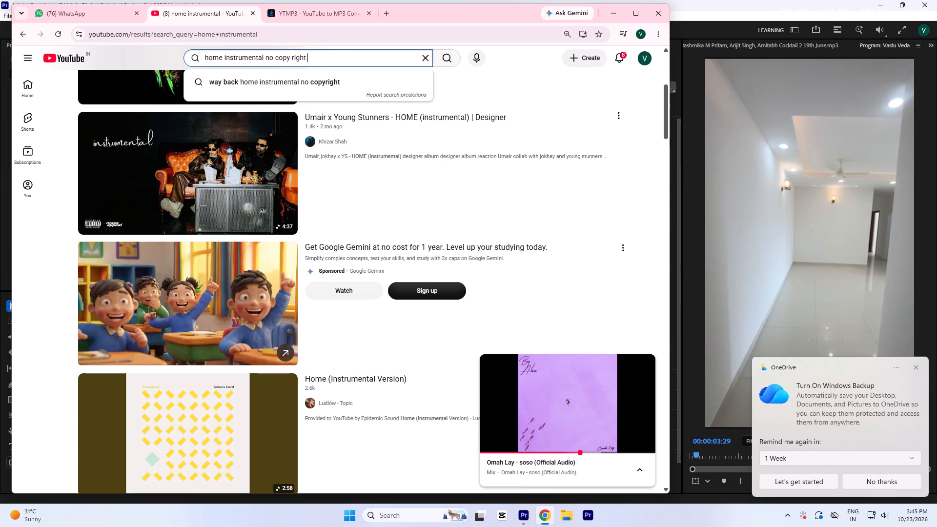
{"action": "key", "text": "space"}
{"action": "key", "text": "Return"}
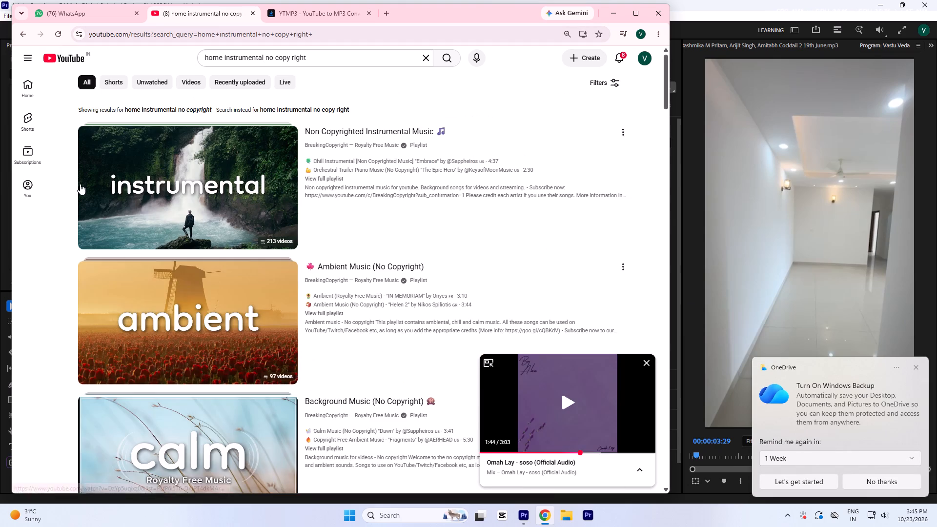
Browse the no-copyright results, open the Deep House Music (No Copyright) playlist, and listen to 'The Beach' from about 0:13.
{"action": "scroll", "coordinate": [266, 299], "scroll_direction": "down", "scroll_amount": 6}
{"action": "scroll", "coordinate": [262, 338], "scroll_direction": "down", "scroll_amount": 12}
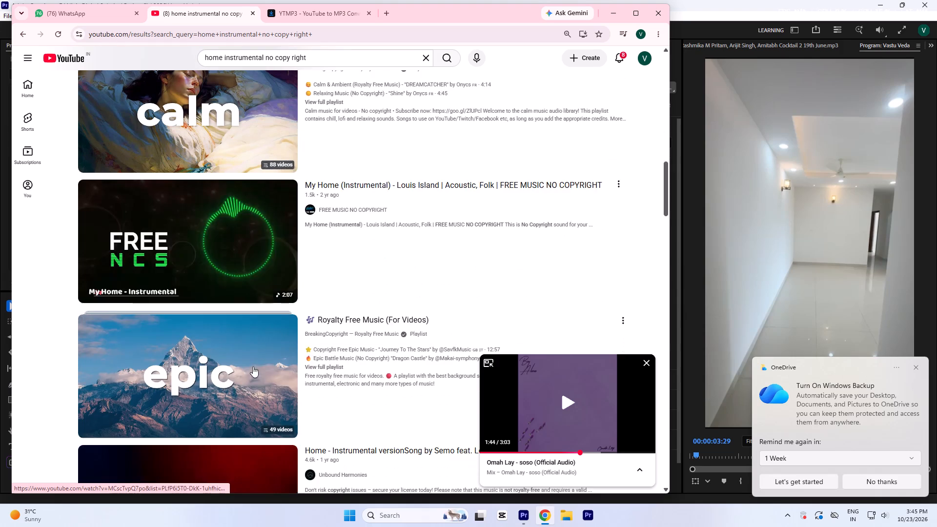
{"action": "scroll", "coordinate": [250, 369], "scroll_direction": "down", "scroll_amount": 18}
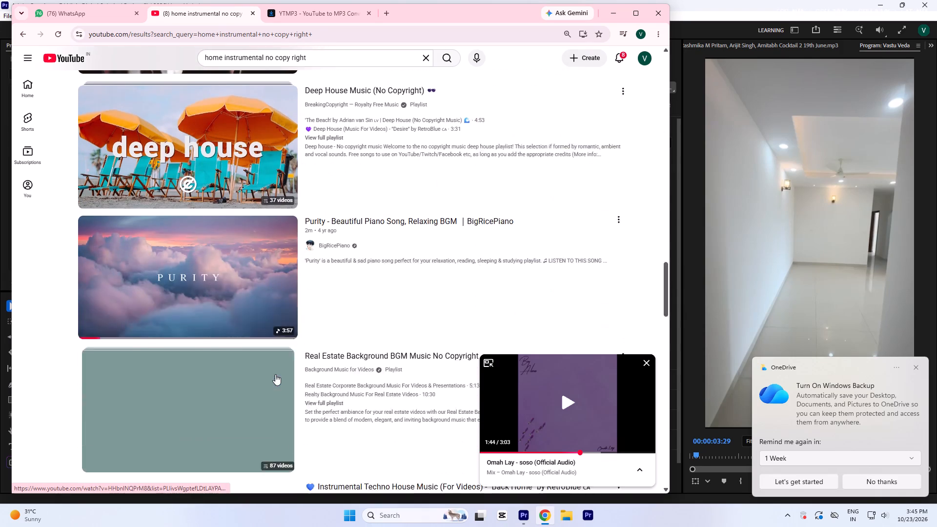
{"action": "scroll", "coordinate": [276, 374], "scroll_direction": "up", "scroll_amount": 1}
{"action": "left_click", "coordinate": [174, 177]}
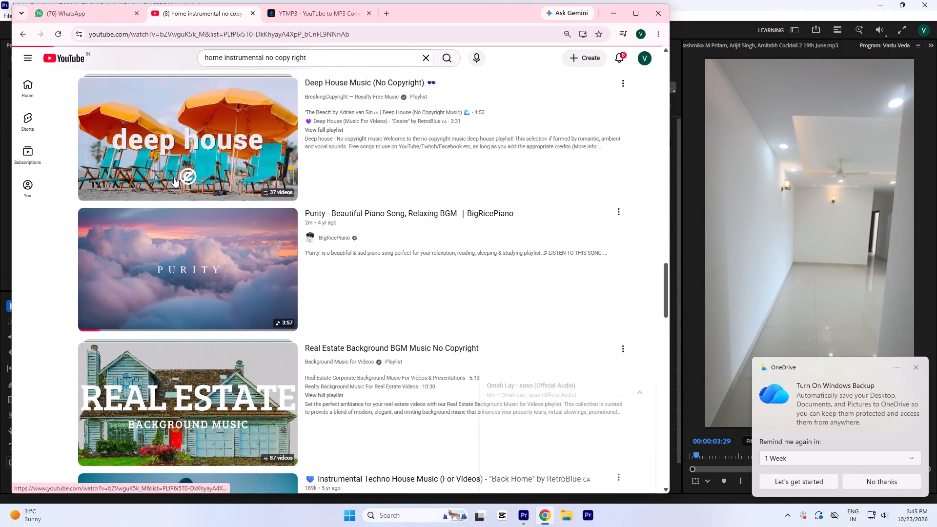
{"action": "left_click", "coordinate": [52, 304]}
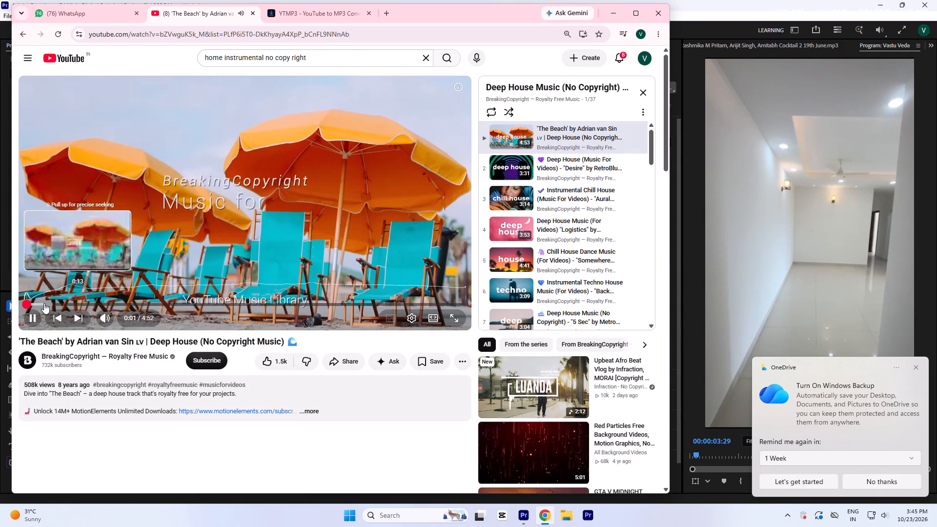
{"action": "left_click", "coordinate": [42, 302]}
Download the converted Omah Lay - soso (Official Audio) MP3 from the YTMP3 page.
{"action": "left_click", "coordinate": [331, 20]}
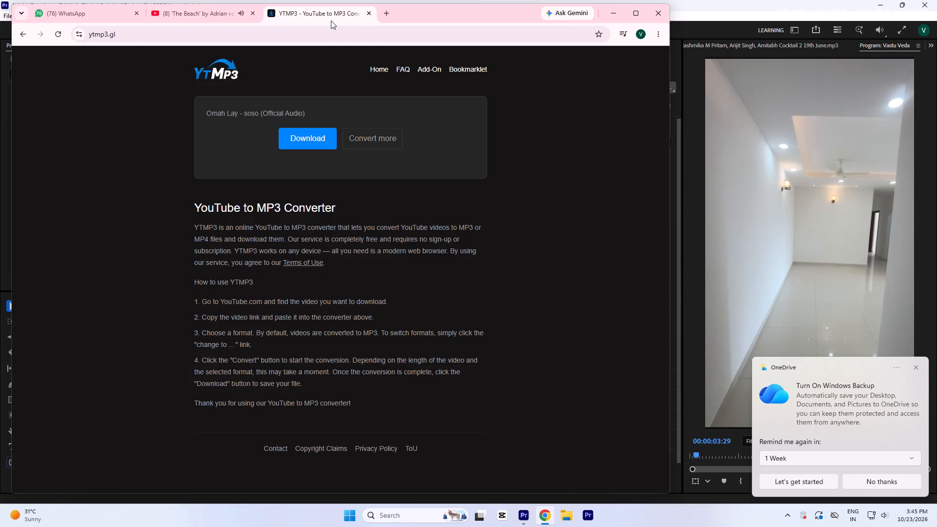
{"action": "left_click", "coordinate": [312, 136]}
Return to 'The Beach' video on YouTube and pause its playback.
{"action": "left_click", "coordinate": [193, 12]}
{"action": "left_click", "coordinate": [198, 182]}
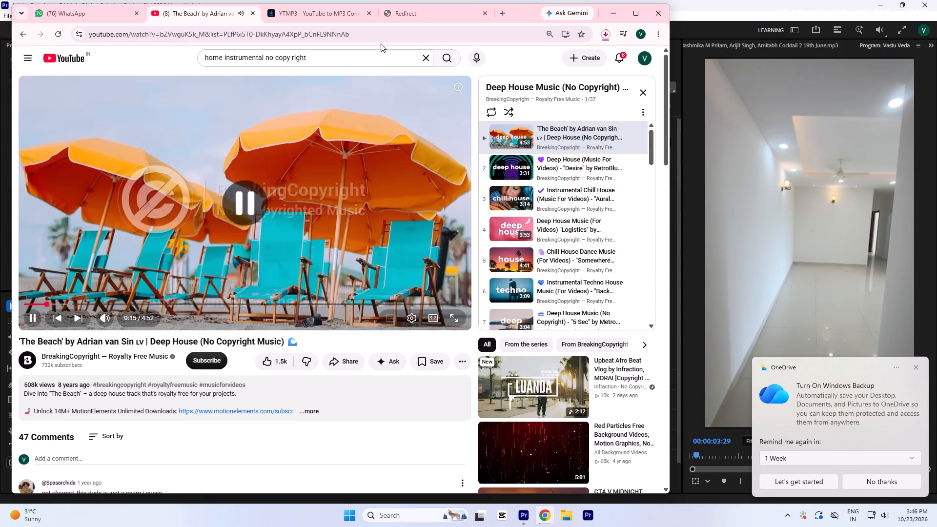
Bring the downloaded soso MP3 into Premiere's Vastu Veda sequence on A1, aligned with the start of the sequence.
{"action": "left_click_drag", "start_coordinate": [515, 62], "coordinate": [518, 510]}
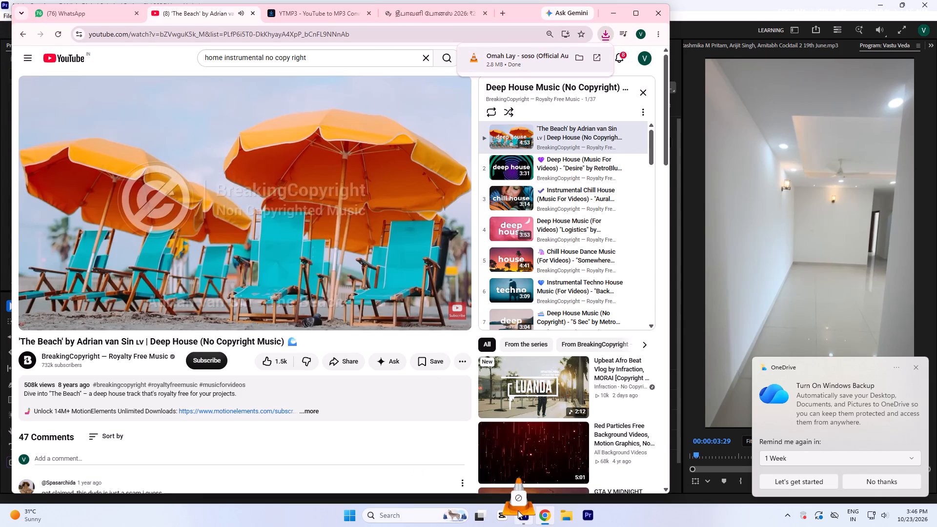
{"action": "left_click_drag", "start_coordinate": [518, 510], "coordinate": [124, 426]}
{"action": "key", "text": "0"}
{"action": "key", "text": "minus"}
{"action": "key", "text": "minus"}
{"action": "key", "text": "minus"}
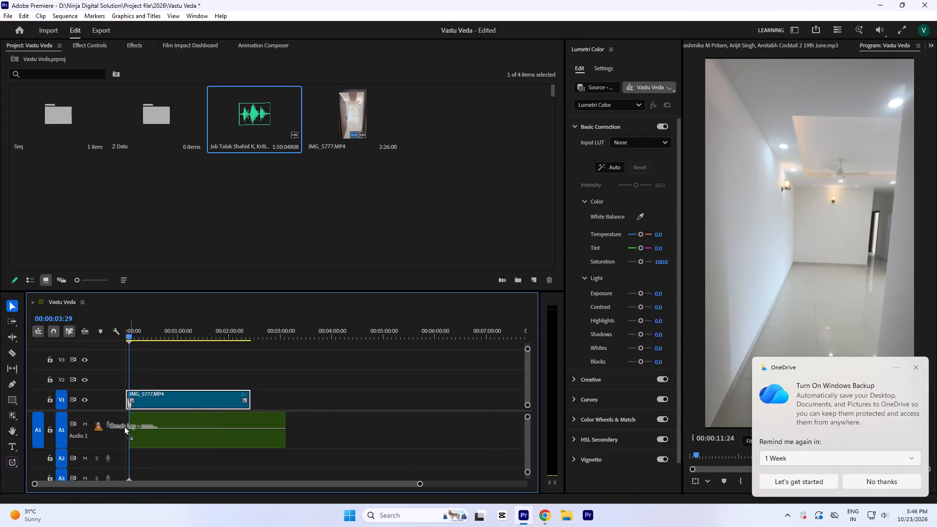
{"action": "left_click_drag", "start_coordinate": [124, 426], "coordinate": [122, 426]}
{"action": "key", "text": "equal"}
{"action": "left_click_drag", "start_coordinate": [198, 437], "coordinate": [179, 437]}
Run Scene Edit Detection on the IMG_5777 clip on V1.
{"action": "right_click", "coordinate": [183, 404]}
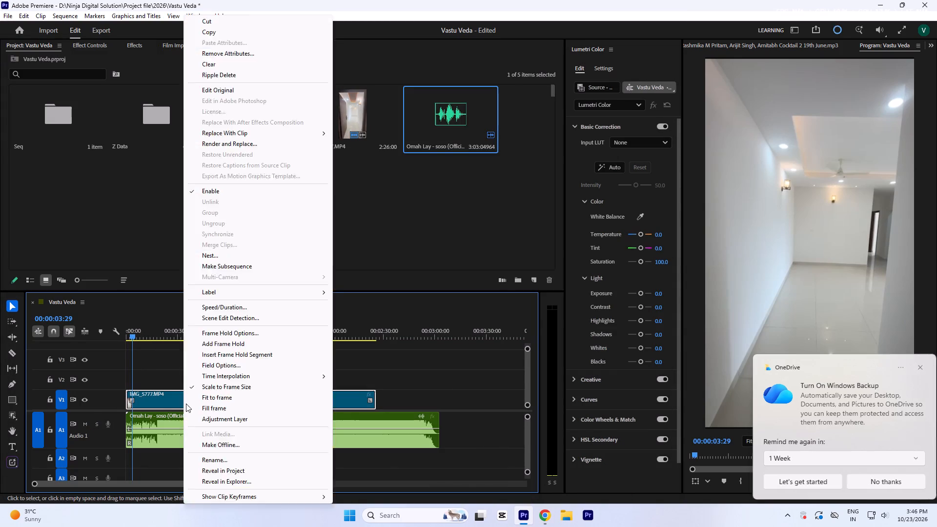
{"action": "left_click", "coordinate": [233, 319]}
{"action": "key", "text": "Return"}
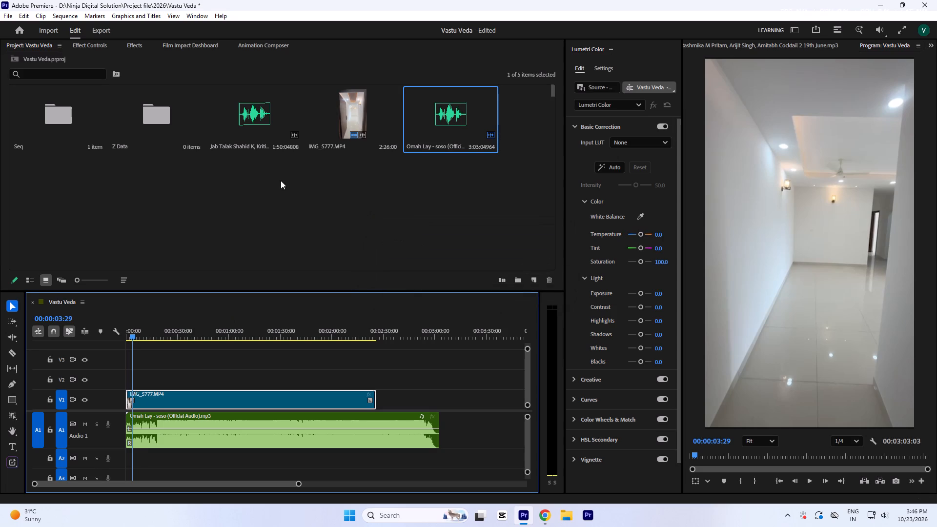
Preview the footage with the soso track from the sequence start and around 18 seconds, and bring up the system volume control.
{"action": "key", "text": "equal"}
{"action": "key", "text": "equal"}
{"action": "left_click_drag", "start_coordinate": [157, 326], "coordinate": [29, 357]}
{"action": "key", "text": "equal"}
{"action": "key", "text": "equal"}
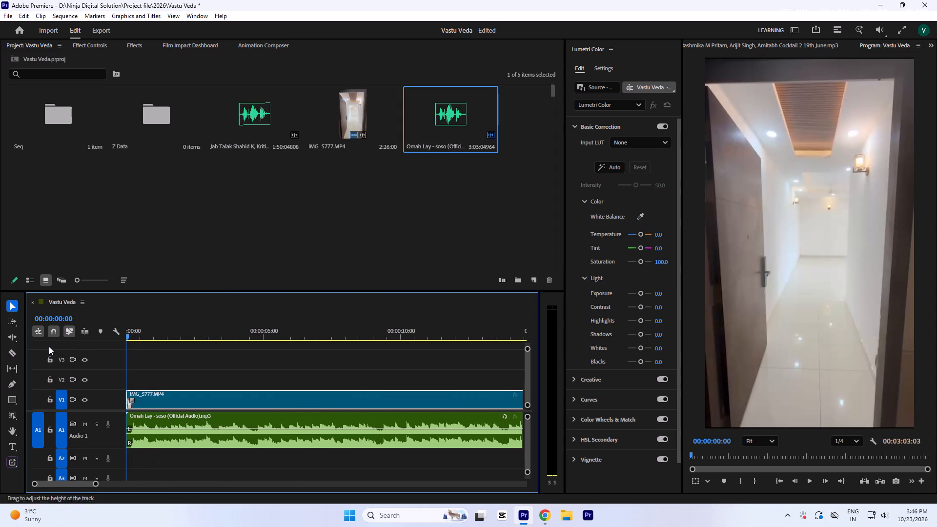
{"action": "key", "text": "space"}
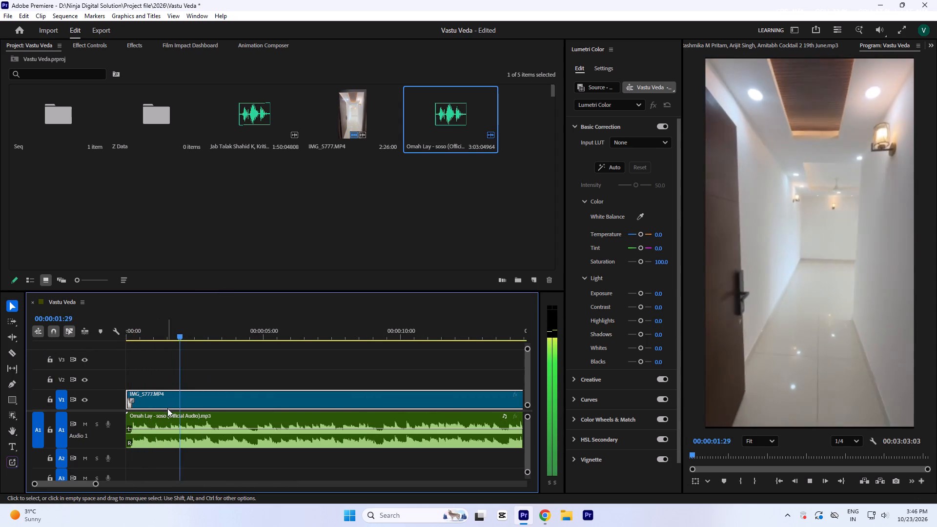
{"action": "key", "text": "minus"}
{"action": "left_click", "coordinate": [376, 335]}
{"action": "key", "text": "space"}
{"action": "key", "text": "minus"}
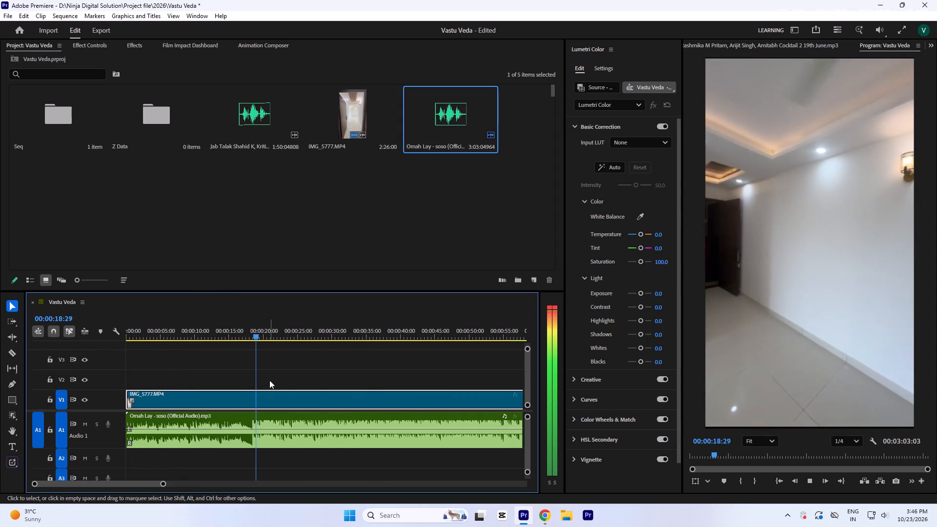
{"action": "key", "text": "equal"}
{"action": "key", "text": "minus"}
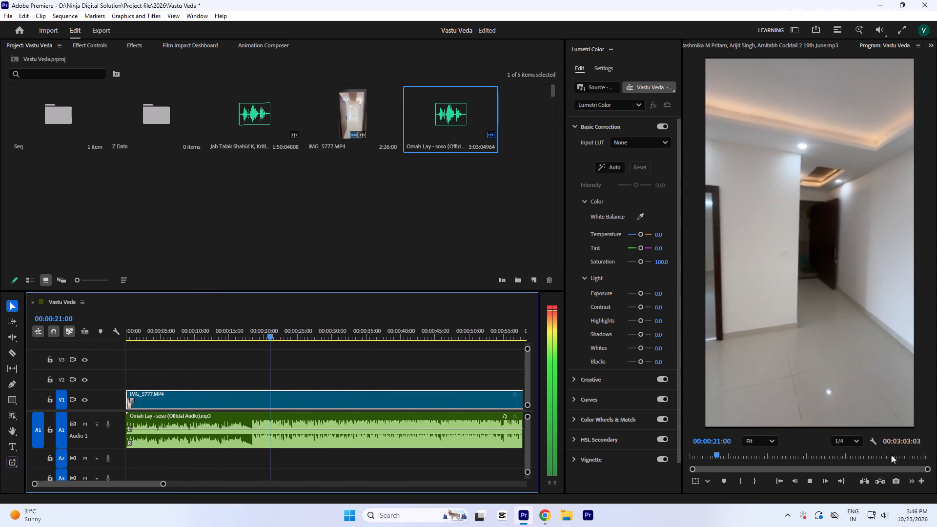
{"action": "left_click", "coordinate": [883, 511]}
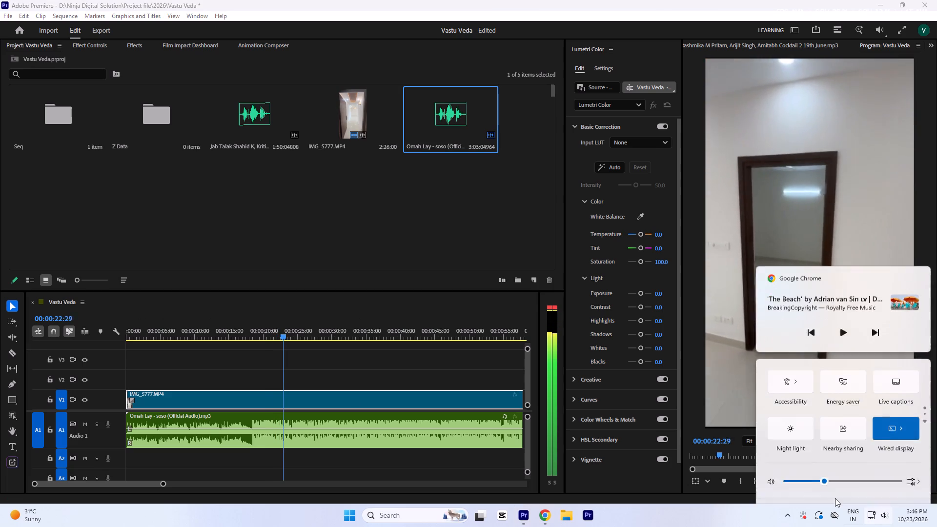
Trim the silent first 6 frames off the soso clip on A1 and move the clip back to the sequence start.
{"action": "left_click_drag", "start_coordinate": [183, 337], "coordinate": [110, 345]}
{"action": "key", "text": "equal"}
{"action": "key", "text": "equal"}
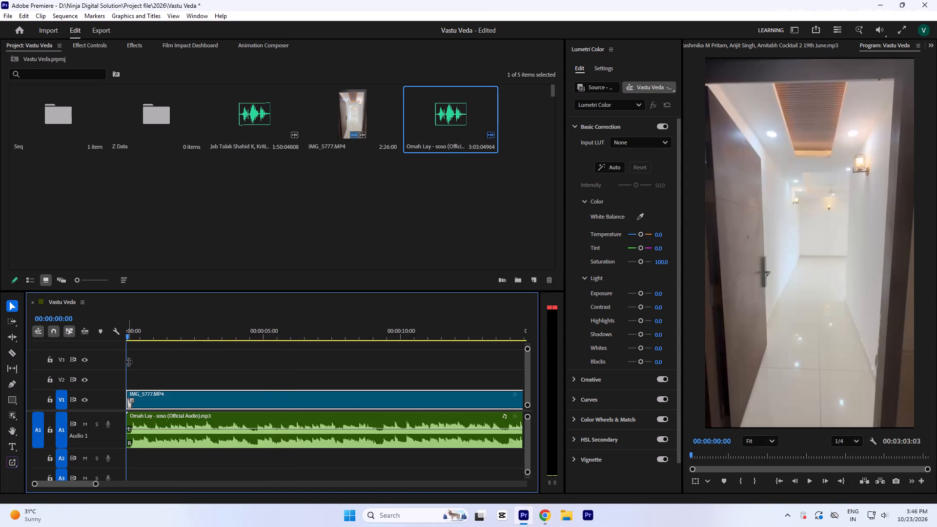
{"action": "key", "text": "equal"}
{"action": "key", "text": "equal"}
{"action": "key", "text": "equal"}
{"action": "key", "text": "equal"}
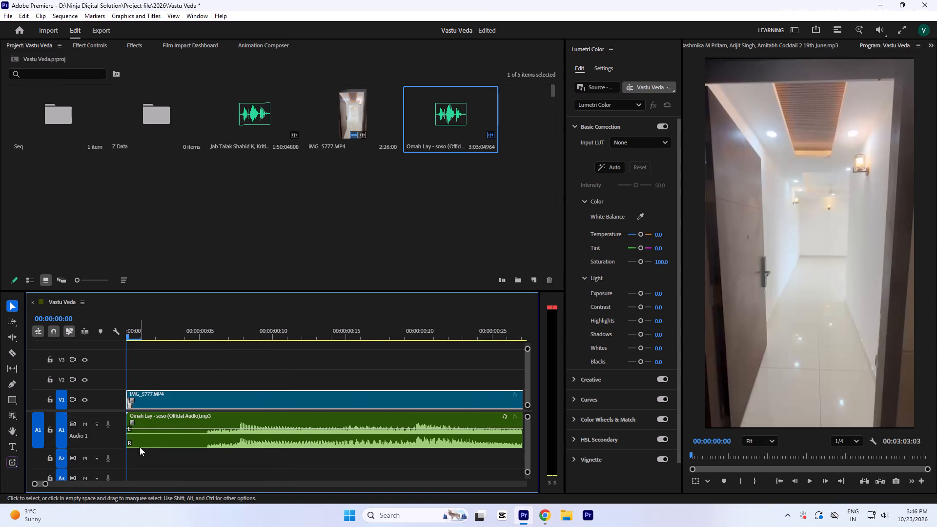
{"action": "left_click_drag", "start_coordinate": [131, 442], "coordinate": [213, 448]}
{"action": "left_click_drag", "start_coordinate": [229, 442], "coordinate": [126, 440]}
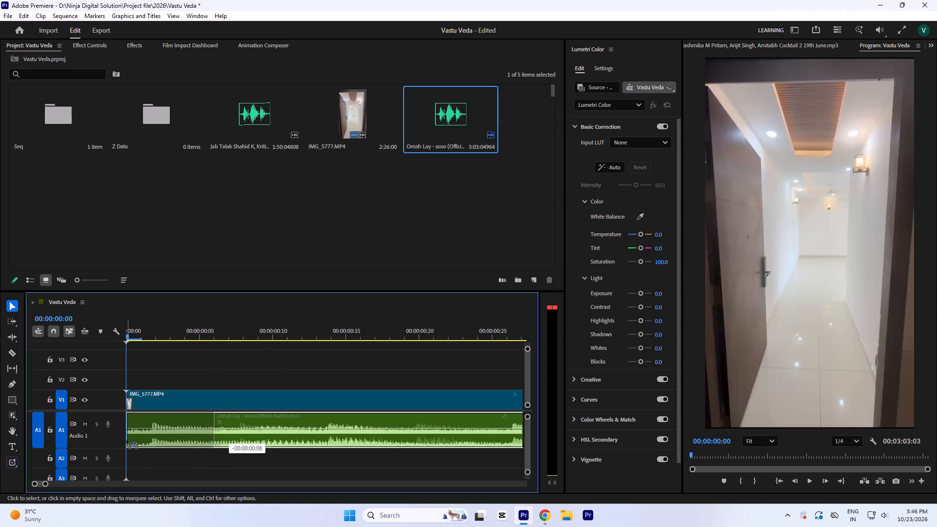
{"action": "left_click_drag", "start_coordinate": [126, 440], "coordinate": [126, 440]}
Listen to the trimmed soso track with the footage at the opening, around 16 seconds, and around 35 seconds.
{"action": "left_click", "coordinate": [149, 427]}
{"action": "key", "text": "minus"}
{"action": "key", "text": "space"}
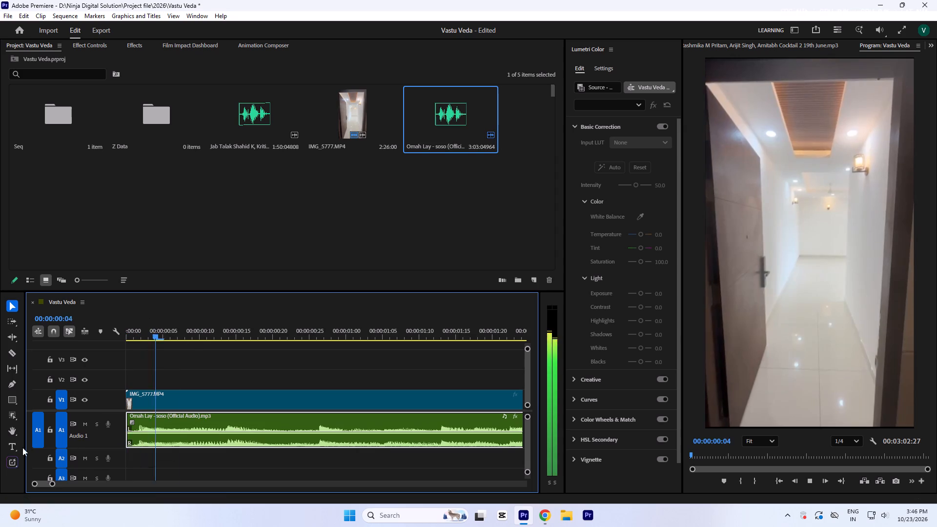
{"action": "key", "text": "minus"}
{"action": "key", "text": "minus"}
{"action": "key", "text": "minus"}
{"action": "key", "text": "minus"}
{"action": "key", "text": "minus"}
{"action": "left_click", "coordinate": [239, 334]}
{"action": "key", "text": "space"}
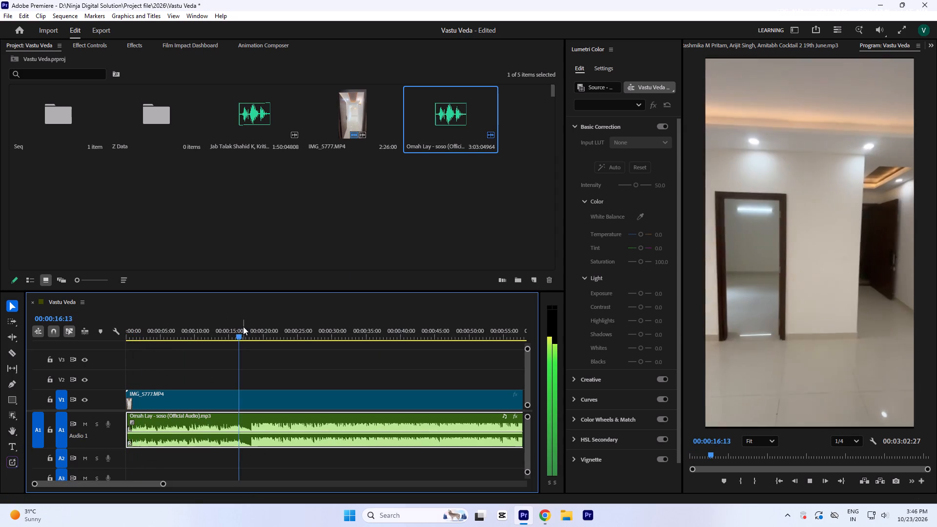
{"action": "key", "text": "minus"}
{"action": "key", "text": "minus"}
{"action": "key", "text": "equal"}
{"action": "key", "text": "equal"}
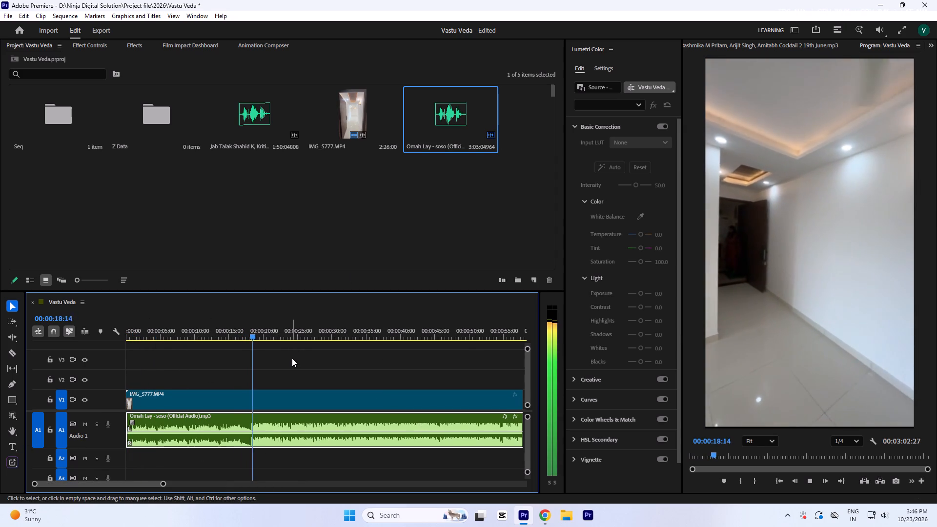
{"action": "key", "text": "minus"}
{"action": "key", "text": "minus"}
{"action": "left_click_drag", "start_coordinate": [177, 328], "coordinate": [187, 334]}
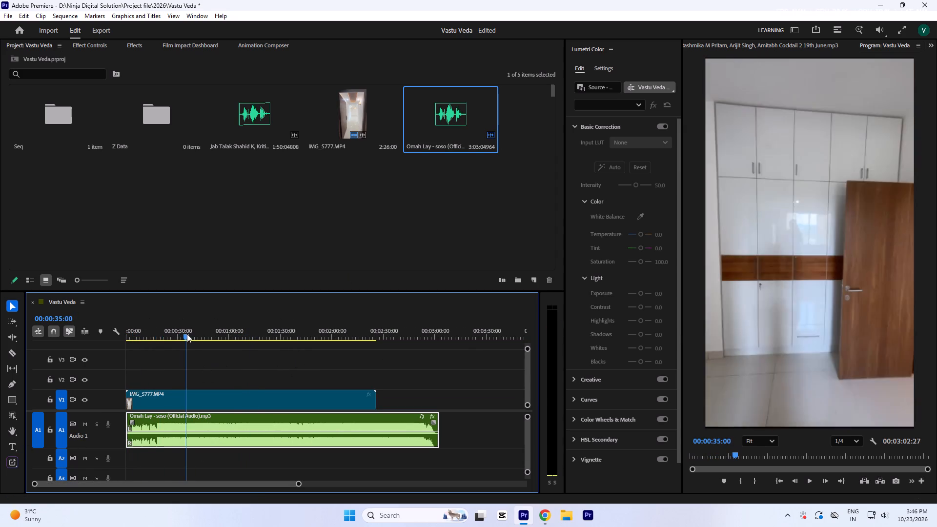
{"action": "key", "text": "space"}
Trim the start of the IMG_5777 clip on V1 to 00:00:01:04 and move the clip back to the sequence start.
{"action": "left_click_drag", "start_coordinate": [204, 333], "coordinate": [0, 373]}
{"action": "key", "text": "equal"}
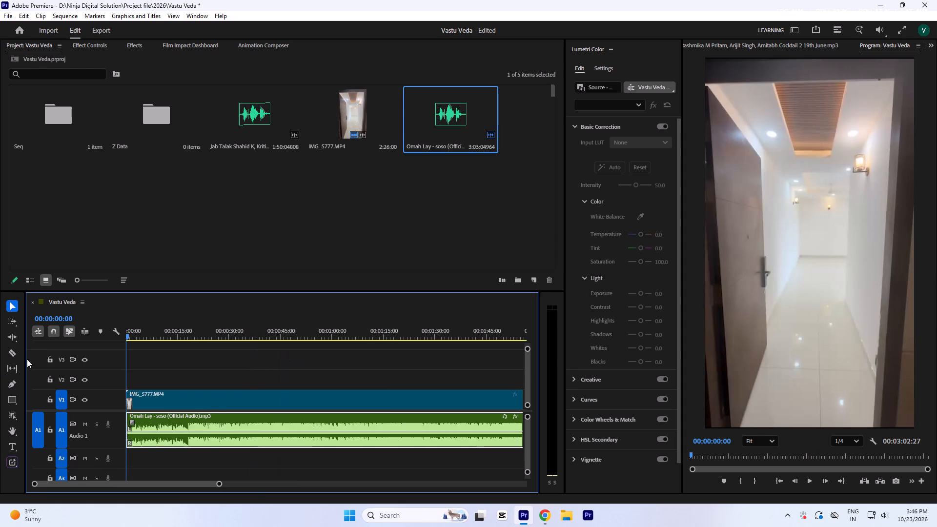
{"action": "key", "text": "equal"}
{"action": "key", "text": "equal"}
{"action": "key", "text": "space"}
{"action": "key", "text": "space"}
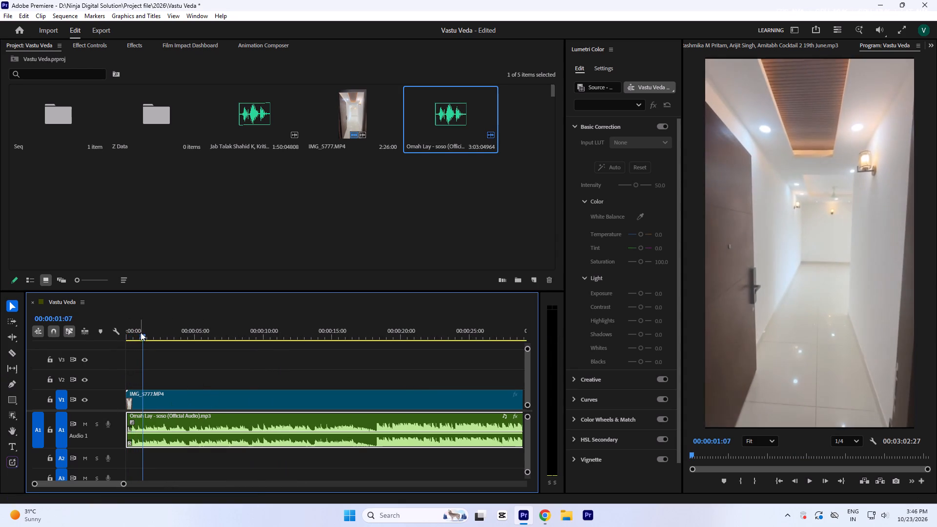
{"action": "left_click_drag", "start_coordinate": [141, 332], "coordinate": [117, 339]}
{"action": "key", "text": "space"}
{"action": "key", "text": "space"}
{"action": "key", "text": "space"}
{"action": "key", "text": "space"}
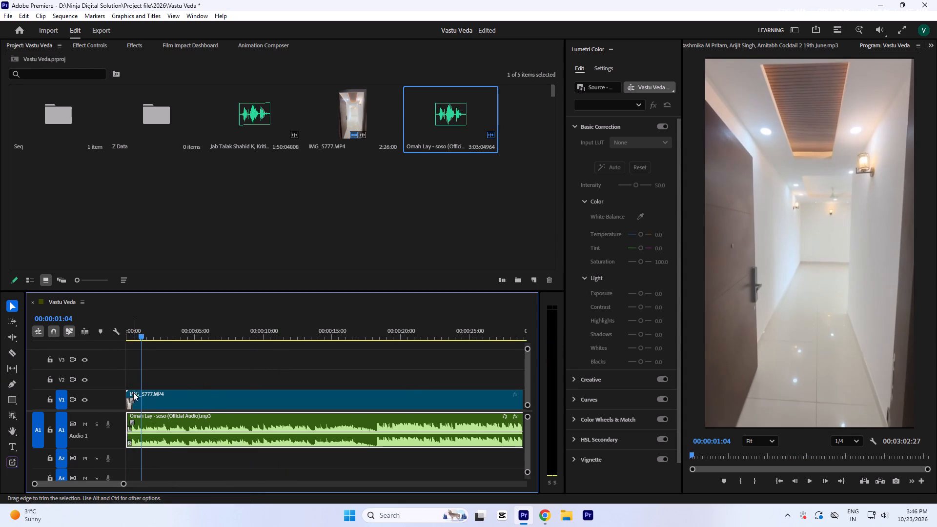
{"action": "left_click_drag", "start_coordinate": [131, 405], "coordinate": [147, 408]}
{"action": "left_click_drag", "start_coordinate": [160, 404], "coordinate": [145, 404]}
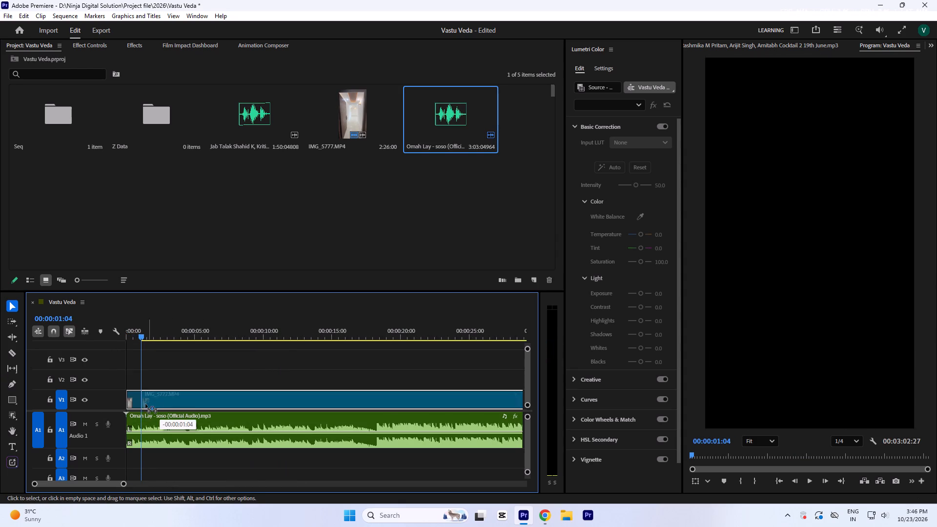
{"action": "left_click_drag", "start_coordinate": [145, 404], "coordinate": [139, 405]}
Mark an In point at the start of the Vastu Veda sequence.
{"action": "left_click_drag", "start_coordinate": [147, 327], "coordinate": [68, 332]}
{"action": "key", "text": "i"}
Play the opening to find the music beat at about 00:00:02:00 and split the IMG_5777 clip there.
{"action": "key", "text": "space"}
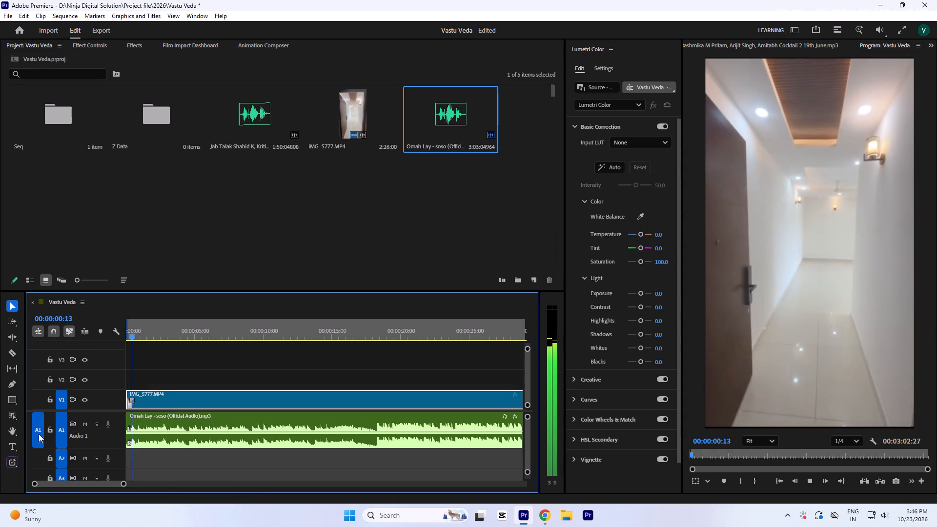
{"action": "key", "text": "space"}
{"action": "key", "text": "space"}
{"action": "key", "text": "space"}
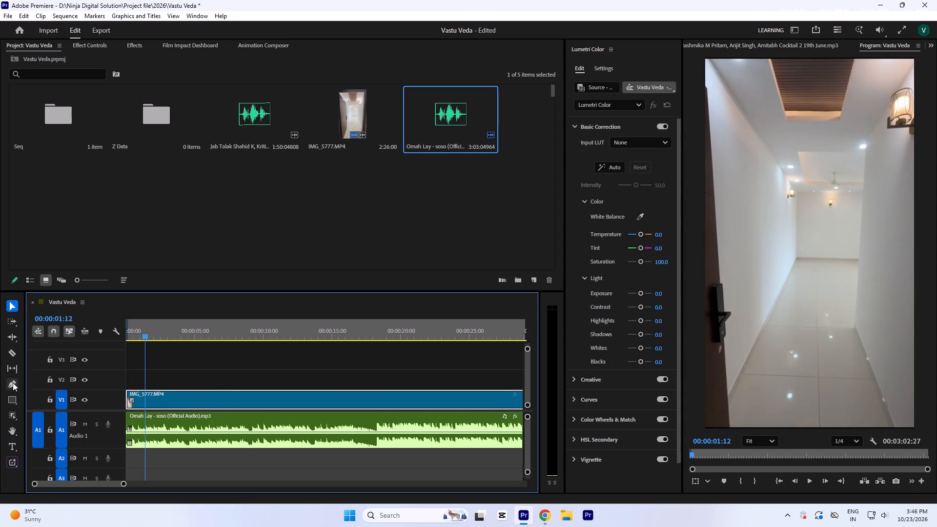
{"action": "key", "text": "equal"}
{"action": "key", "text": "space"}
{"action": "key", "text": "space"}
{"action": "type", "text": "=="}
{"action": "key", "text": "space"}
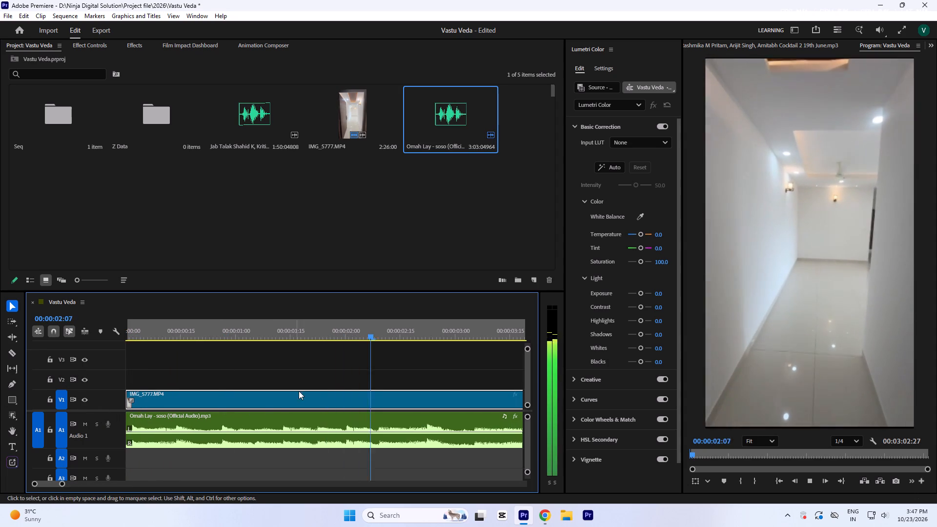
{"action": "key", "text": "space"}
{"action": "left_click_drag", "start_coordinate": [351, 337], "coordinate": [350, 347]}
{"action": "key", "text": "equal"}
{"action": "key", "text": "equal"}
{"action": "key", "text": "equal"}
{"action": "key", "text": "equal"}
{"action": "key", "text": "equal"}
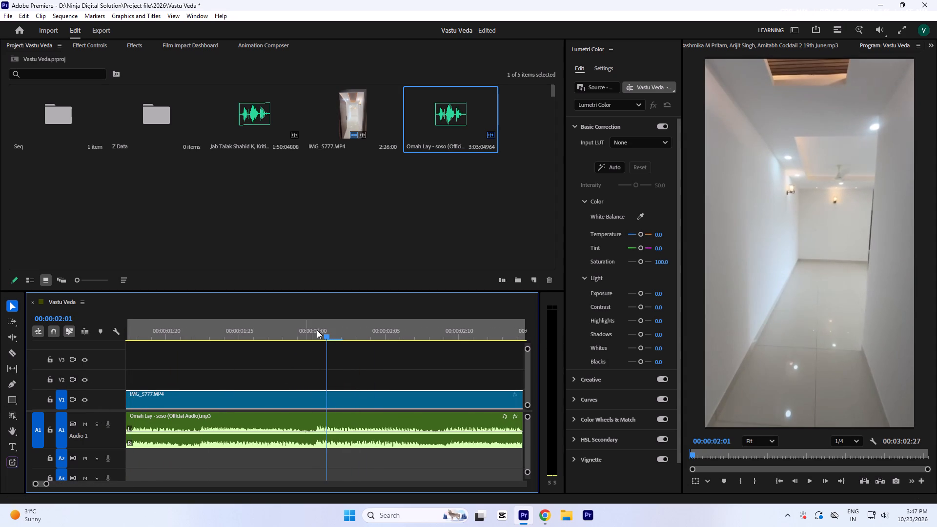
{"action": "left_click", "coordinate": [317, 329]}
{"action": "type", "text": "k-"}
Trim the start of the second IMG_5777 clip to about 00:00:06:09 and move it back against the first clip.
{"action": "key", "text": "minus"}
{"action": "key", "text": "space"}
{"action": "key", "text": "minus"}
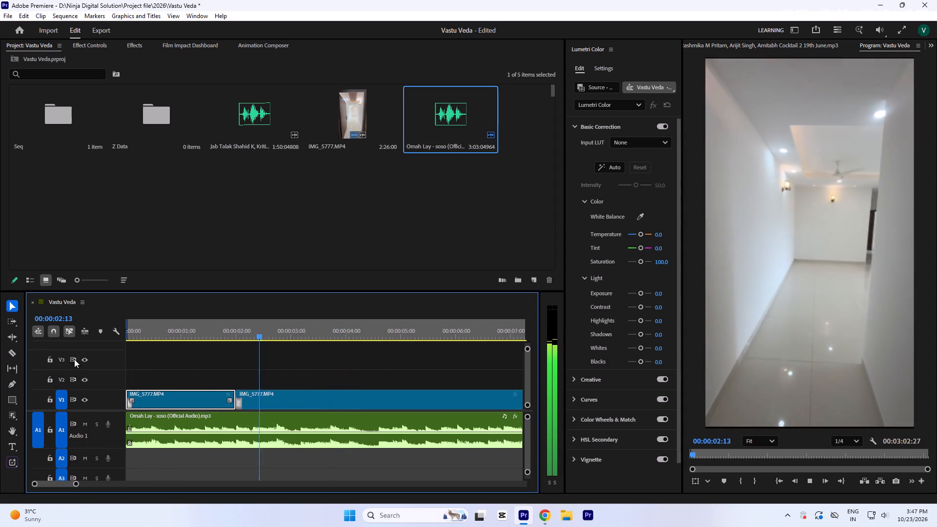
{"action": "key", "text": "minus"}
{"action": "key", "text": "minus"}
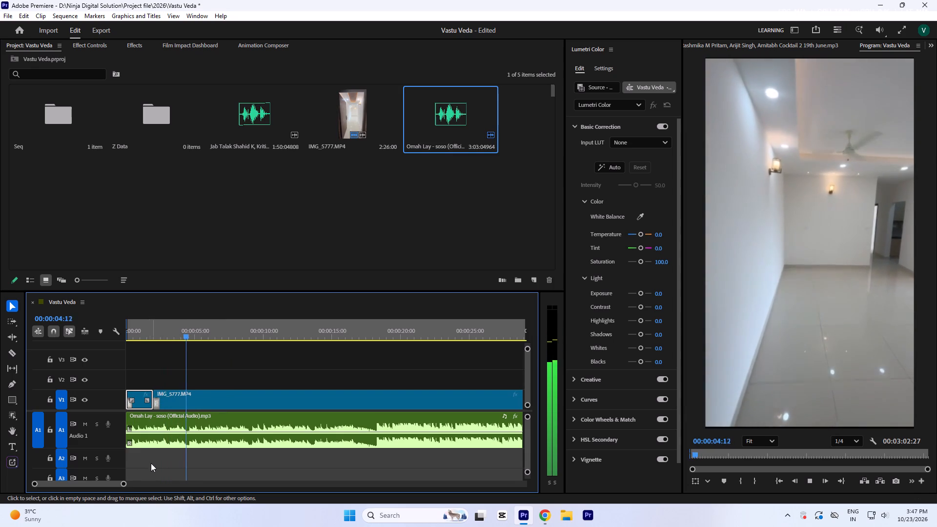
{"action": "left_click_drag", "start_coordinate": [149, 323], "coordinate": [143, 344]}
{"action": "key", "text": "space"}
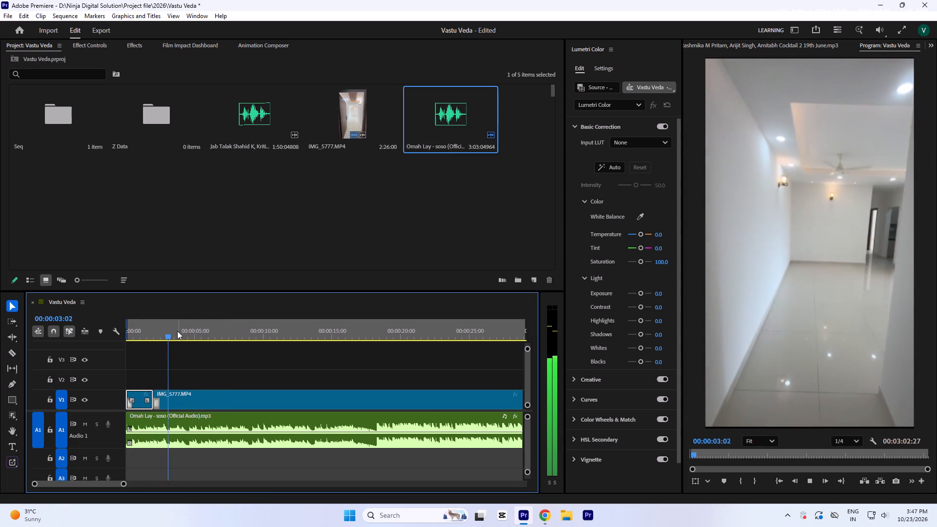
{"action": "left_click_drag", "start_coordinate": [172, 334], "coordinate": [219, 342]}
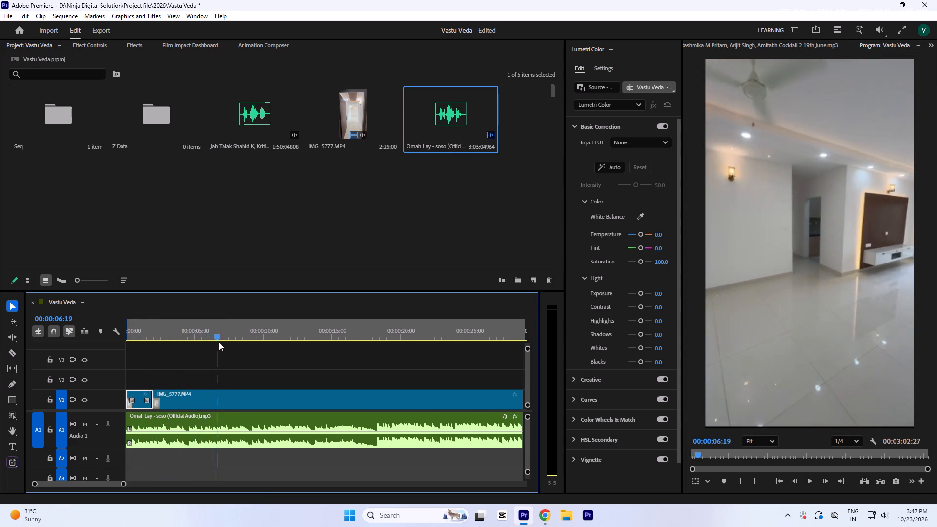
{"action": "left_click_drag", "start_coordinate": [219, 342], "coordinate": [239, 346]}
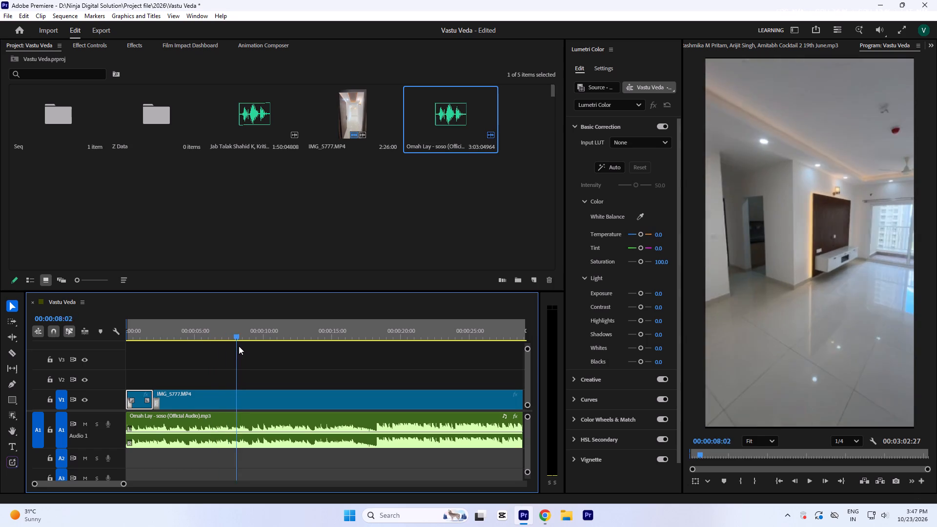
{"action": "left_click_drag", "start_coordinate": [239, 346], "coordinate": [311, 345]}
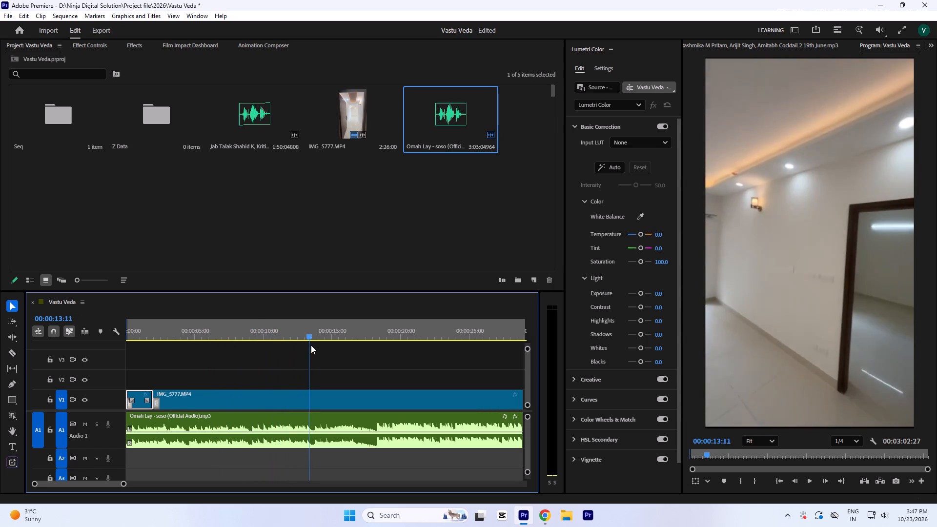
{"action": "left_click_drag", "start_coordinate": [311, 345], "coordinate": [232, 371]}
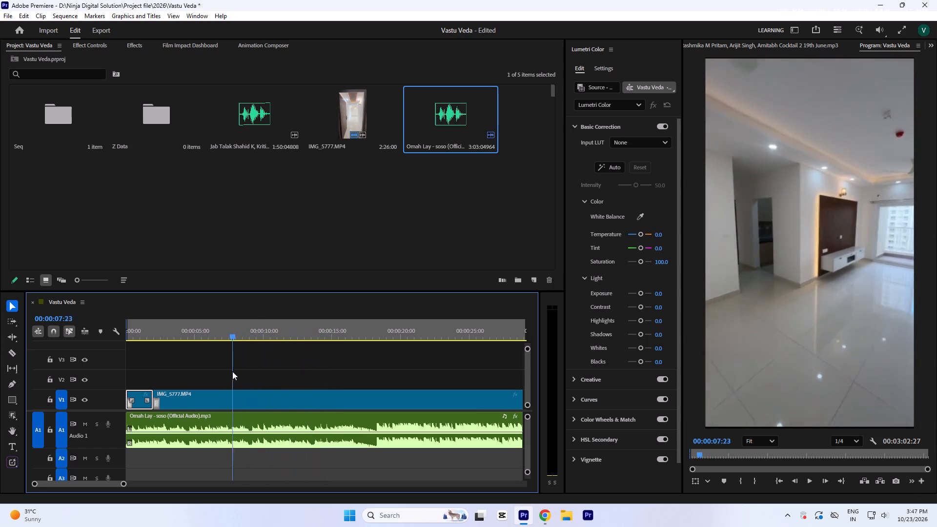
{"action": "left_click_drag", "start_coordinate": [232, 371], "coordinate": [214, 374]}
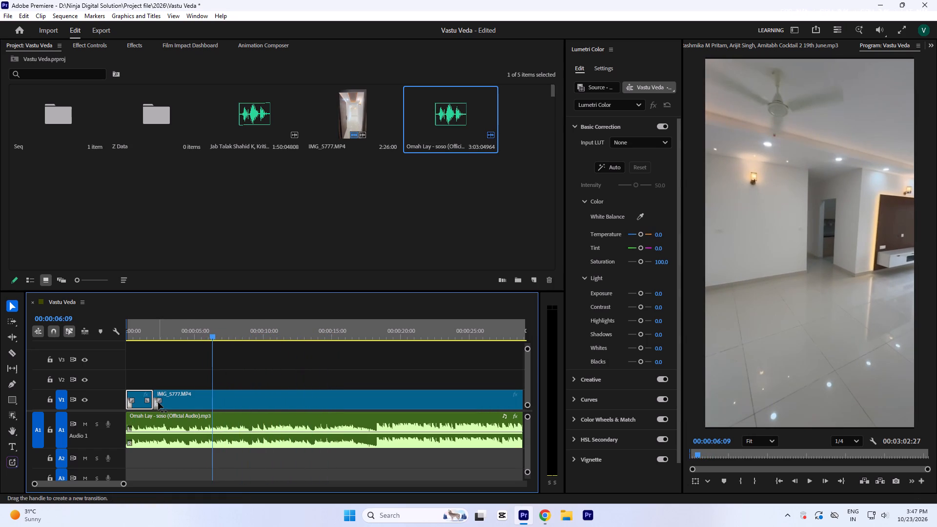
{"action": "left_click_drag", "start_coordinate": [156, 406], "coordinate": [215, 399]}
{"action": "key", "text": "space"}
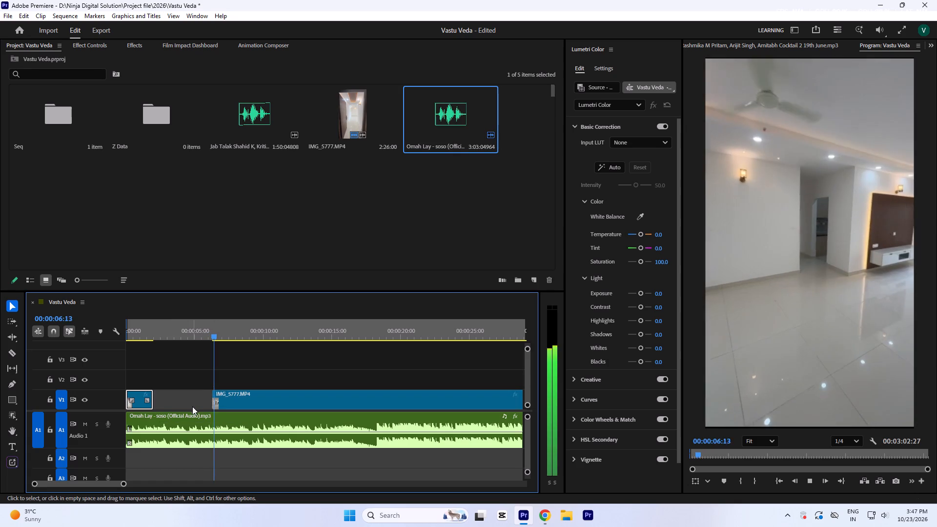
{"action": "key", "text": "space"}
{"action": "left_click_drag", "start_coordinate": [253, 396], "coordinate": [213, 396]}
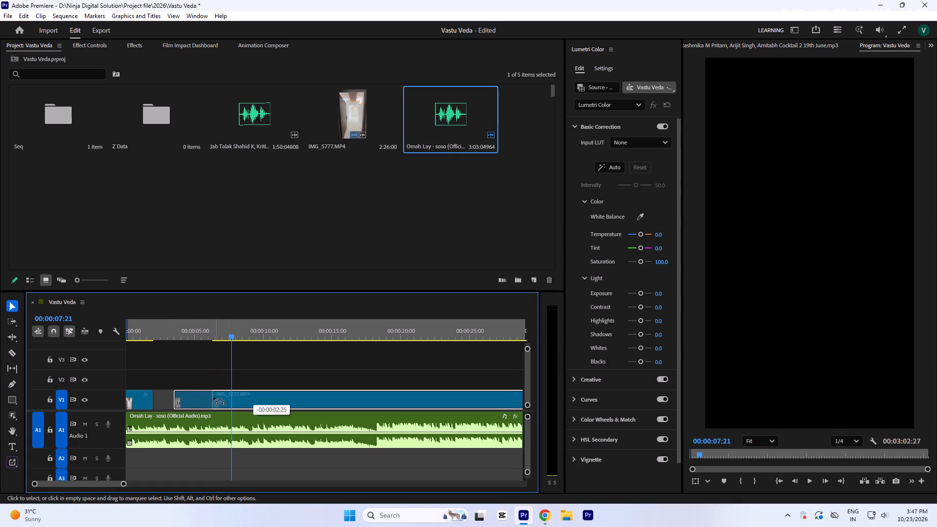
{"action": "left_click_drag", "start_coordinate": [213, 396], "coordinate": [198, 396]}
Play from the start to find the next music beat at 00:00:04:02 and split the second IMG_5777 clip there.
{"action": "left_click_drag", "start_coordinate": [166, 328], "coordinate": [84, 333]}
{"action": "key", "text": "space"}
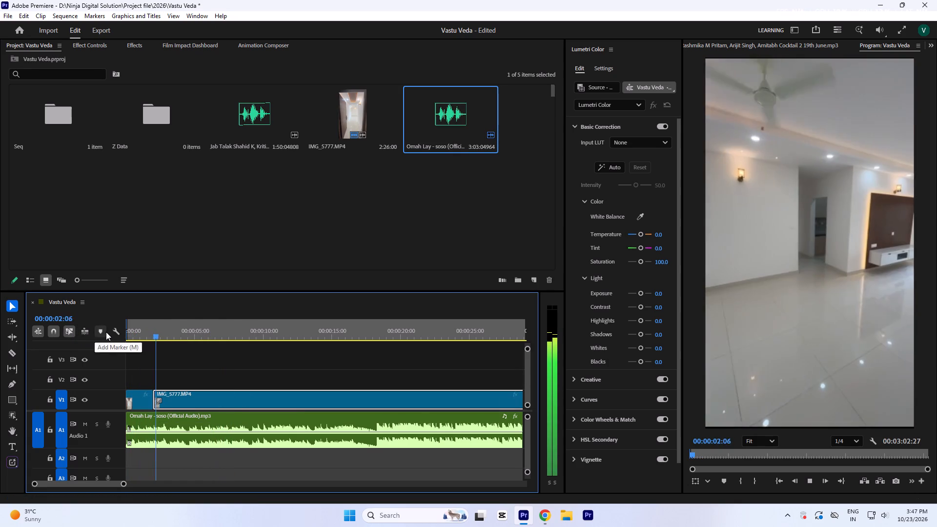
{"action": "key", "text": "space"}
{"action": "key", "text": "equal"}
{"action": "key", "text": "space"}
{"action": "key", "text": "space"}
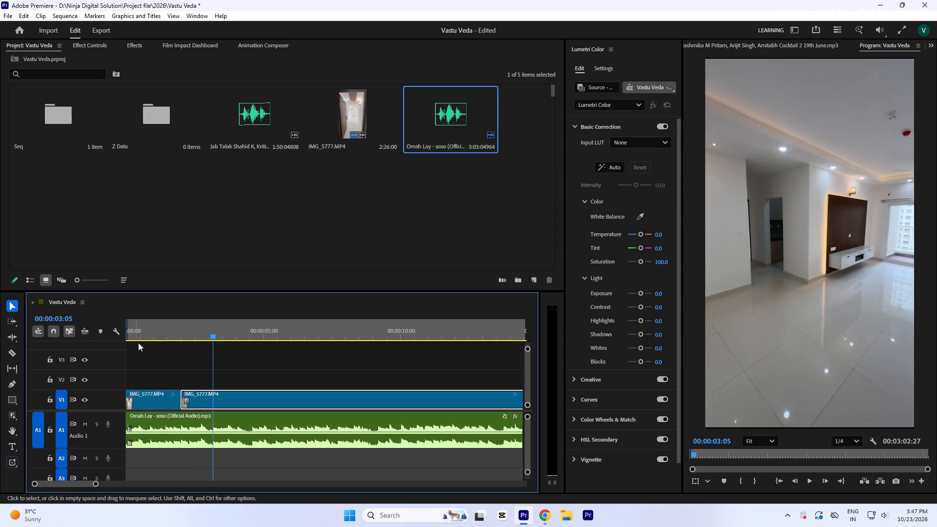
{"action": "key", "text": "space"}
{"action": "key", "text": "equal"}
{"action": "key", "text": "space"}
{"action": "key", "text": "space"}
{"action": "key", "text": "space"}
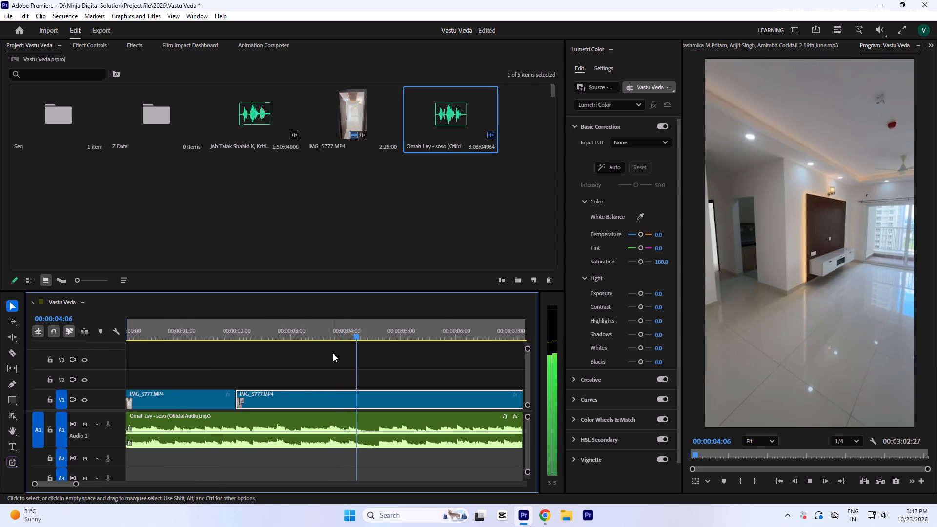
{"action": "left_click_drag", "start_coordinate": [346, 327], "coordinate": [353, 333]}
{"action": "key", "text": "equal"}
{"action": "key", "text": "equal"}
{"action": "key", "text": "equal"}
{"action": "key", "text": "equal"}
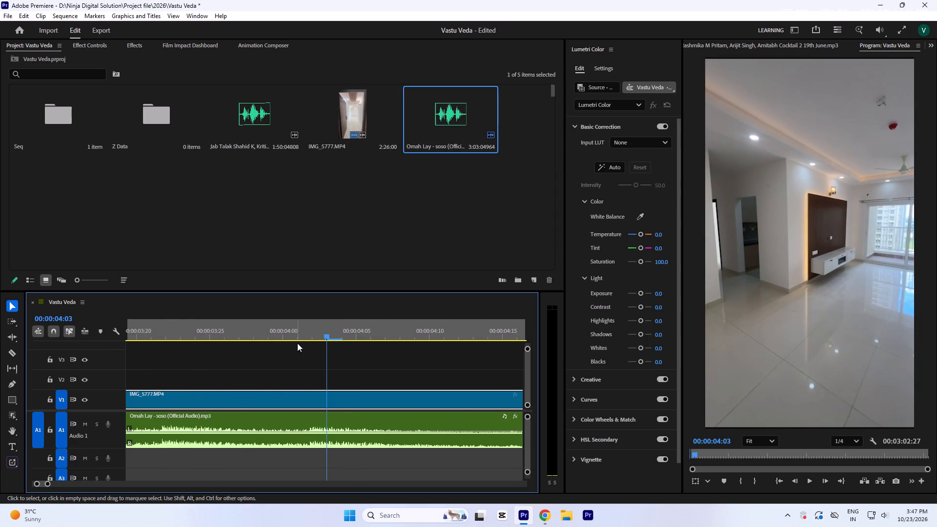
{"action": "left_click", "coordinate": [306, 328]}
{"action": "left_click", "coordinate": [313, 329]}
{"action": "key", "text": "k"}
Review the first IMG_5777 shot against the music from the sequence start up to its cut at 00:00:02:00.
{"action": "key", "text": "minus"}
{"action": "key", "text": "minus"}
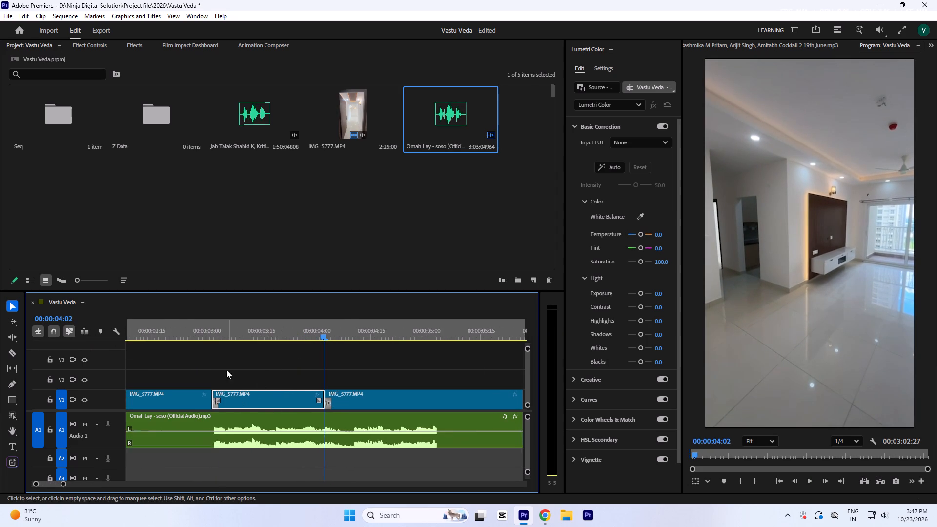
{"action": "key", "text": "minus"}
{"action": "left_click_drag", "start_coordinate": [212, 334], "coordinate": [0, 345]}
{"action": "key", "text": "space"}
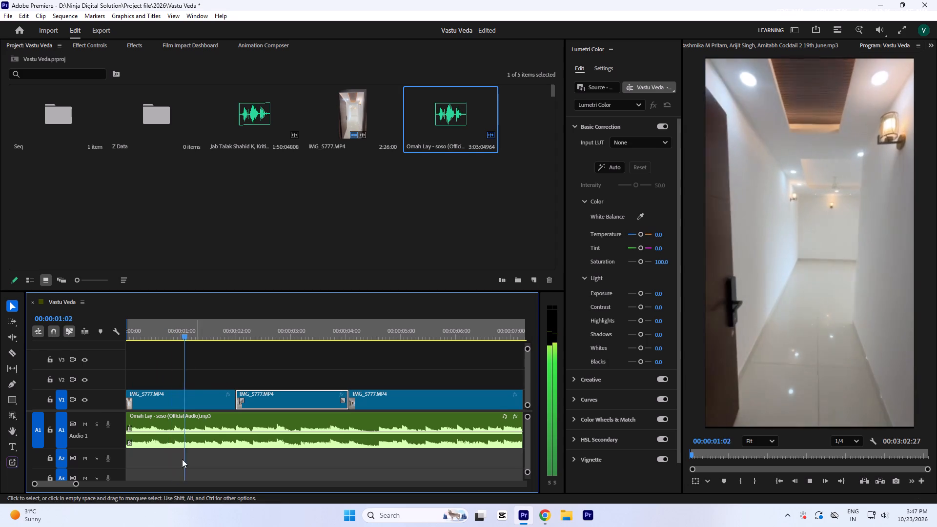
{"action": "key", "text": "space"}
{"action": "left_click", "coordinate": [187, 325]}
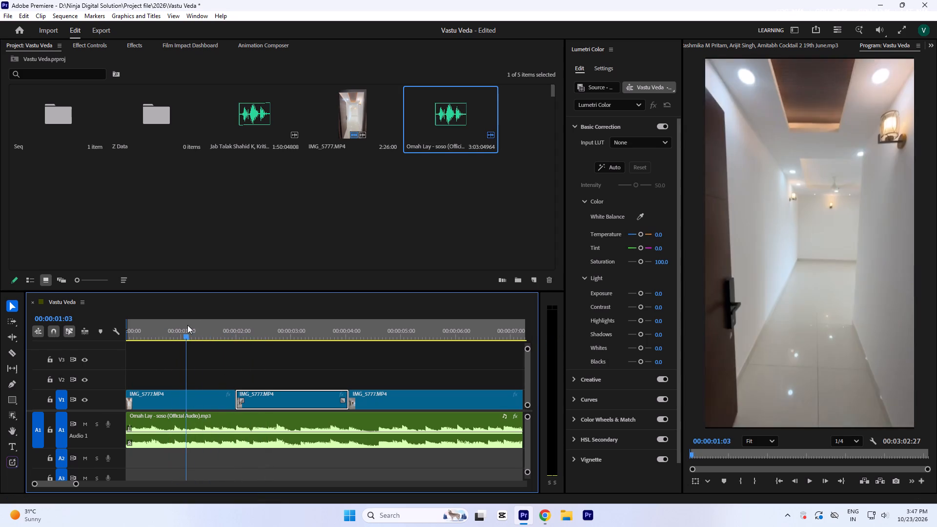
{"action": "key", "text": "space"}
{"action": "key", "text": "space"}
{"action": "left_click_drag", "start_coordinate": [230, 324], "coordinate": [190, 326]}
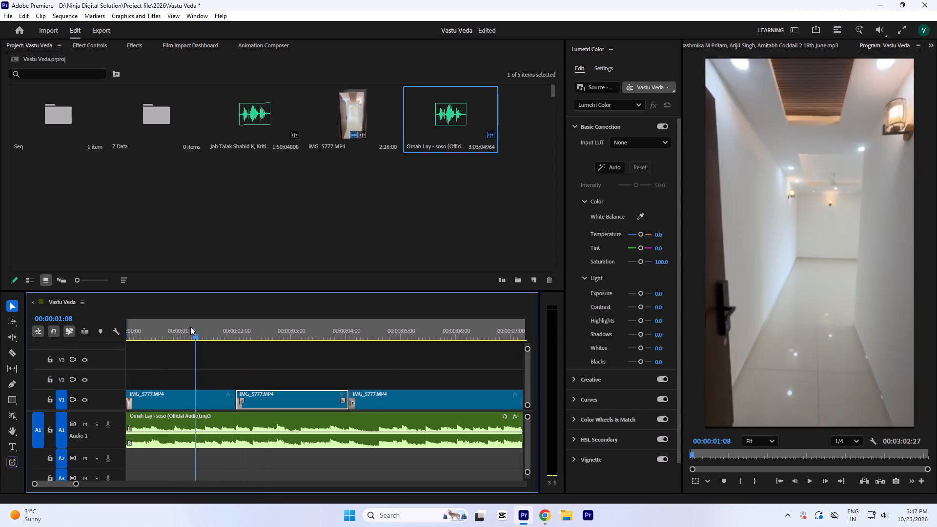
{"action": "left_click_drag", "start_coordinate": [190, 326], "coordinate": [223, 392]}
{"action": "left_click", "coordinate": [210, 397]}
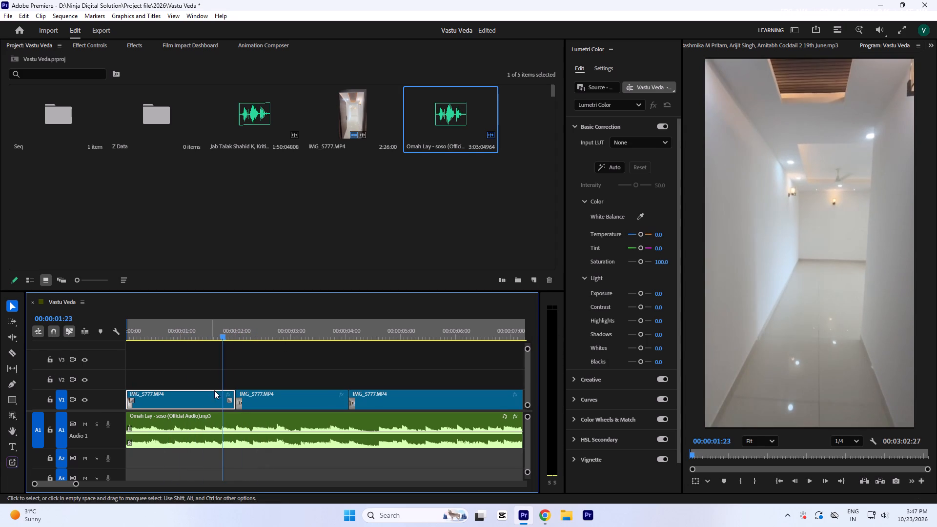
Create an adjustment layer with the default settings and place it on V3 at the sequence start.
{"action": "left_click", "coordinate": [443, 241]}
{"action": "left_click", "coordinate": [532, 279]}
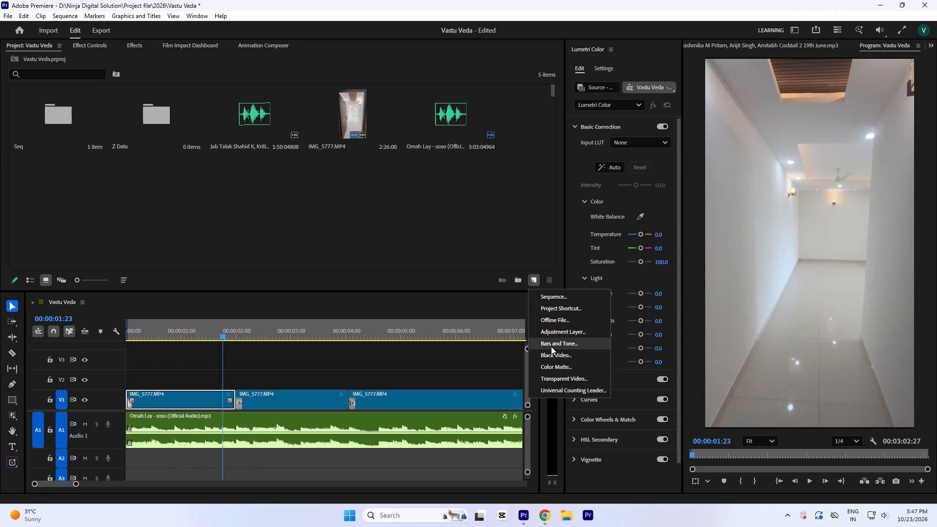
{"action": "left_click", "coordinate": [548, 333]}
{"action": "key", "text": "Return"}
{"action": "left_click_drag", "start_coordinate": [487, 120], "coordinate": [122, 366]}
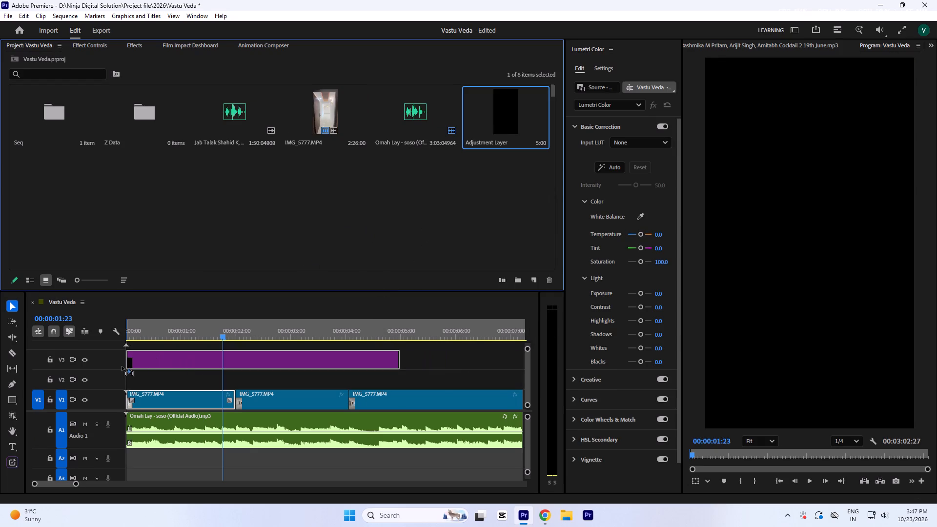
{"action": "left_click_drag", "start_coordinate": [122, 366], "coordinate": [104, 364]}
Extend the adjustment layer on V3 to the end of the soso audio track.
{"action": "key", "text": "minus"}
{"action": "key", "text": "minus"}
{"action": "key", "text": "minus"}
{"action": "left_click_drag", "start_coordinate": [163, 365], "coordinate": [414, 366]}
{"action": "key", "text": "minus"}
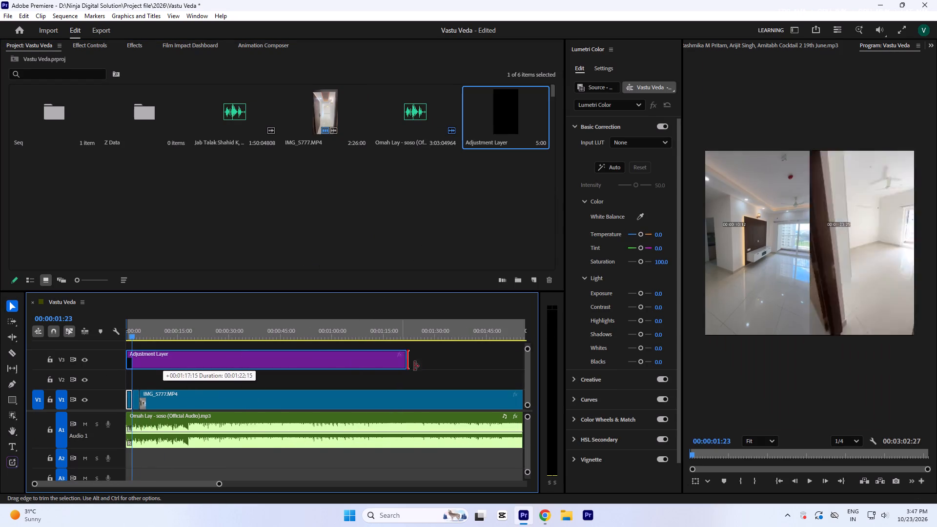
{"action": "left_click_drag", "start_coordinate": [414, 366], "coordinate": [442, 363]}
{"action": "key", "text": "minus"}
Apply the Digie 1.cube LUT from the Luts folder as the adjustment layer's Creative look, with intensity 50.
{"action": "left_click", "coordinate": [295, 370]}
{"action": "left_click", "coordinate": [279, 362]}
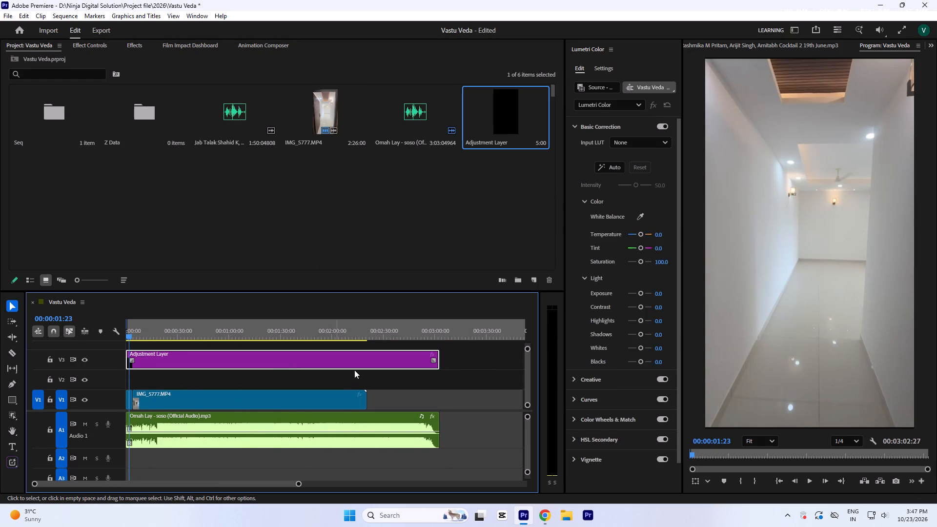
{"action": "left_click", "coordinate": [587, 379]}
{"action": "left_click", "coordinate": [612, 162]}
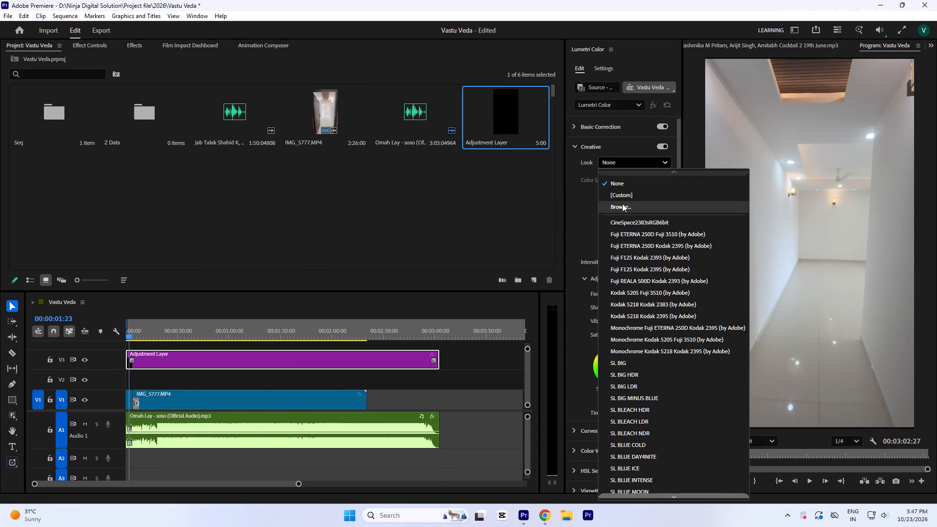
{"action": "left_click", "coordinate": [622, 203]}
{"action": "left_click", "coordinate": [271, 110]}
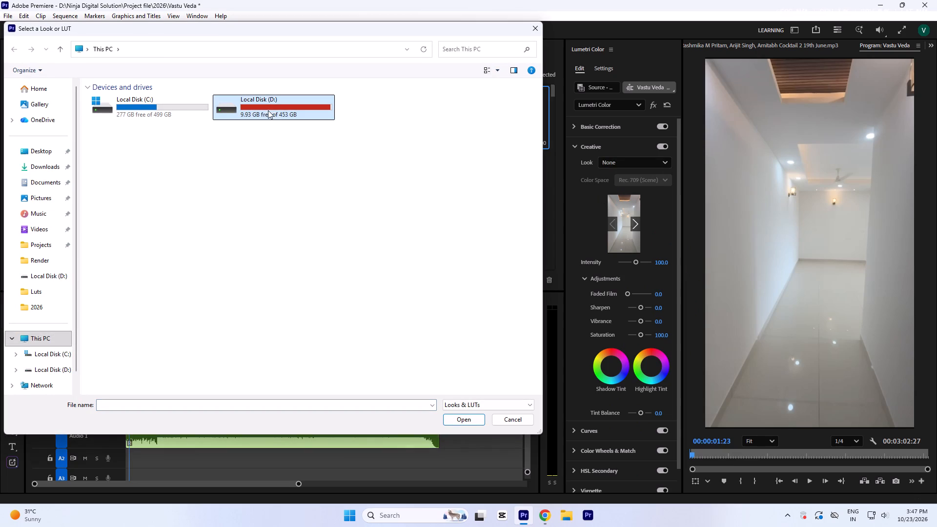
{"action": "double_click", "coordinate": [37, 288]}
{"action": "left_click", "coordinate": [125, 110]}
{"action": "key", "text": "Return"}
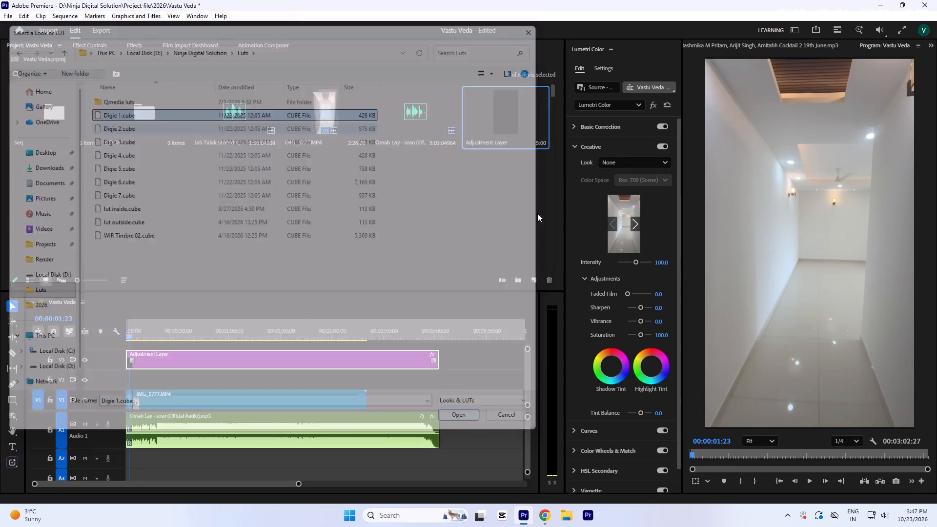
{"action": "left_click", "coordinate": [657, 261]}
{"action": "key", "text": "5"}
{"action": "key", "text": "0"}
{"action": "left_click", "coordinate": [667, 243]}
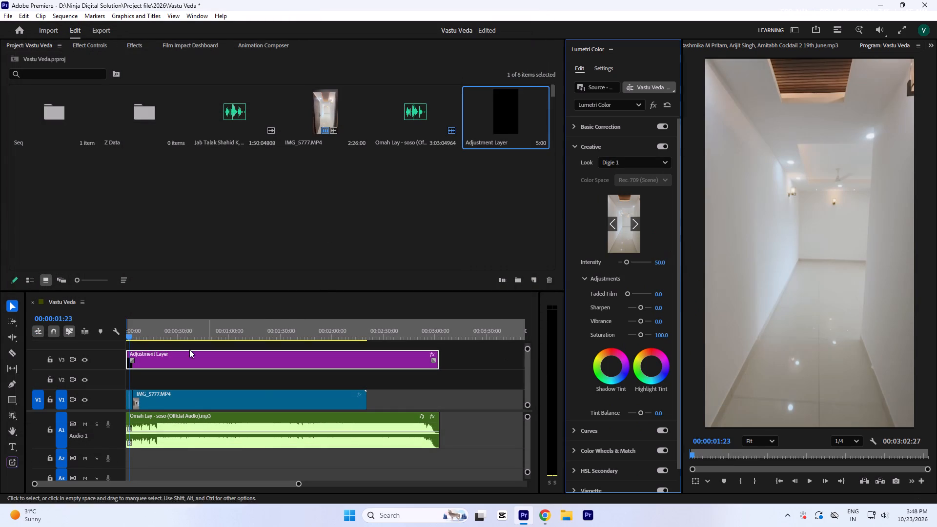
Play the graded opening from the sequence start through the first cut to check the look with the music.
{"action": "left_click_drag", "start_coordinate": [144, 332], "coordinate": [61, 339]}
{"action": "key", "text": "equal"}
{"action": "key", "text": "equal"}
{"action": "key", "text": "equal"}
{"action": "key", "text": "space"}
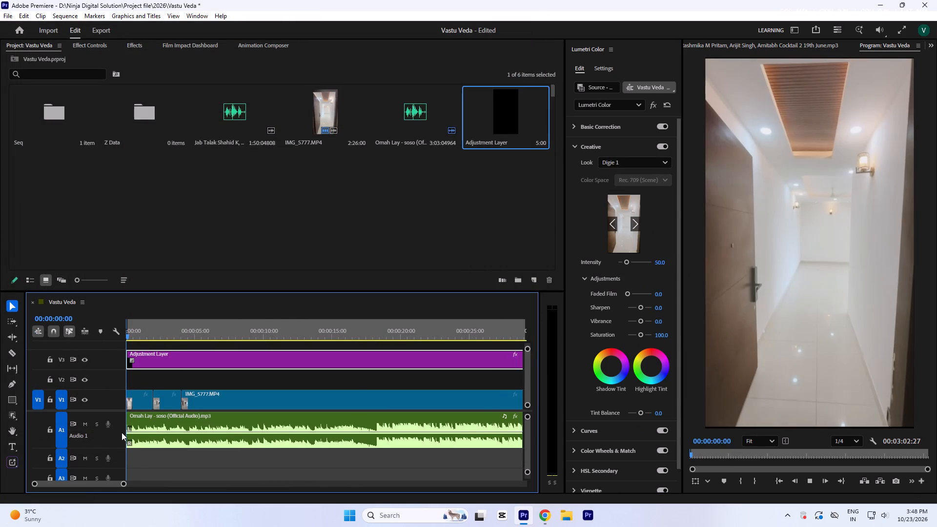
{"action": "key", "text": "equal"}
{"action": "key", "text": "equal"}
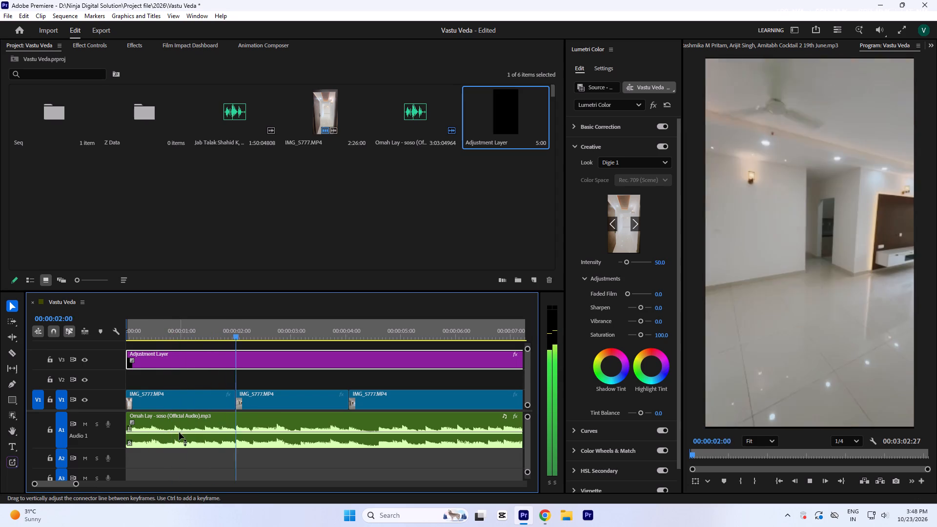
{"action": "left_click", "coordinate": [179, 432]}
{"action": "key", "text": "space"}
Nest the first IMG_5777 clip on V1, keeping the default nested sequence name.
{"action": "left_click", "coordinate": [211, 407]}
{"action": "left_click", "coordinate": [218, 337]}
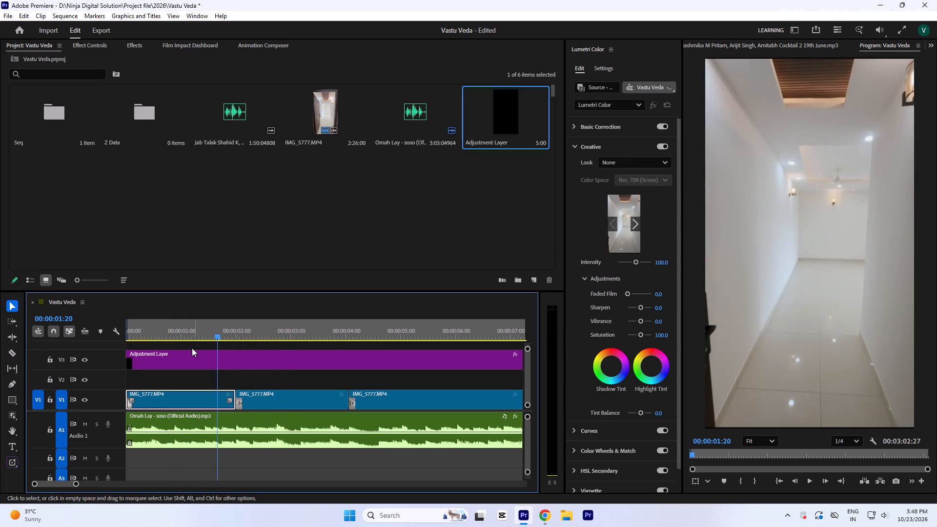
{"action": "key", "text": "space"}
{"action": "key", "text": "space"}
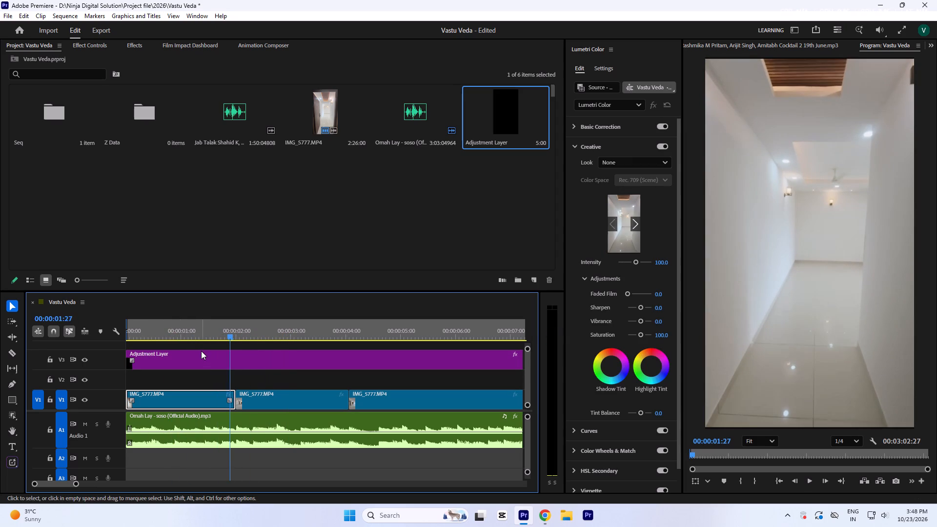
{"action": "key", "text": "n"}
{"action": "key", "text": "Return"}
Play the opening from the sequence start through the second V1 clip to check the cut with the music.
{"action": "left_click_drag", "start_coordinate": [186, 336], "coordinate": [120, 356]}
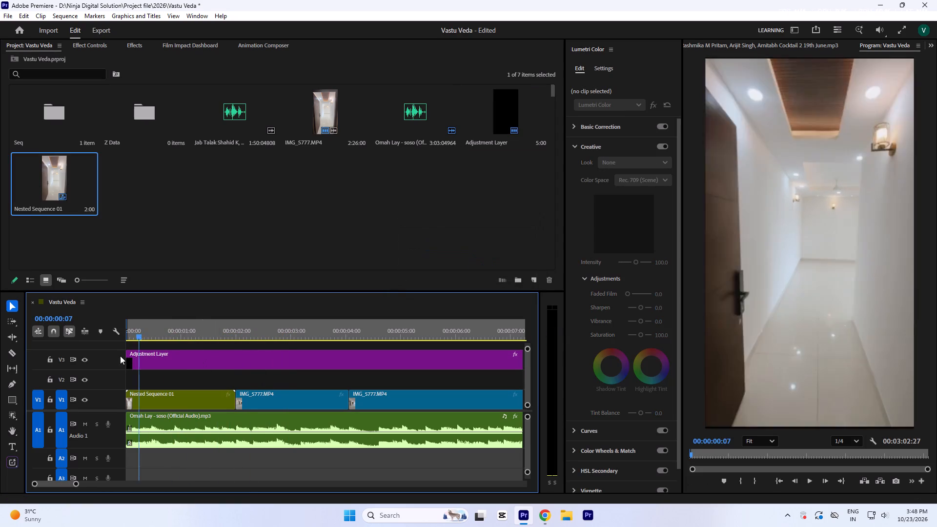
{"action": "left_click_drag", "start_coordinate": [120, 356], "coordinate": [68, 367]}
{"action": "key", "text": "space"}
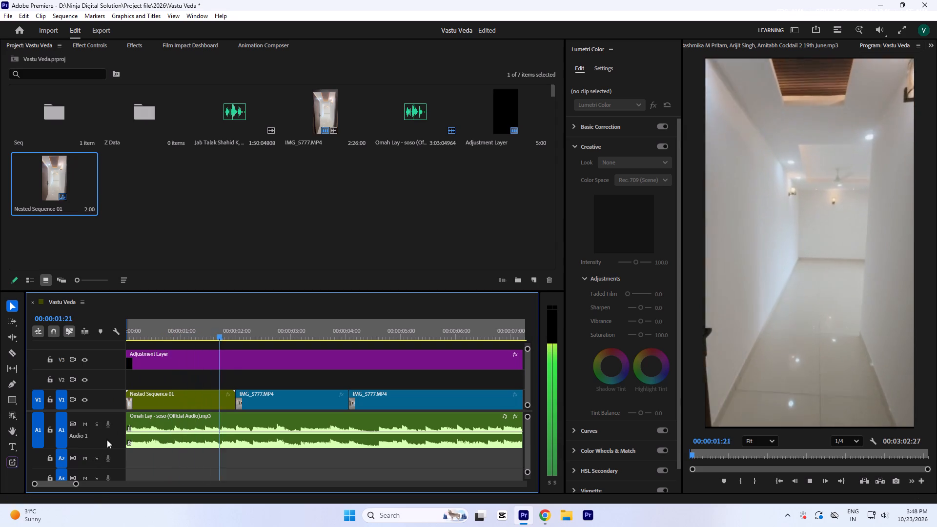
{"action": "key", "text": "space"}
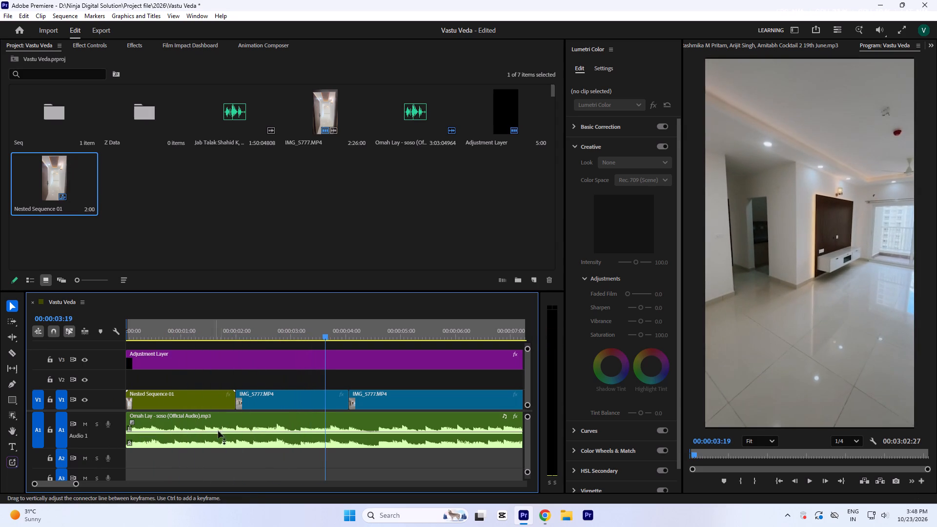
{"action": "key", "text": "space"}
{"action": "key", "text": "space"}
Scrub the third IMG_5777 clip for a better starting frame and trim its start to 00:00:06:07.
{"action": "left_click_drag", "start_coordinate": [321, 328], "coordinate": [341, 346]}
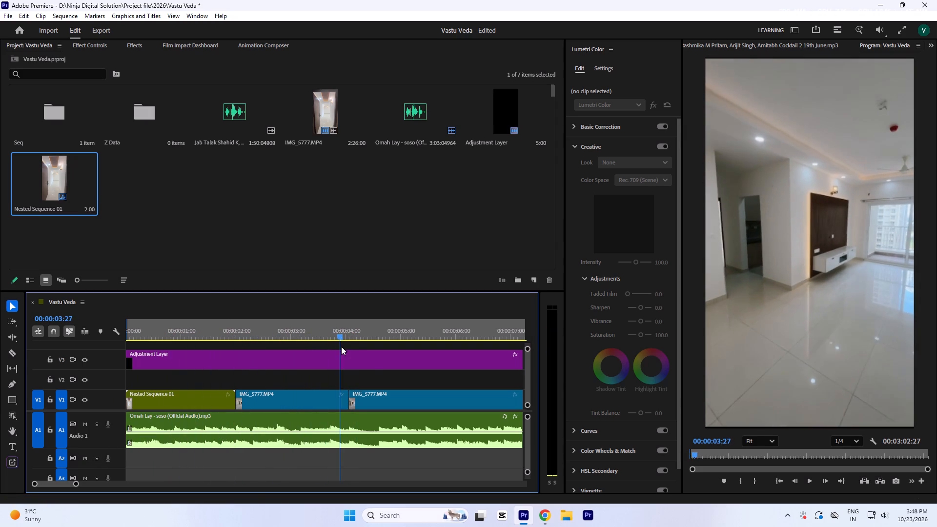
{"action": "left_click_drag", "start_coordinate": [341, 346], "coordinate": [452, 390]}
{"action": "key", "text": "minus"}
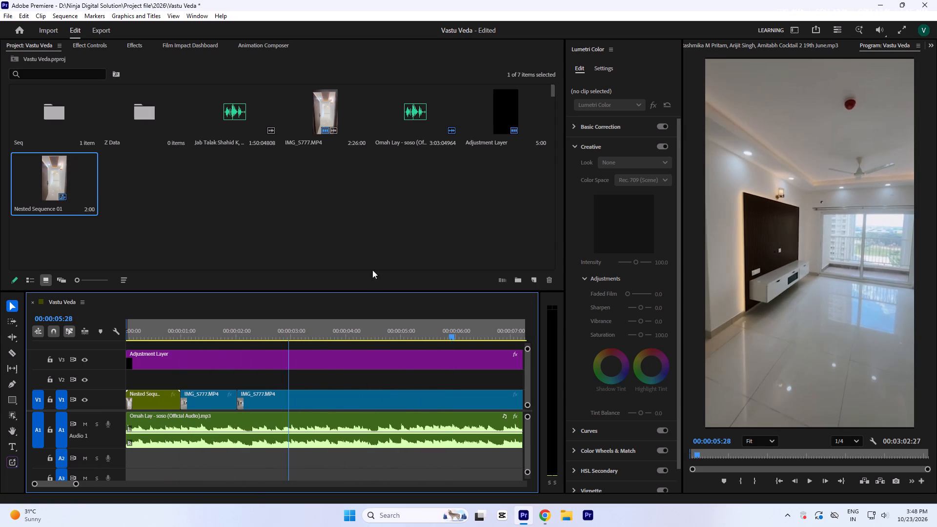
{"action": "key", "text": "space"}
{"action": "left_click_drag", "start_coordinate": [301, 328], "coordinate": [360, 330]}
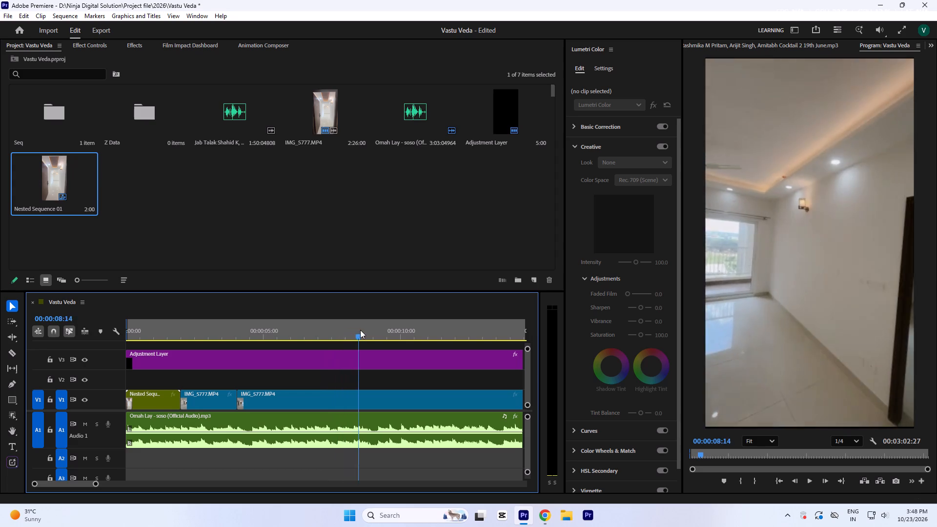
{"action": "left_click_drag", "start_coordinate": [360, 330], "coordinate": [414, 361]}
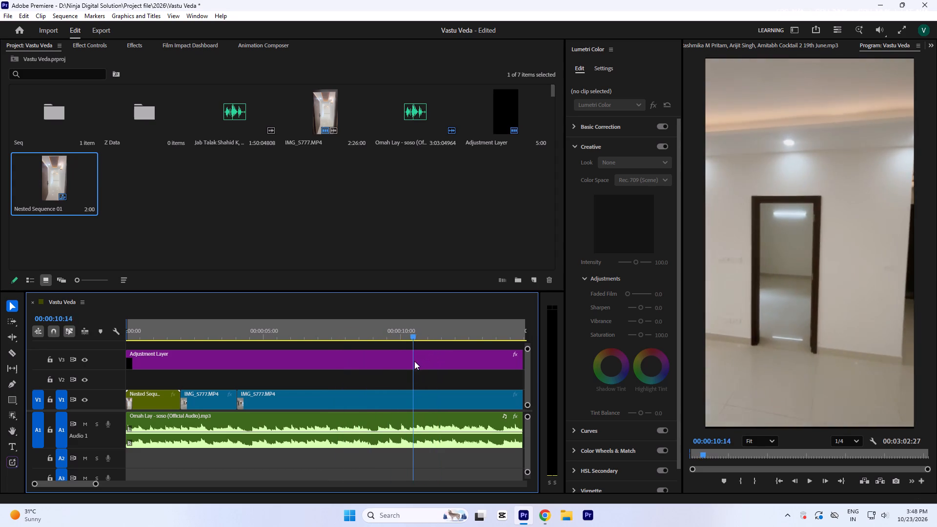
{"action": "left_click_drag", "start_coordinate": [414, 361], "coordinate": [311, 374]}
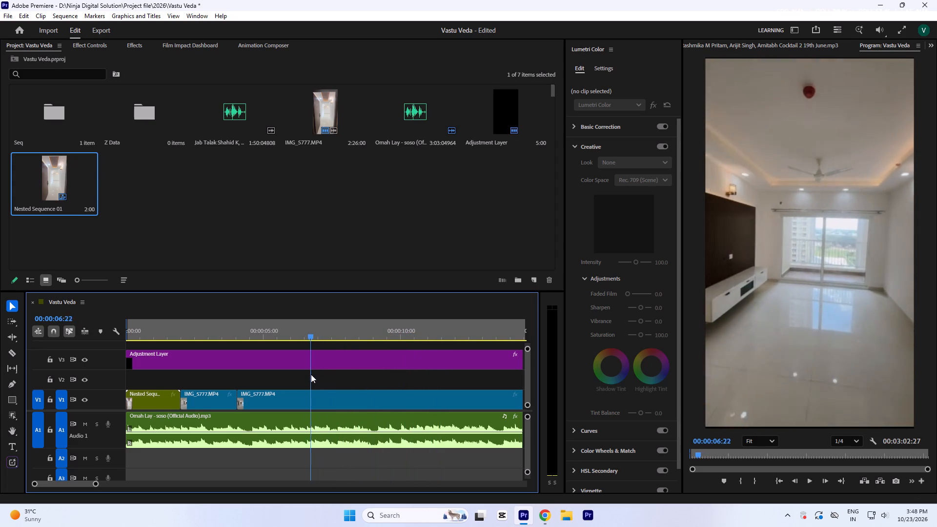
{"action": "left_click_drag", "start_coordinate": [311, 374], "coordinate": [298, 377]}
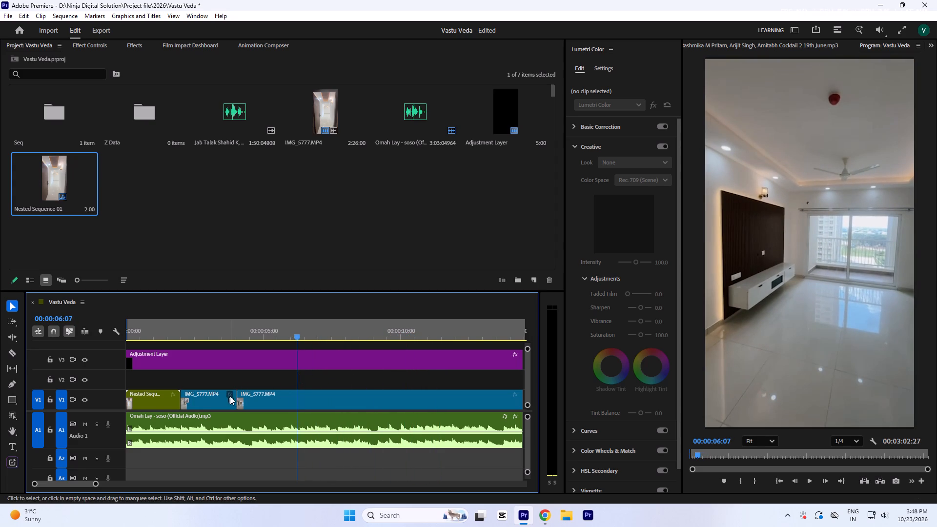
{"action": "left_click_drag", "start_coordinate": [239, 403], "coordinate": [297, 405]}
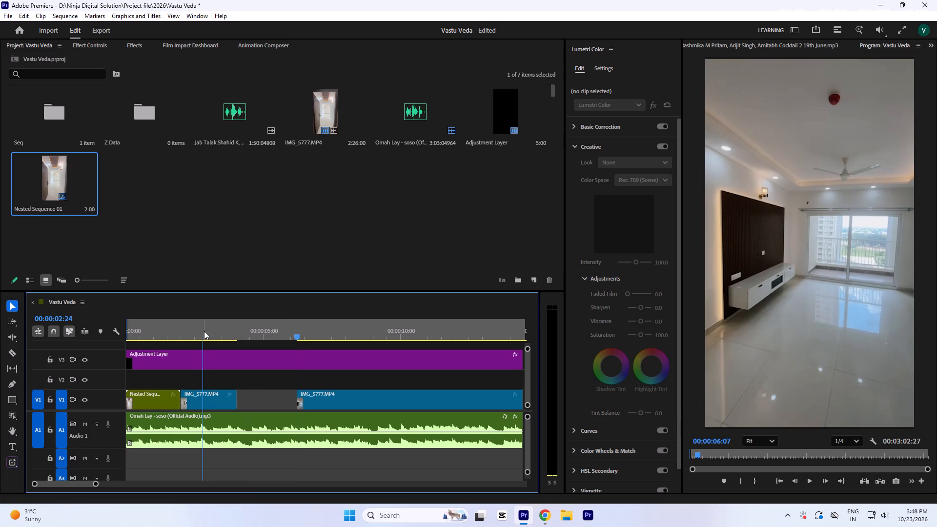
Nest the second IMG_5777 clip on V1, keeping the default nested sequence name.
{"action": "left_click", "coordinate": [204, 331]}
{"action": "left_click", "coordinate": [201, 400]}
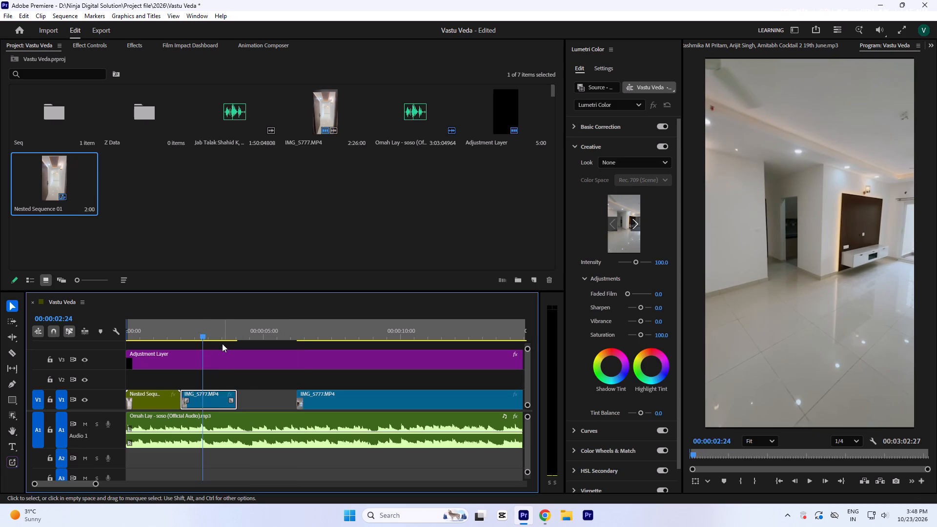
{"action": "left_click", "coordinate": [216, 329]}
{"action": "key", "text": "n"}
{"action": "key", "text": "Return"}
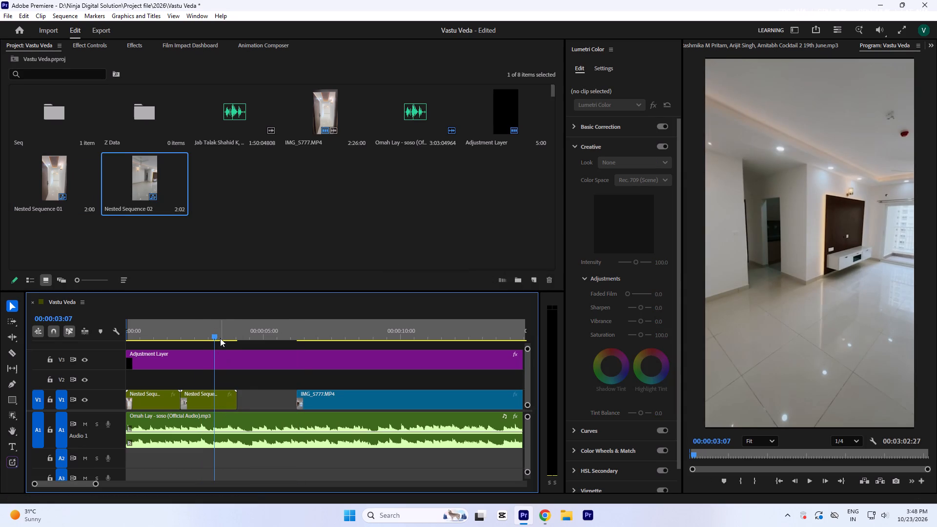
Apply the Warp Stabilizer effect to both nested clips on V1.
{"action": "left_click_drag", "start_coordinate": [221, 338], "coordinate": [234, 347]}
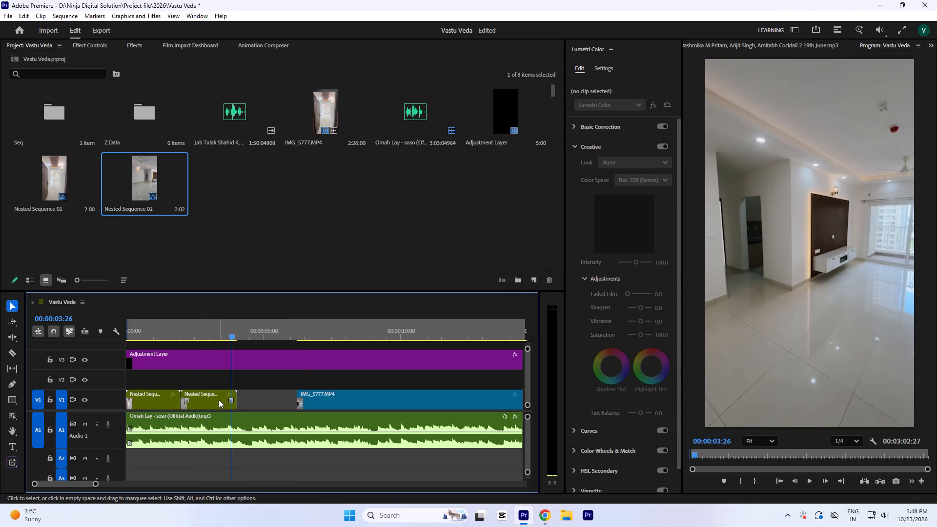
{"action": "left_click_drag", "start_coordinate": [256, 391], "coordinate": [143, 393]}
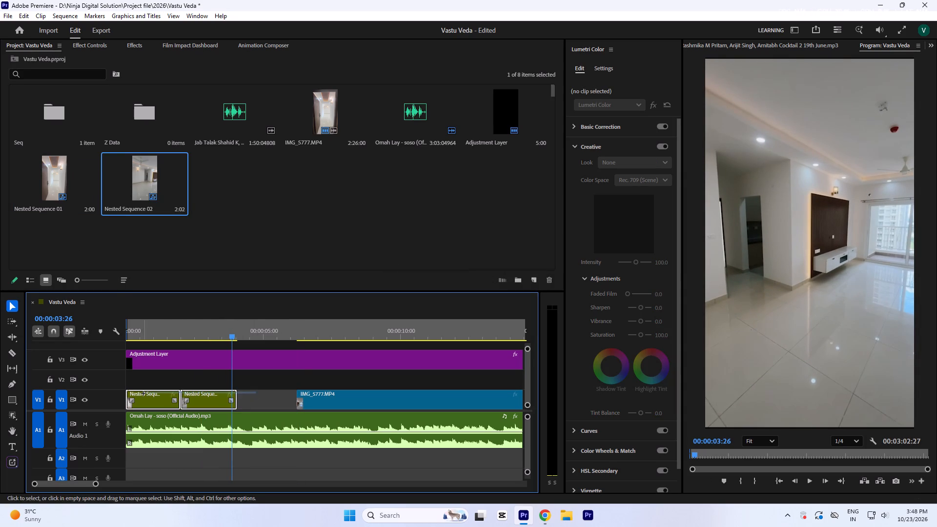
{"action": "left_click_drag", "start_coordinate": [143, 393], "coordinate": [143, 393]}
{"action": "left_click", "coordinate": [136, 49]}
{"action": "left_click", "coordinate": [68, 62]}
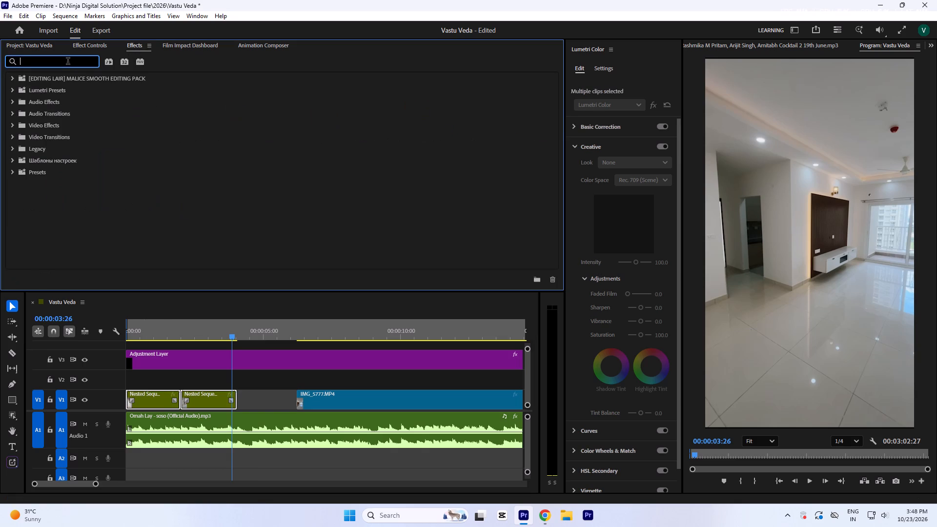
{"action": "key", "text": "a"}
{"action": "key", "text": "BackSpace"}
{"action": "key", "text": "BackSpace"}
{"action": "key", "text": "BackSpace"}
{"action": "type", "text": "warp"}
{"action": "double_click", "coordinate": [61, 206]}
{"action": "left_click", "coordinate": [259, 387]}
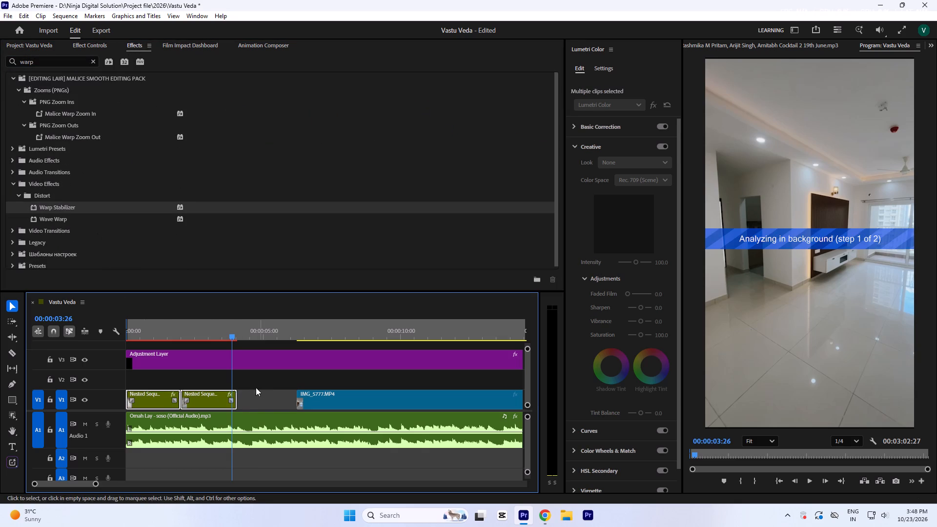
Set the Warp Stabilizer smoothness of the second nested clip to 10%, moving the Project panel behind the other panels.
{"action": "left_click", "coordinate": [216, 400]}
{"action": "left_click", "coordinate": [25, 51]}
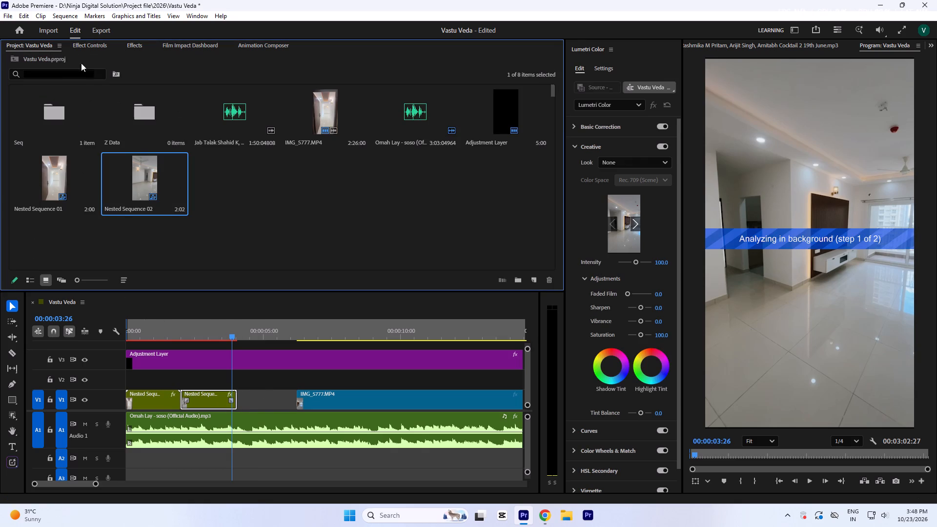
{"action": "left_click_drag", "start_coordinate": [35, 44], "coordinate": [288, 46]}
{"action": "left_click", "coordinate": [19, 44]}
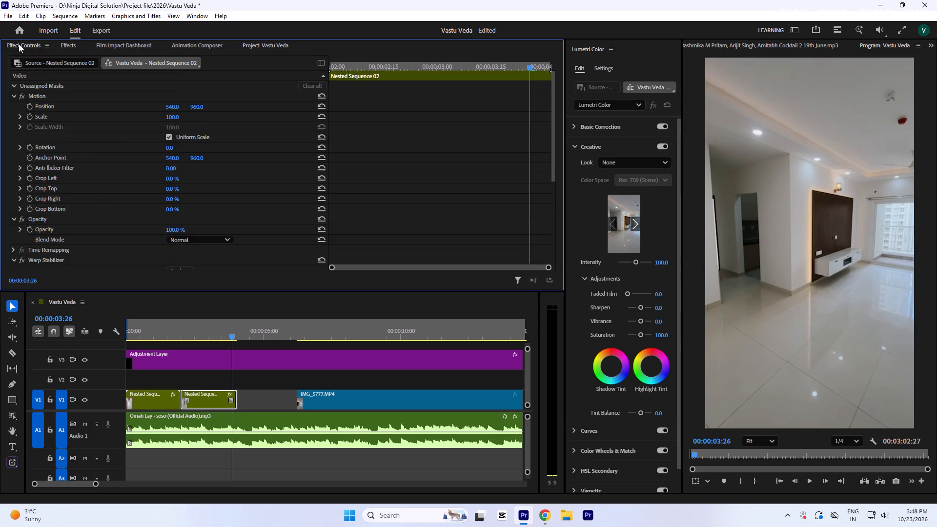
{"action": "scroll", "coordinate": [70, 170], "scroll_direction": "down", "scroll_amount": 11}
{"action": "left_click", "coordinate": [170, 203]}
{"action": "key", "text": "1"}
{"action": "key", "text": "0"}
{"action": "left_click_drag", "start_coordinate": [459, 117], "coordinate": [454, 119]}
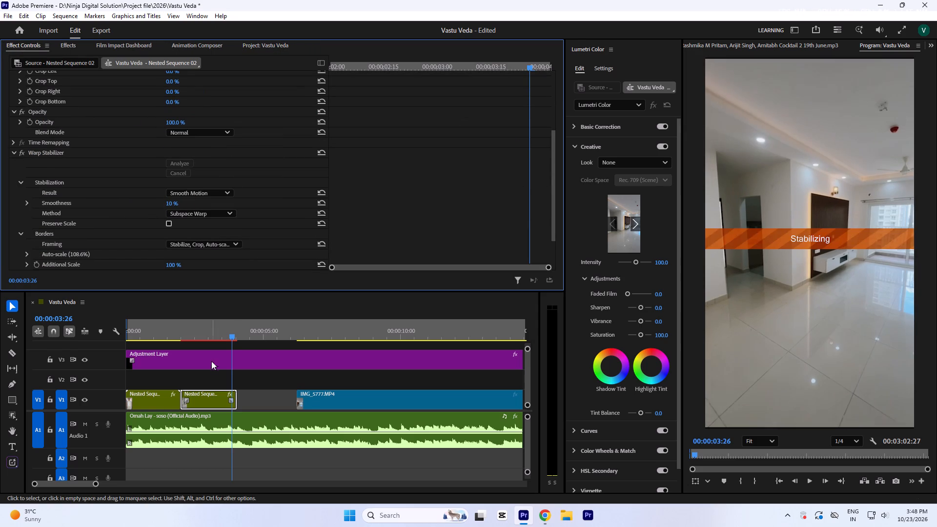
Set the Warp Stabilizer smoothness of the first nested clip to 10%.
{"action": "left_click", "coordinate": [141, 398]}
{"action": "scroll", "coordinate": [390, 166], "scroll_direction": "down", "scroll_amount": 6}
{"action": "left_click", "coordinate": [168, 251]}
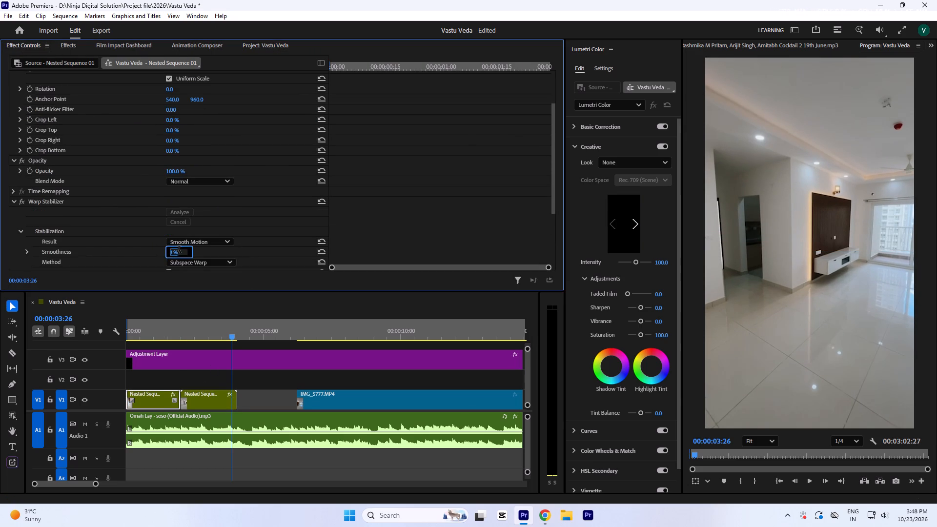
{"action": "key", "text": "1"}
{"action": "key", "text": "0"}
{"action": "left_click", "coordinate": [510, 130]}
Play both stabilized nested clips from the sequence start to check their motion and the cut between them.
{"action": "left_click_drag", "start_coordinate": [168, 329], "coordinate": [63, 343]}
{"action": "key", "text": "space"}
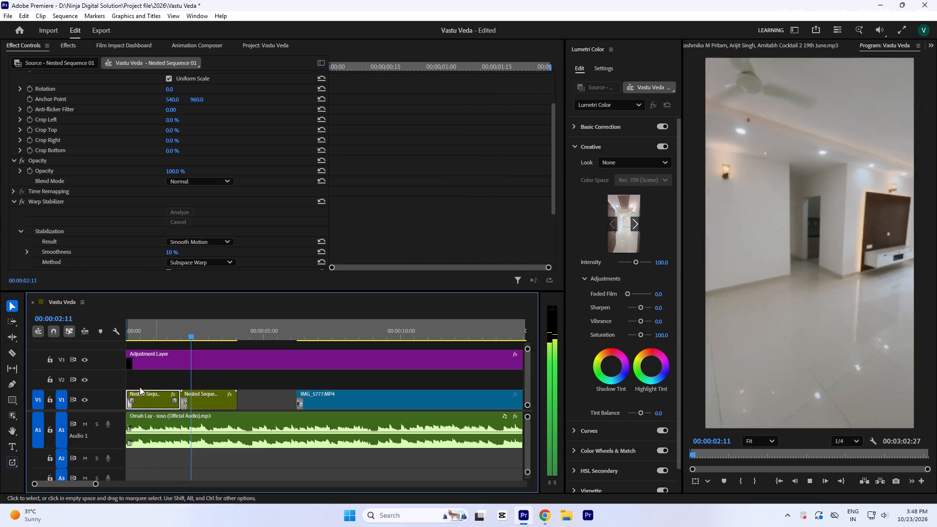
{"action": "key", "text": "space"}
{"action": "key", "text": "space"}
{"action": "key", "text": "space"}
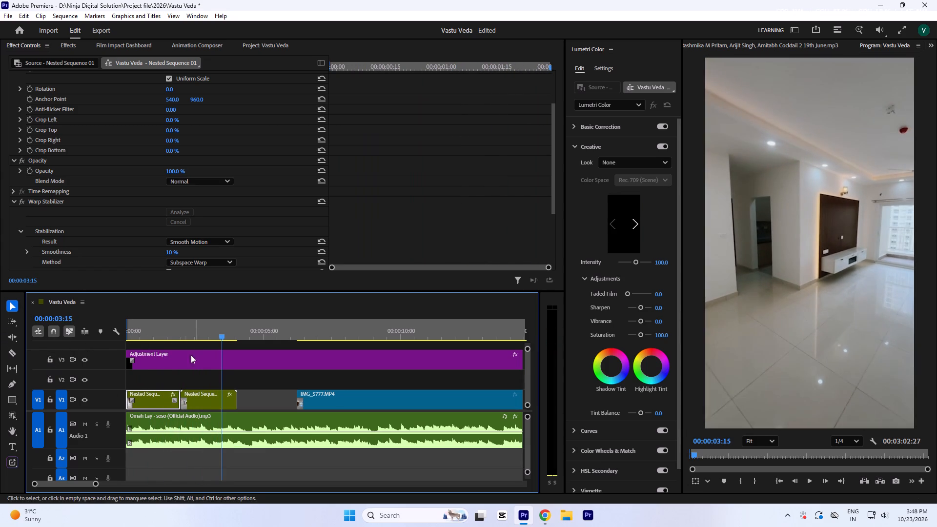
{"action": "key", "text": "space"}
{"action": "key", "text": "space"}
{"action": "key", "text": "space"}
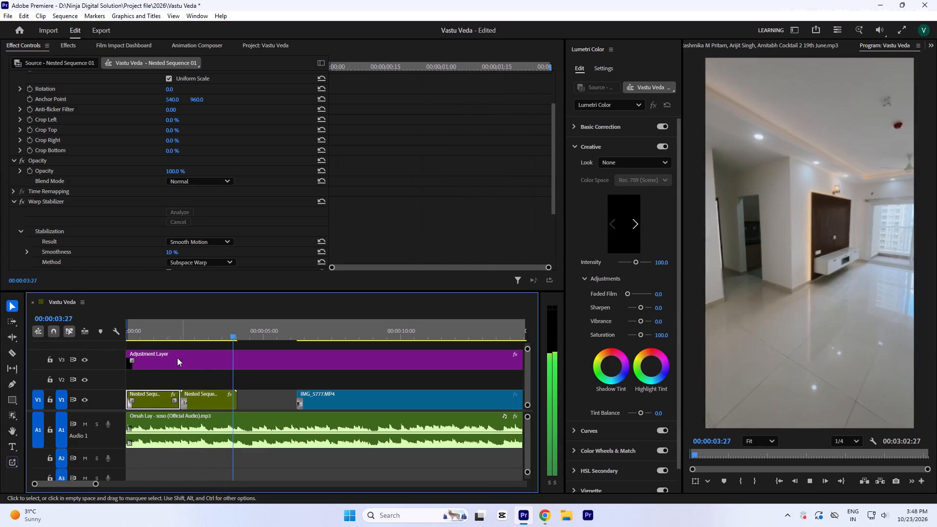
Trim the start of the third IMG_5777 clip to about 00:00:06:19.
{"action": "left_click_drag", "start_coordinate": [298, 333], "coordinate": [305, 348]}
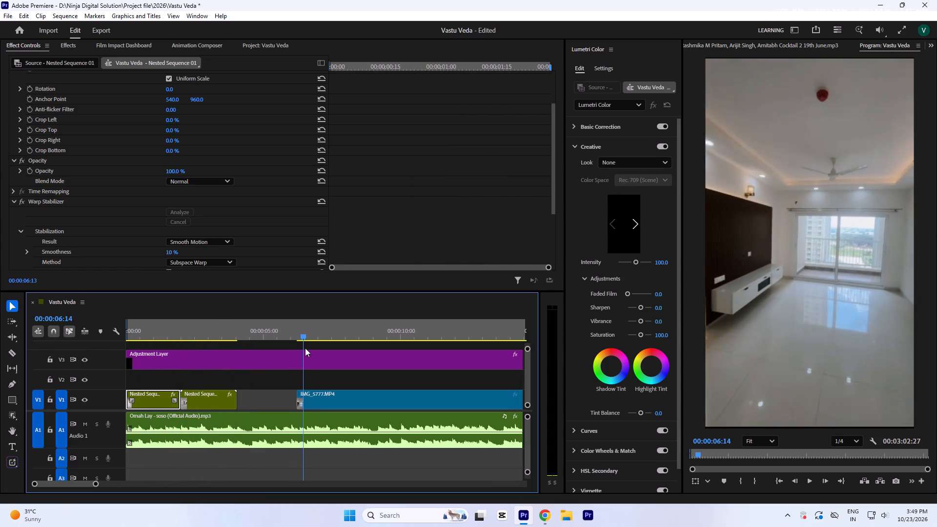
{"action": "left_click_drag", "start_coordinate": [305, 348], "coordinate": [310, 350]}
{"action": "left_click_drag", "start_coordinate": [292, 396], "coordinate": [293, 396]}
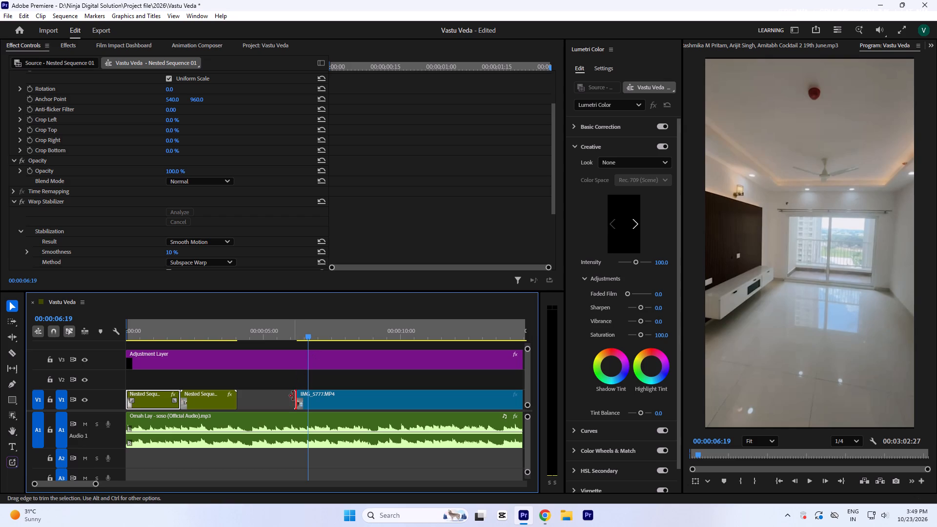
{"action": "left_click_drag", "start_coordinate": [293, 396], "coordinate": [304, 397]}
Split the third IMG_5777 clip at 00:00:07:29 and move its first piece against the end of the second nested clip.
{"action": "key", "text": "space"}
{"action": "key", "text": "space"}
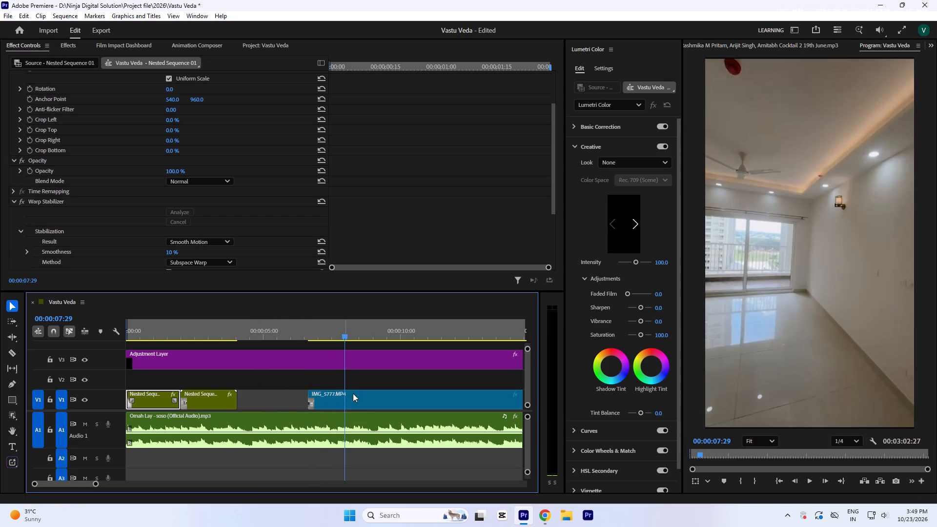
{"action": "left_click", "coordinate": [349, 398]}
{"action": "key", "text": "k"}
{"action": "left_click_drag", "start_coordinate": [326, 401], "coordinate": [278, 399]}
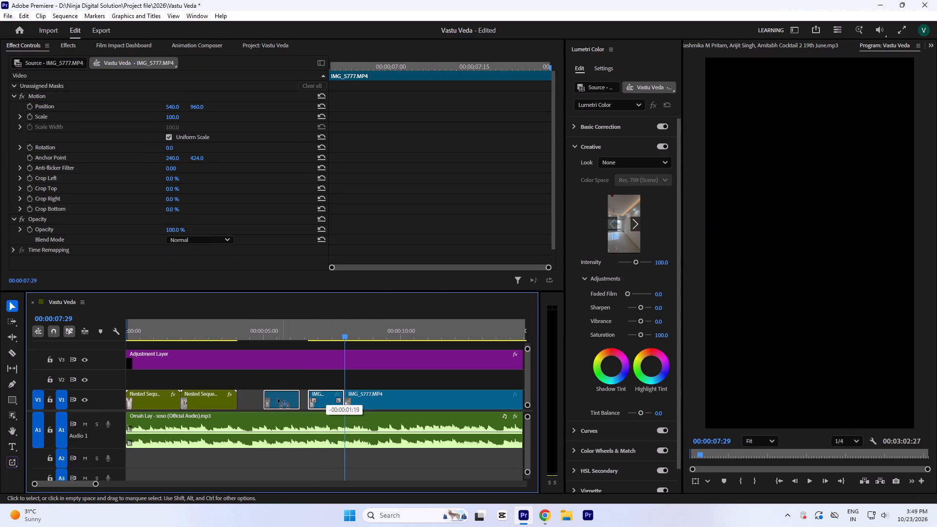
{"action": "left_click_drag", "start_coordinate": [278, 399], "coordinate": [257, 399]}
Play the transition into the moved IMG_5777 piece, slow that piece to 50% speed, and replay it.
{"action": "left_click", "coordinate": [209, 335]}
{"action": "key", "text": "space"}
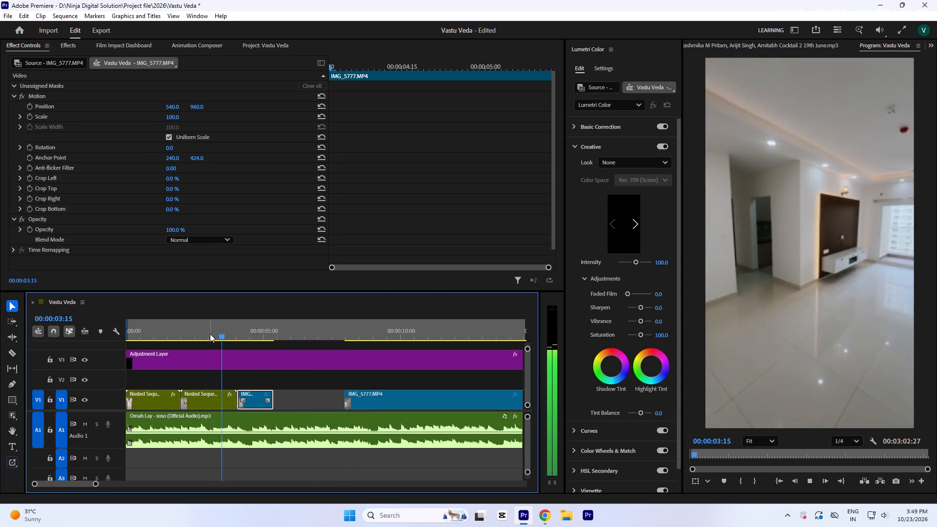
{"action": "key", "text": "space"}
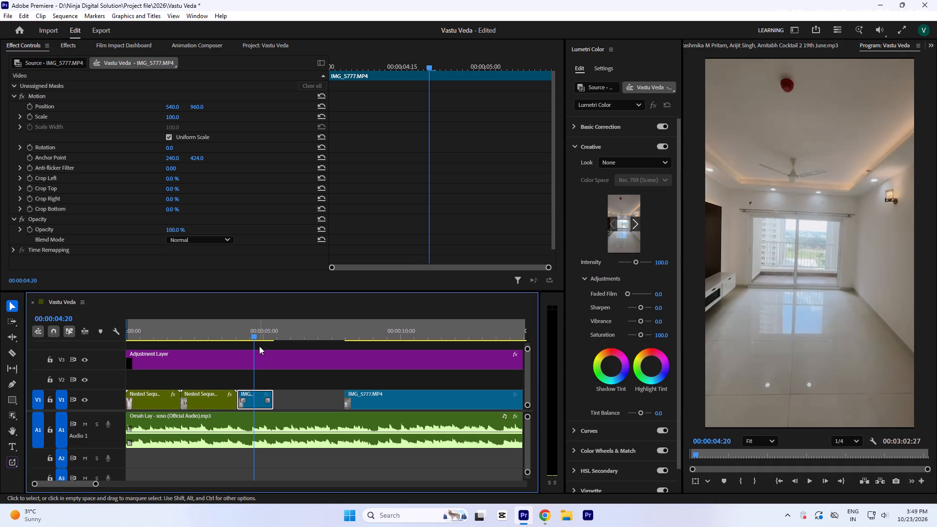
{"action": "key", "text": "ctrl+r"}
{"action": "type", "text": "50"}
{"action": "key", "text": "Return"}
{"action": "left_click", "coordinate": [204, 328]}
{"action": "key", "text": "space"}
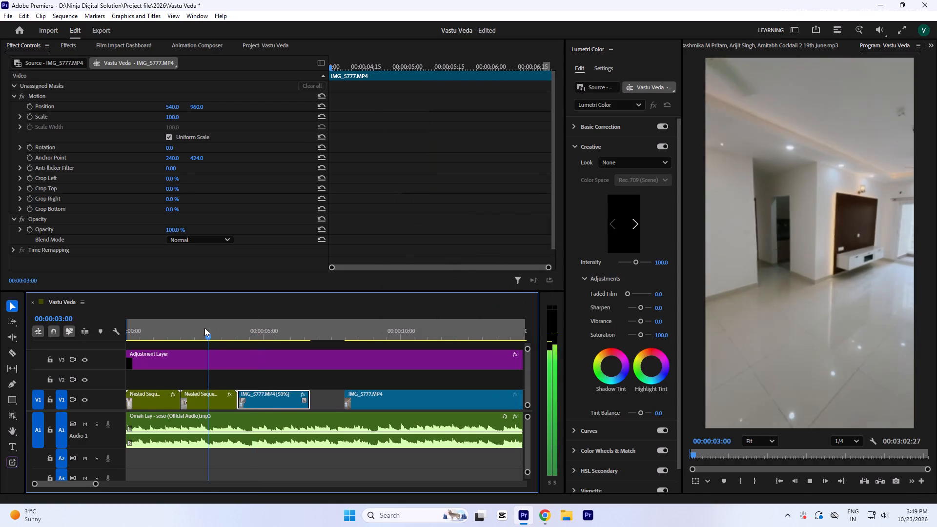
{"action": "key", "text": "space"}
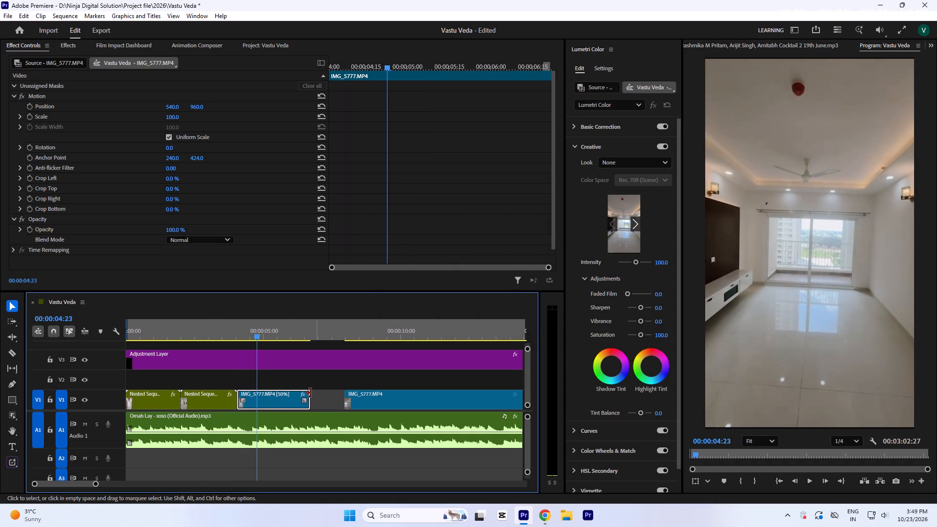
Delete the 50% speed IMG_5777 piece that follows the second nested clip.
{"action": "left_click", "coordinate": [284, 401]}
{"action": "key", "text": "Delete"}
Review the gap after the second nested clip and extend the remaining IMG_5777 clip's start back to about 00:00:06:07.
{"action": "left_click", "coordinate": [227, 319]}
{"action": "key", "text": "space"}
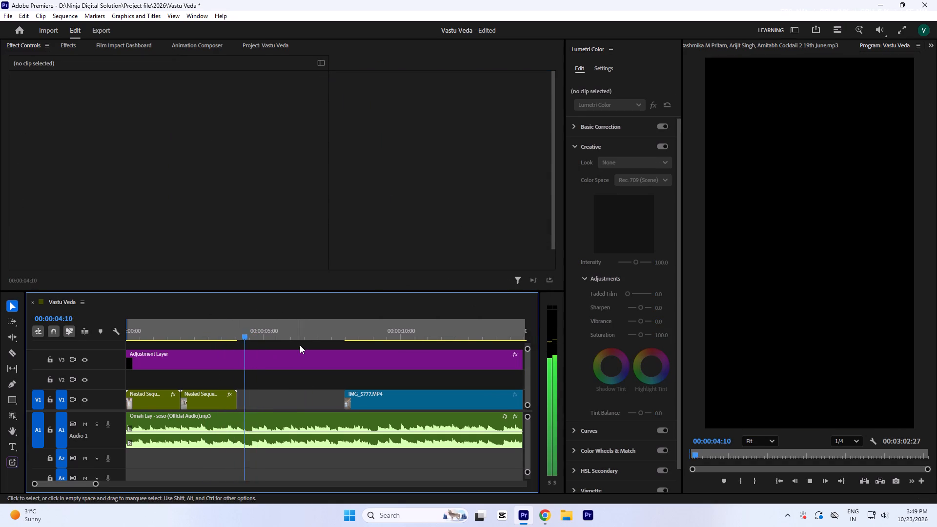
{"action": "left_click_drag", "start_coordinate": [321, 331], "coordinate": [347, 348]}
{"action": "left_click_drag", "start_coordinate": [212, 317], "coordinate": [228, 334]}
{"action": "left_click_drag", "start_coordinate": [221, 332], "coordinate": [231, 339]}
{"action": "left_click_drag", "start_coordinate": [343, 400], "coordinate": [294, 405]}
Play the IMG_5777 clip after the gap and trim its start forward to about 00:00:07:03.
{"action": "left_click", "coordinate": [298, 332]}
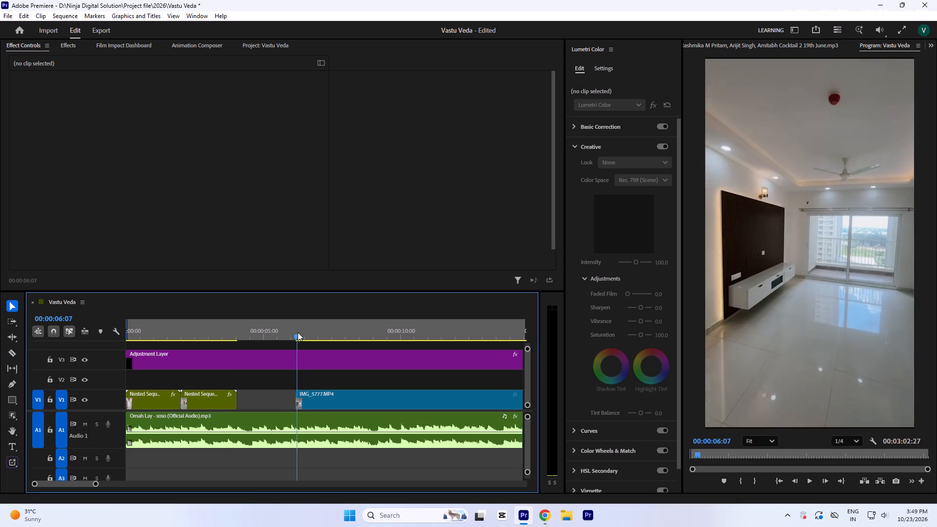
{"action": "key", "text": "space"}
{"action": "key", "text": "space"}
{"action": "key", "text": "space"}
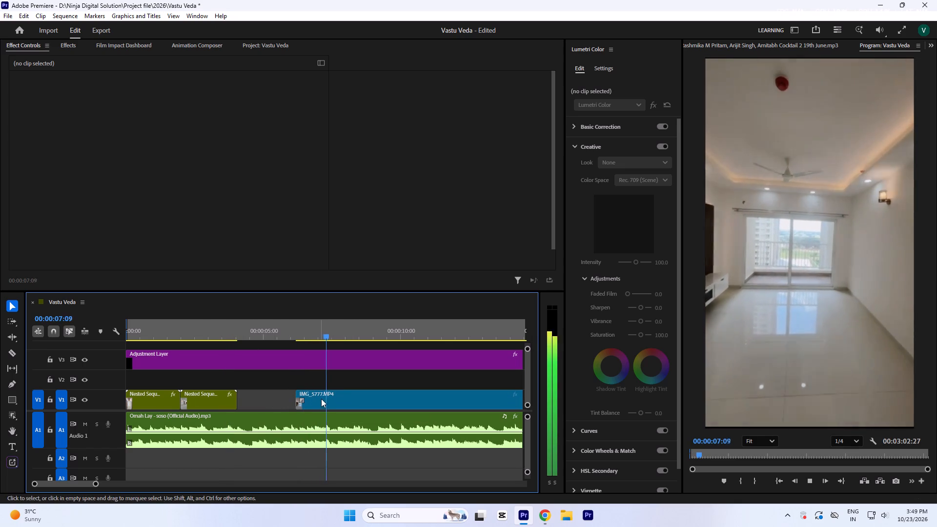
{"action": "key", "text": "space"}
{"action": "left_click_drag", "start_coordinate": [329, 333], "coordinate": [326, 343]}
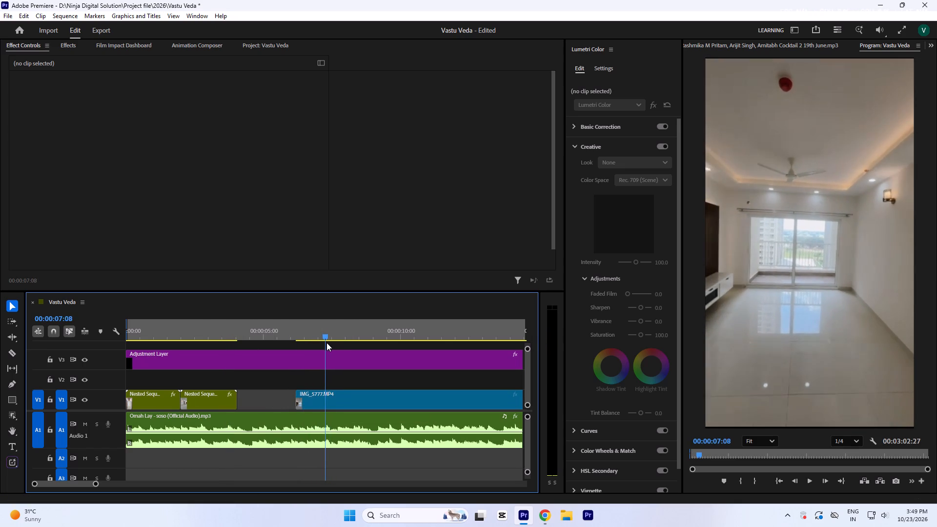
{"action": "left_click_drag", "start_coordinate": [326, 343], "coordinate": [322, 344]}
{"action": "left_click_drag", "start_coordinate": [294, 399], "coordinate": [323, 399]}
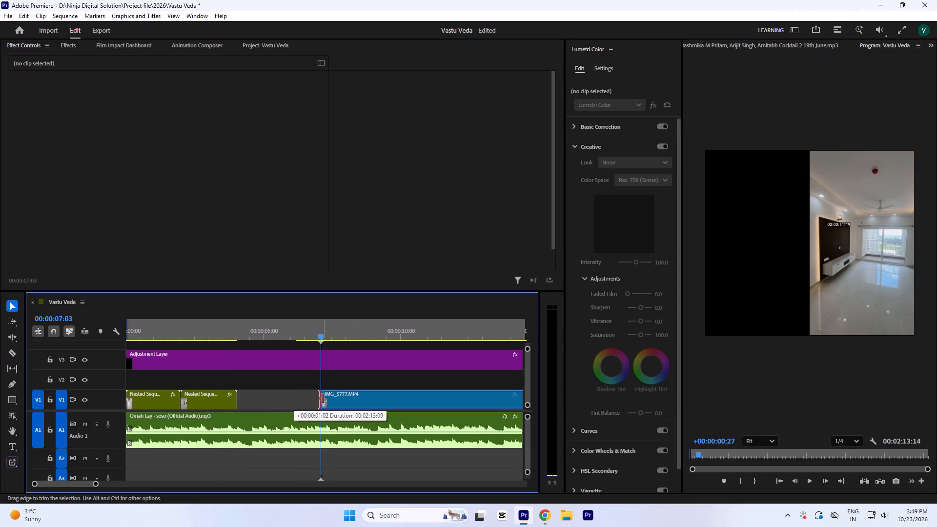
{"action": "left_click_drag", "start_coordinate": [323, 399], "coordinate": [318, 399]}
Play and scan the remaining IMG_5777 footage for the next usable shot.
{"action": "key", "text": "space"}
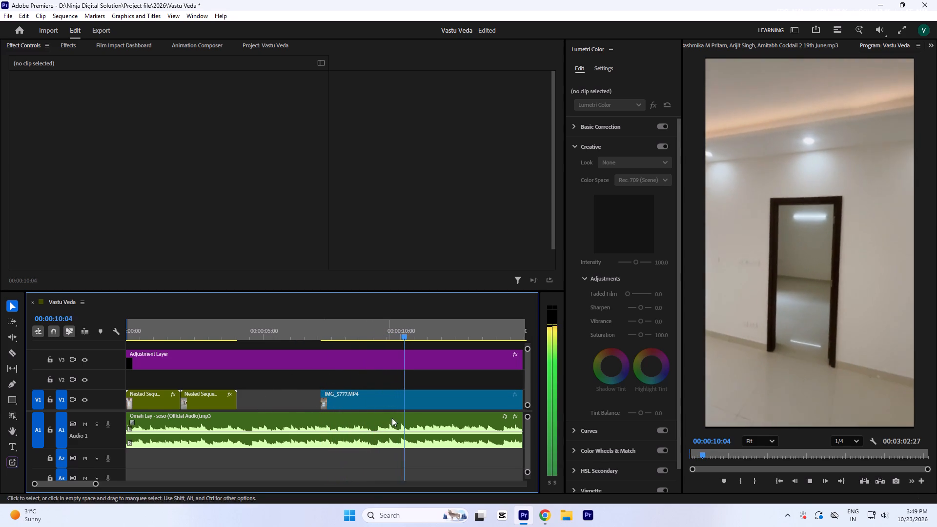
{"action": "key", "text": "space"}
{"action": "left_click_drag", "start_coordinate": [409, 332], "coordinate": [449, 343]}
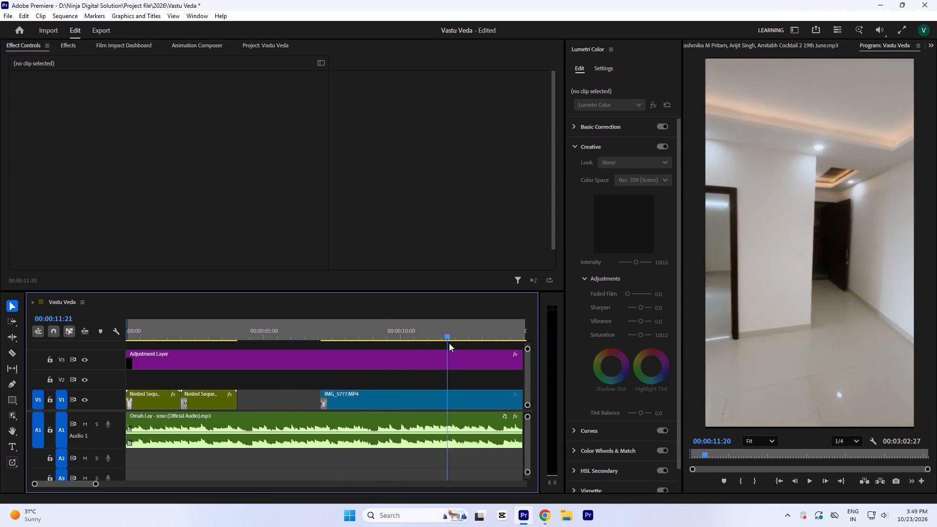
{"action": "left_click_drag", "start_coordinate": [449, 343], "coordinate": [477, 359]}
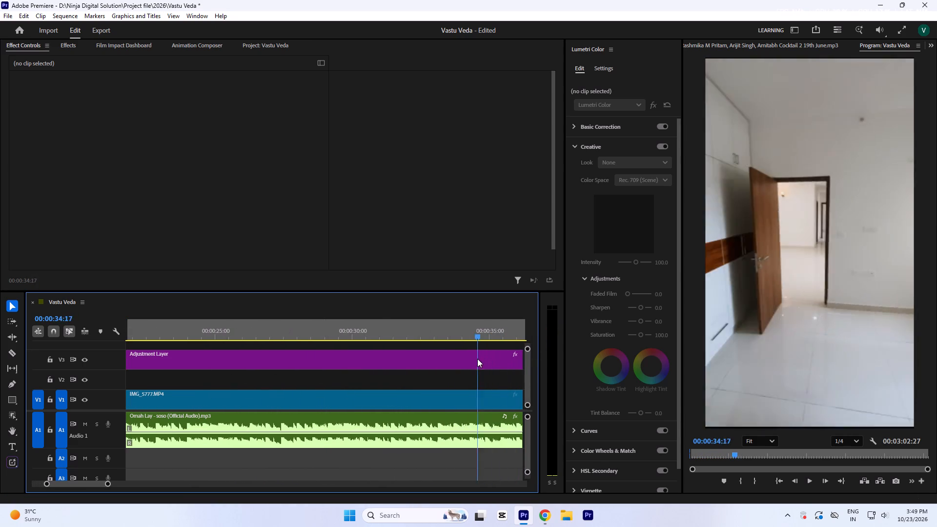
{"action": "left_click_drag", "start_coordinate": [477, 359], "coordinate": [256, 374]}
{"action": "key", "text": "minus"}
{"action": "key", "text": "minus"}
{"action": "key", "text": "minus"}
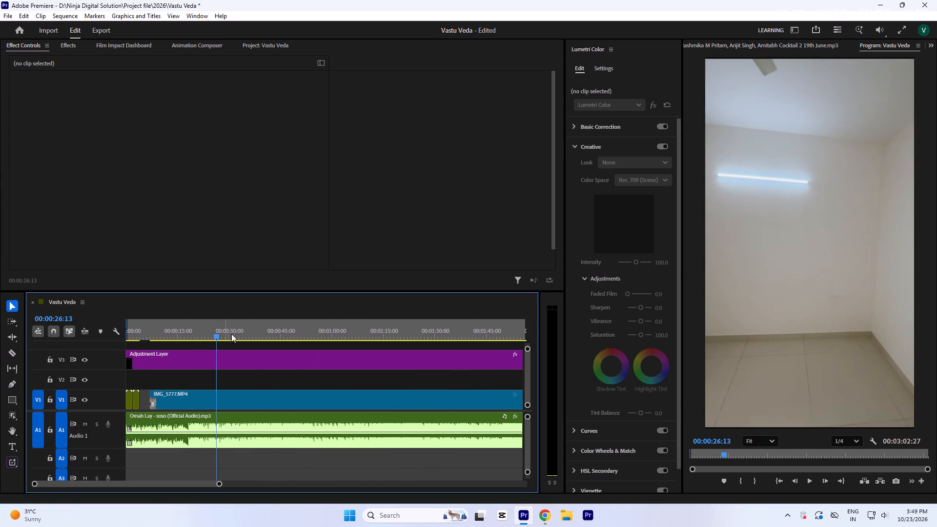
Locate the doorway shot and trim the start of the remaining IMG_5777 clip to 00:00:10:13.
{"action": "left_click_drag", "start_coordinate": [202, 330], "coordinate": [163, 375]}
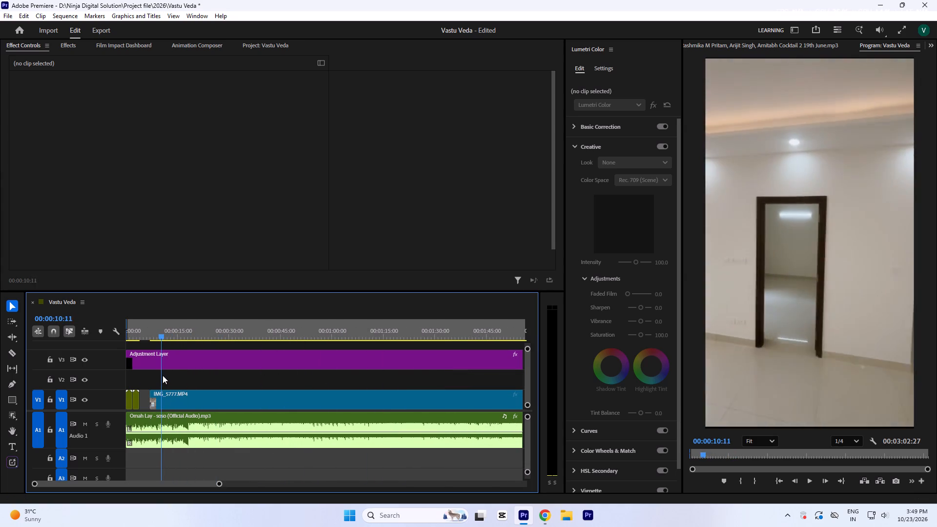
{"action": "left_click_drag", "start_coordinate": [163, 375], "coordinate": [161, 377]}
{"action": "left_click_drag", "start_coordinate": [149, 401], "coordinate": [159, 401]}
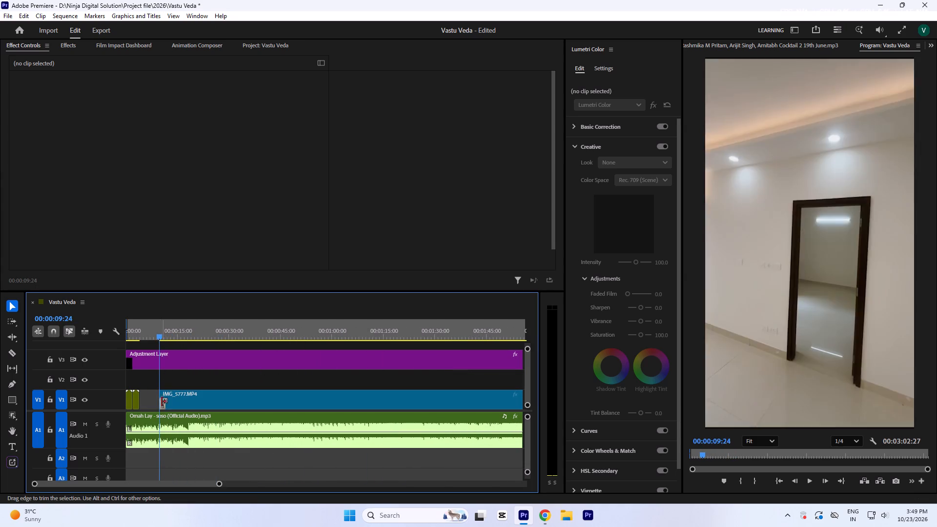
{"action": "key", "text": "space"}
{"action": "key", "text": "space"}
{"action": "left_click", "coordinate": [154, 402]}
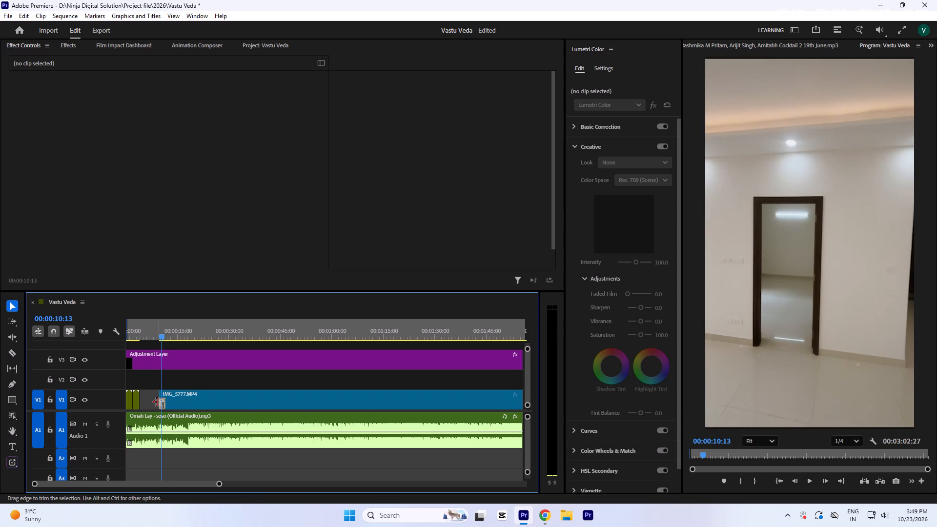
{"action": "left_click_drag", "start_coordinate": [157, 402], "coordinate": [162, 403]}
Split the IMG_5777 clip at 00:00:12:01 and move its first piece onto V2, 00:00:01:18 earlier.
{"action": "key", "text": "space"}
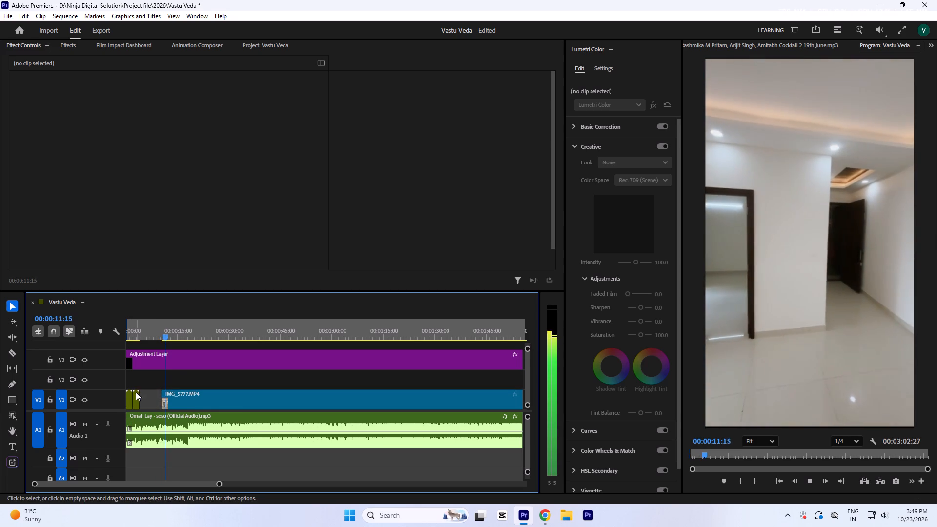
{"action": "key", "text": "space"}
{"action": "key", "text": "space"}
{"action": "key", "text": "space"}
{"action": "left_click", "coordinate": [236, 395]}
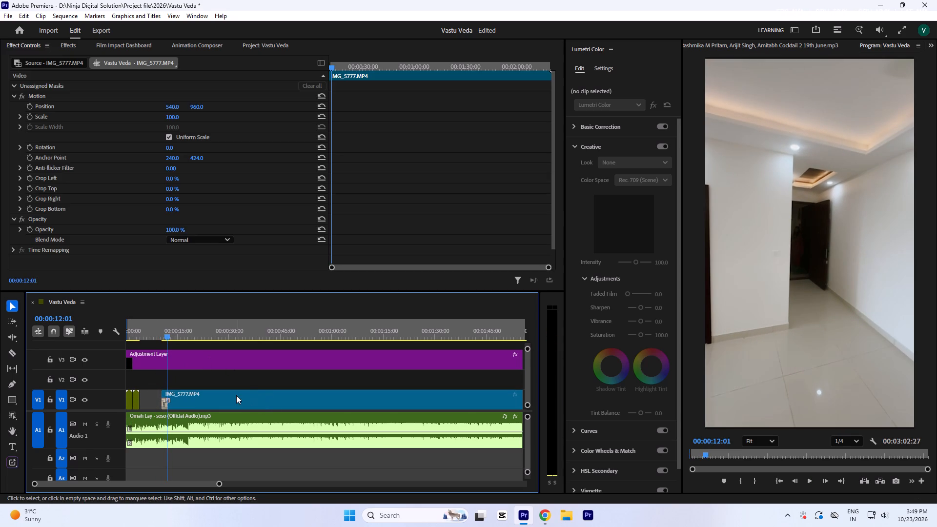
{"action": "key", "text": "k"}
{"action": "left_click_drag", "start_coordinate": [163, 405], "coordinate": [143, 385]}
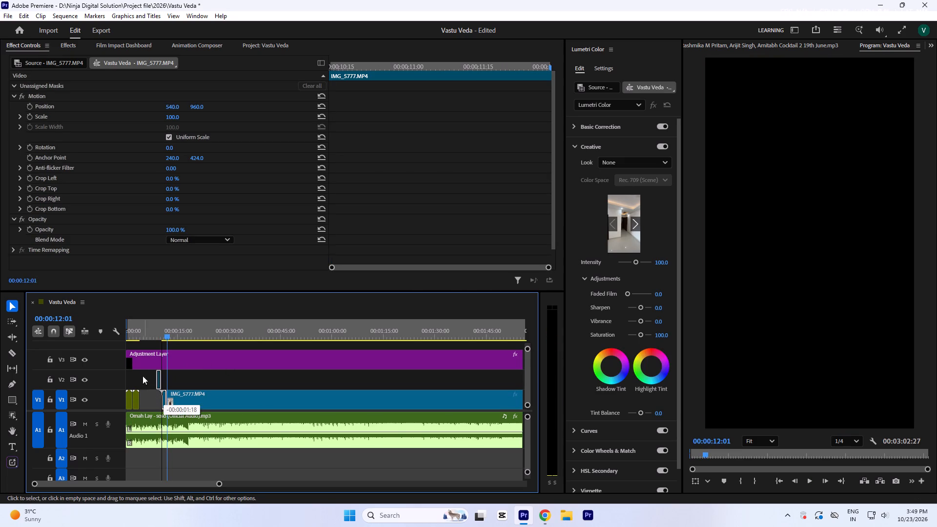
Replay the sequence from the start, checking the cut between Nested Sequence 01 and Nested Sequence 02.
{"action": "left_click_drag", "start_coordinate": [144, 335], "coordinate": [83, 331]}
{"action": "key", "text": "equal"}
{"action": "key", "text": "equal"}
{"action": "key", "text": "Return"}
{"action": "key", "text": "minus"}
{"action": "key", "text": "minus"}
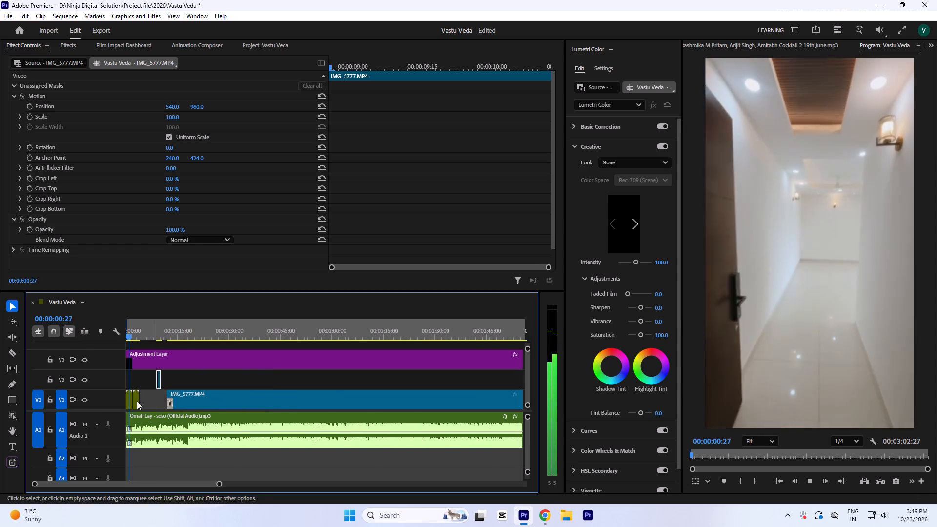
{"action": "key", "text": "equal"}
{"action": "key", "text": "space"}
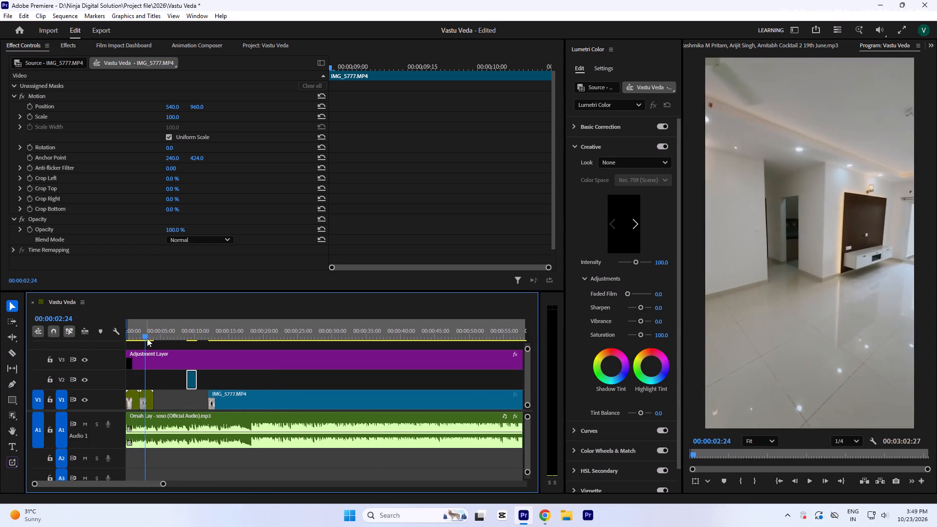
{"action": "left_click_drag", "start_coordinate": [140, 330], "coordinate": [96, 334]}
{"action": "key", "text": "equal"}
{"action": "key", "text": "space"}
{"action": "key", "text": "equal"}
{"action": "key", "text": "equal"}
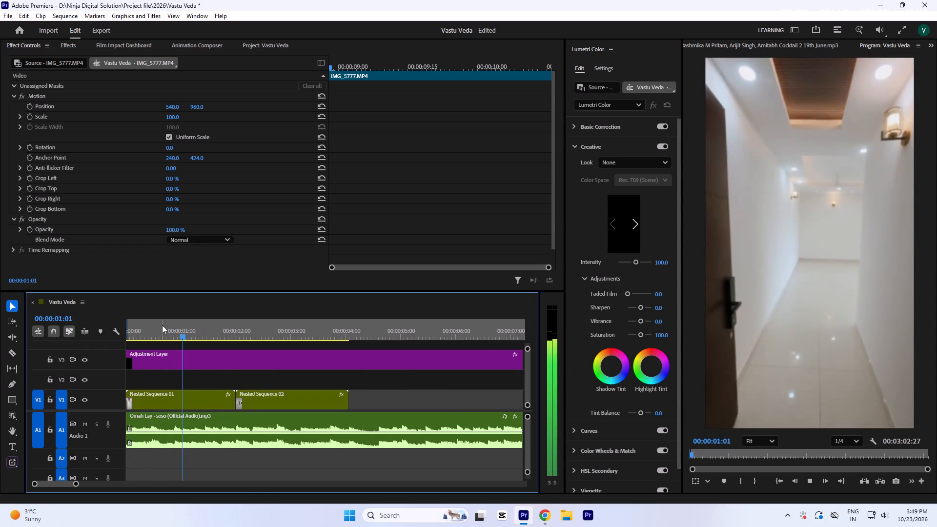
{"action": "key", "text": "space"}
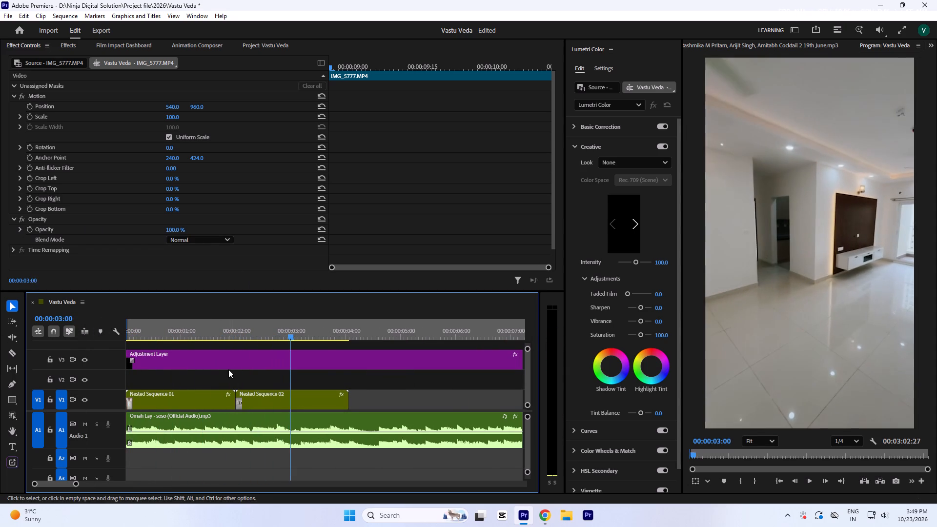
{"action": "key", "text": "space"}
{"action": "key", "text": "space"}
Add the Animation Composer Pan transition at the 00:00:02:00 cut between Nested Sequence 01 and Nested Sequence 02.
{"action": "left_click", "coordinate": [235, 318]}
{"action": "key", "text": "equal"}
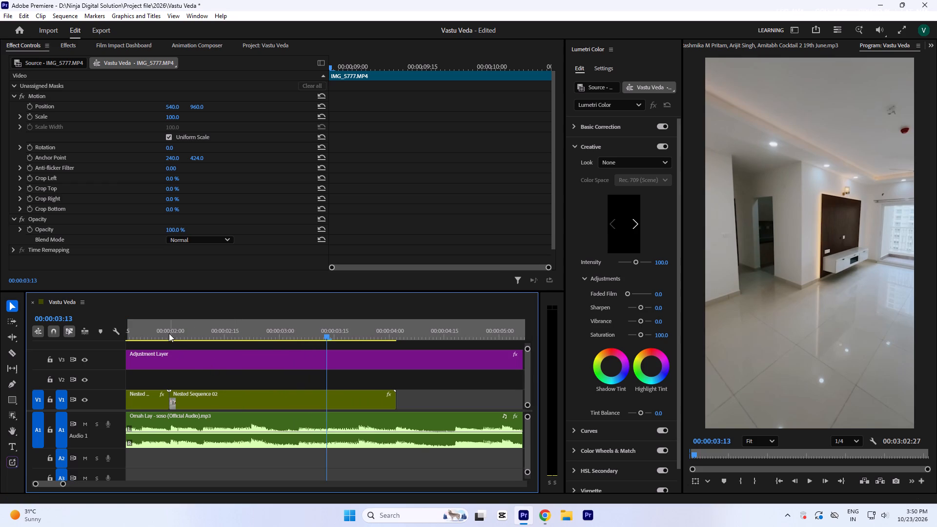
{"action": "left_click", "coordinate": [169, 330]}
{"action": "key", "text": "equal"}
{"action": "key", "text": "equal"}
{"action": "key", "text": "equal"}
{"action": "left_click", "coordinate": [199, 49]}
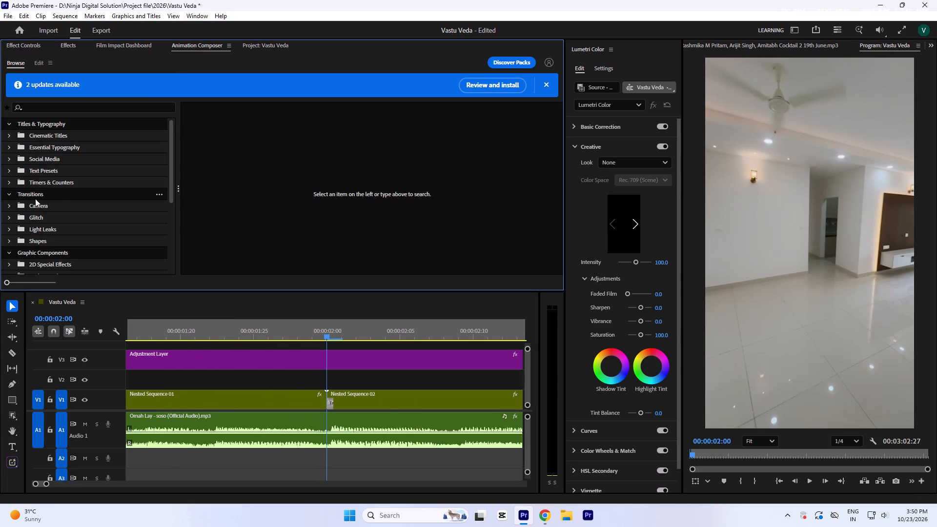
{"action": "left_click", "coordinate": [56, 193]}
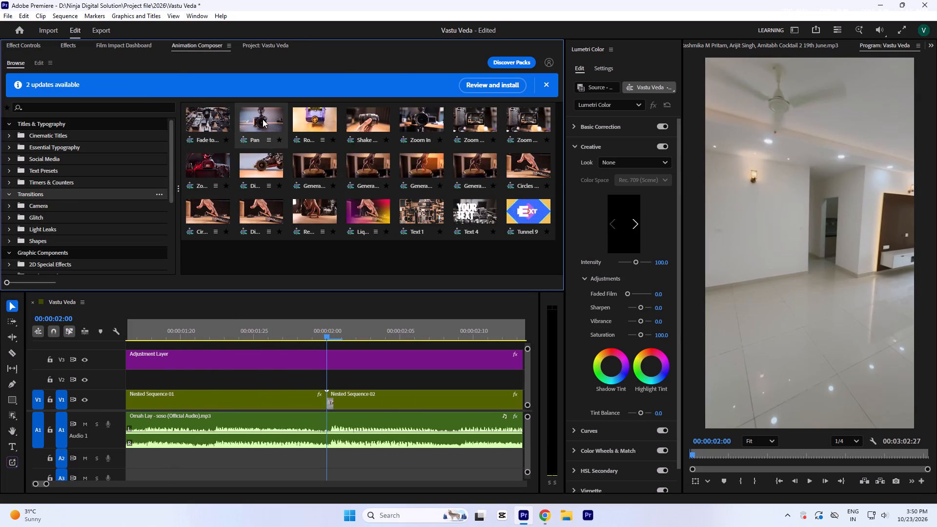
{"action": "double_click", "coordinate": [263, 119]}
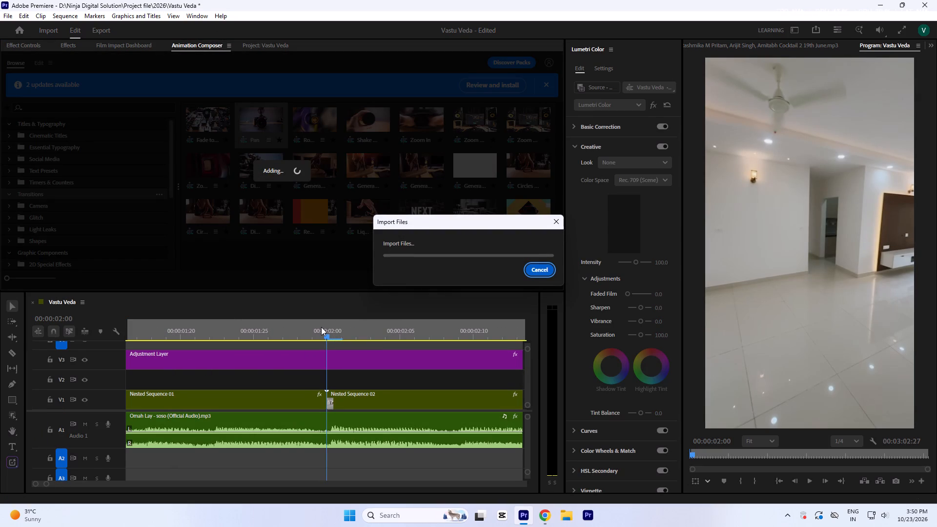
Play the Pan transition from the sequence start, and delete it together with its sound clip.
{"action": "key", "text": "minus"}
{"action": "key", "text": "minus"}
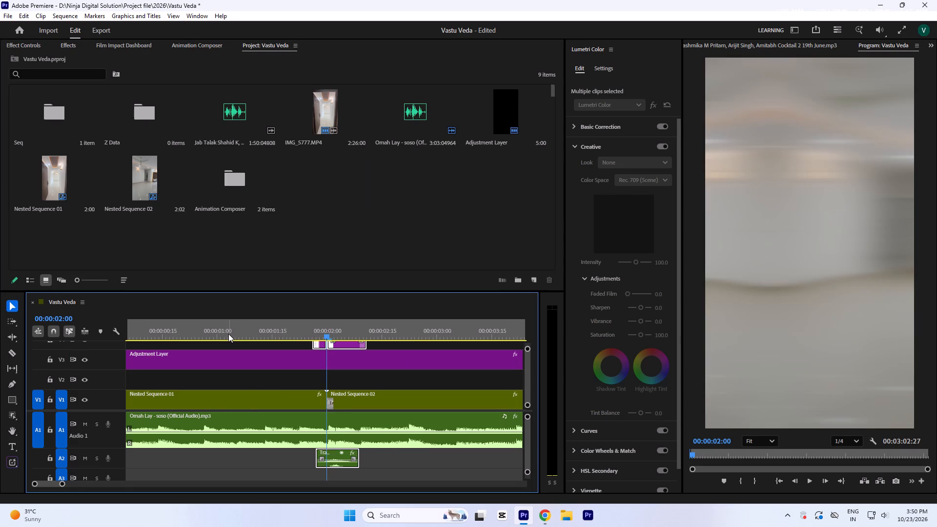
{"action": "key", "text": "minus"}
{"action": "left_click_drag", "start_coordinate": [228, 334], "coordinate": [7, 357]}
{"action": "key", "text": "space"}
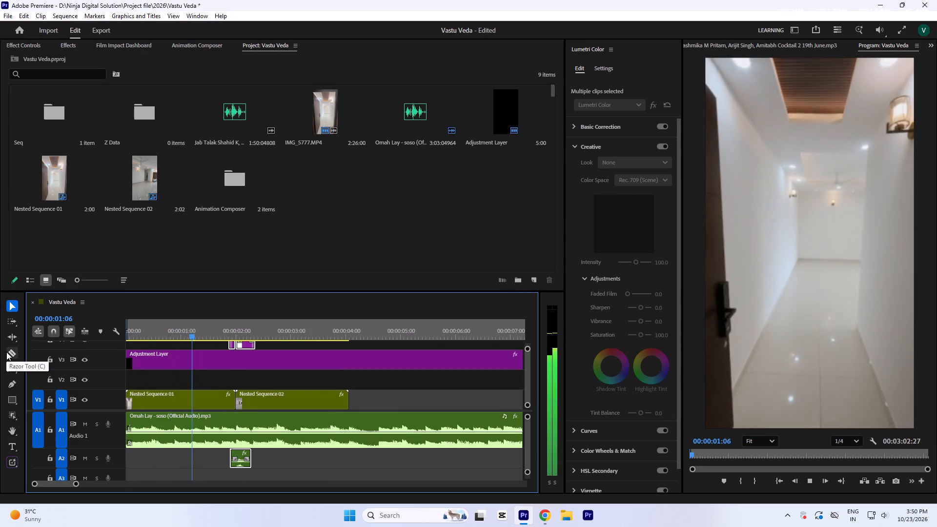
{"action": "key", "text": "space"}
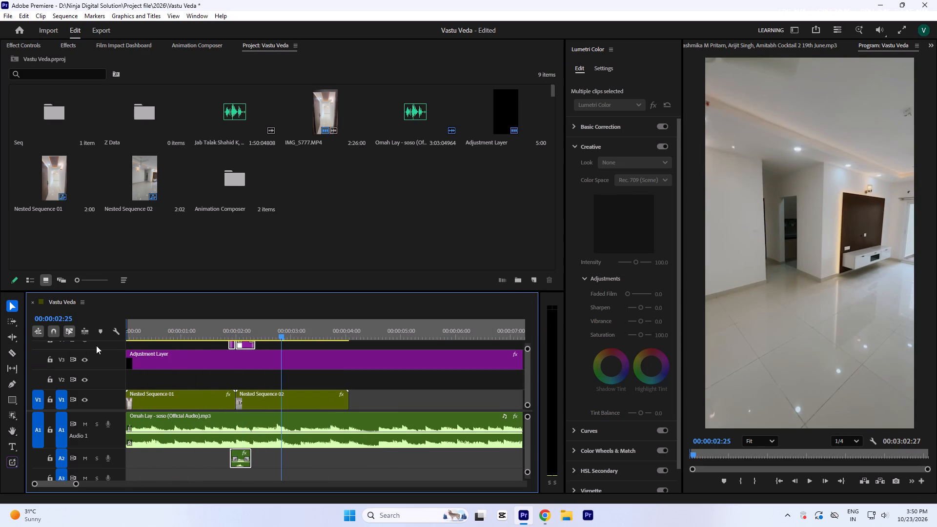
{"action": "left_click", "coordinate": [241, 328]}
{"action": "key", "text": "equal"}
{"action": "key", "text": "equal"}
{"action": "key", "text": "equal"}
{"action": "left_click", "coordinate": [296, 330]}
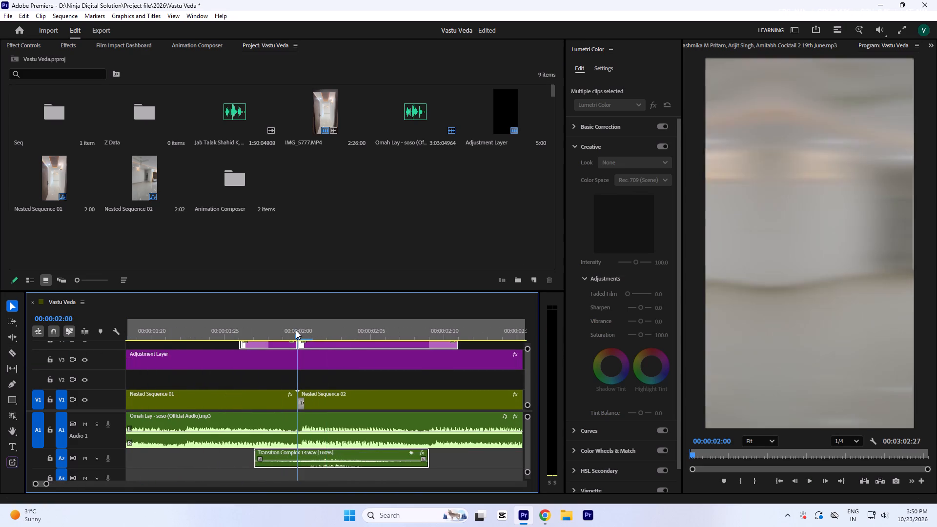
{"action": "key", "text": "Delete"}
Add the Animation Composer Zoom In transition with sound at the 00:00:02:00 cut between the two nested sequences.
{"action": "left_click", "coordinate": [184, 47]}
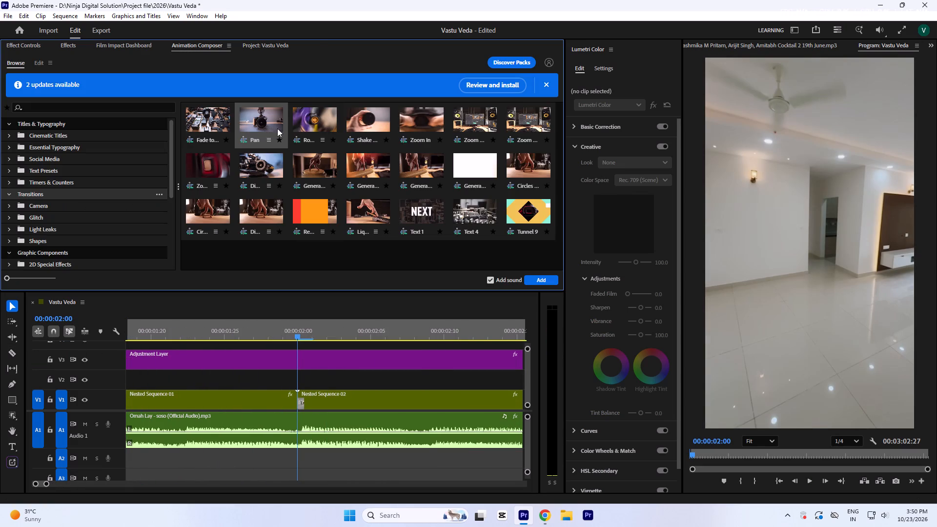
{"action": "left_click", "coordinate": [320, 119]}
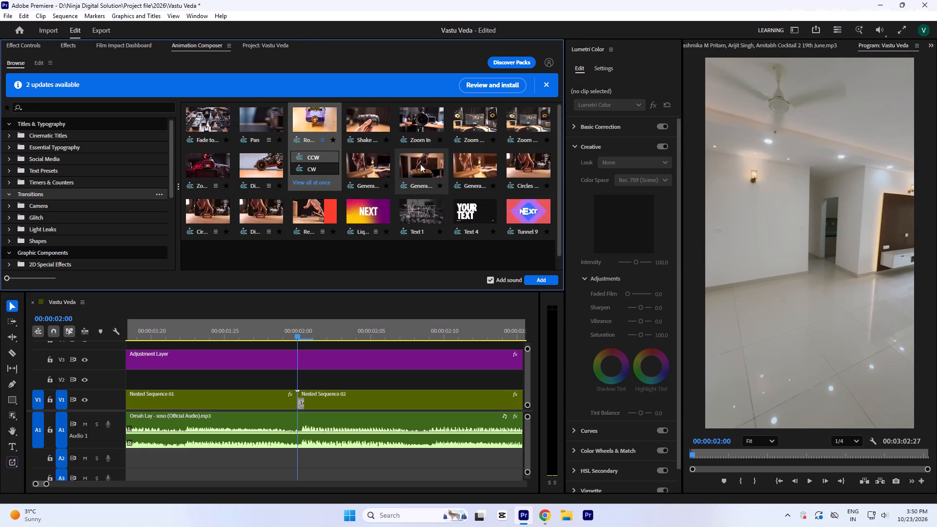
{"action": "double_click", "coordinate": [418, 123]}
{"action": "left_click", "coordinate": [297, 323]}
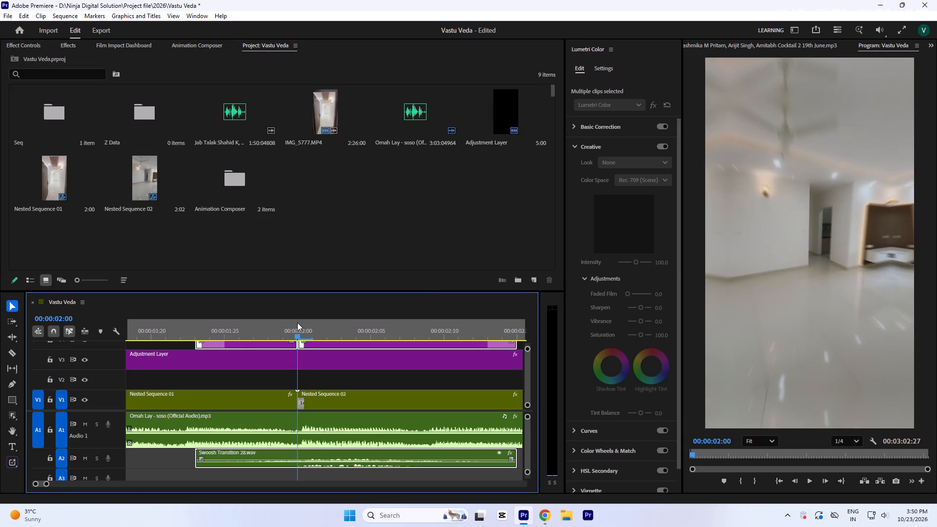
Play the Zoom In transition repeatedly, checking how it carries Nested Sequence 01 into Nested Sequence 02.
{"action": "key", "text": "minus"}
{"action": "key", "text": "minus"}
{"action": "left_click", "coordinate": [200, 323]}
{"action": "key", "text": "Return"}
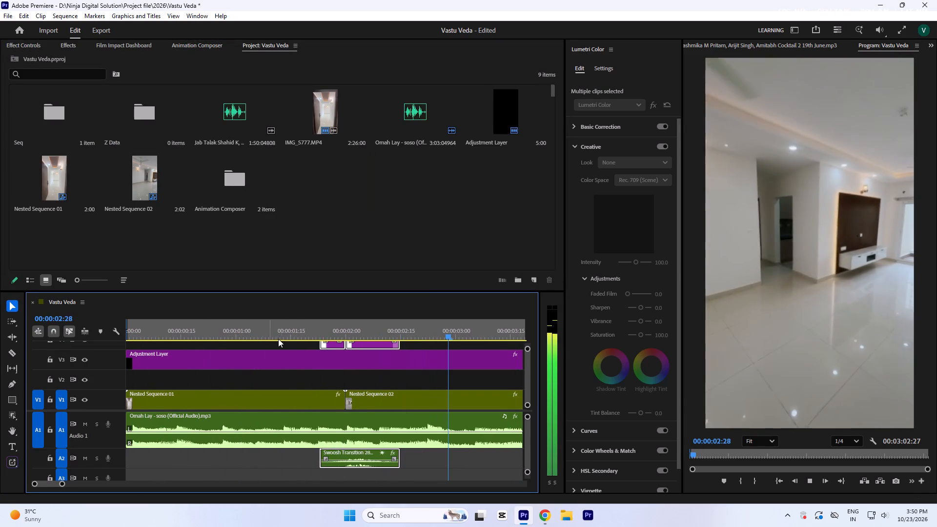
{"action": "key", "text": "space"}
{"action": "left_click", "coordinate": [285, 336]}
{"action": "key", "text": "space"}
{"action": "key", "text": "minus"}
{"action": "key", "text": "minus"}
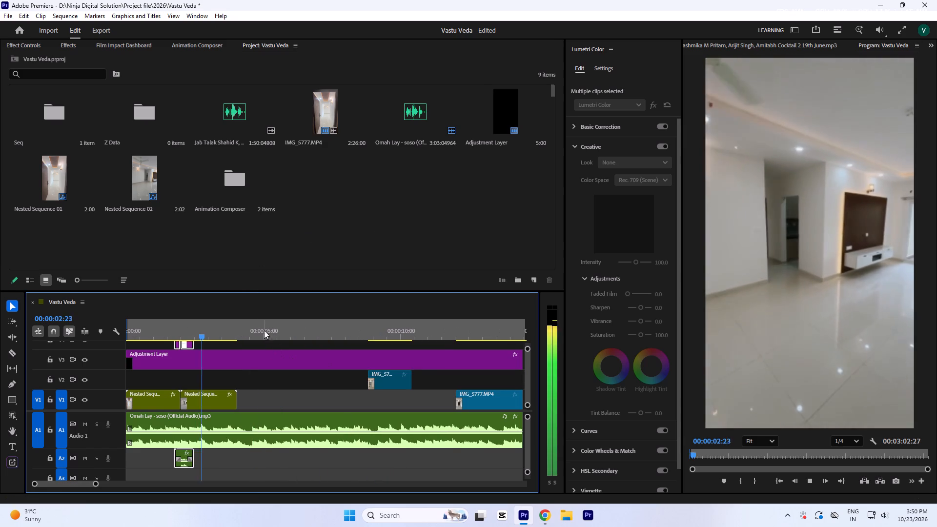
{"action": "key", "text": "space"}
{"action": "key", "text": "equal"}
{"action": "key", "text": "space"}
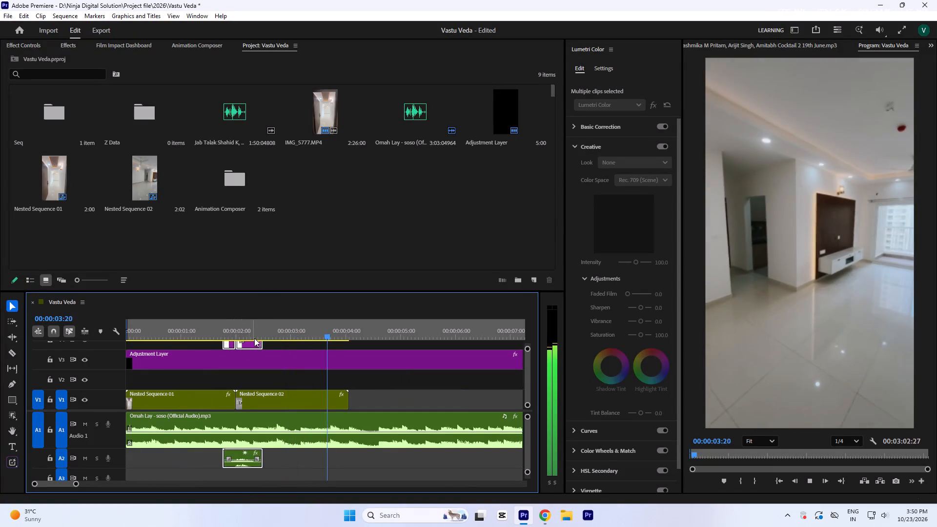
{"action": "key", "text": "minus"}
{"action": "key", "text": "space"}
Preview the short IMG_5777 piece on V2 and move it to start where Nested Sequence 02 ends.
{"action": "left_click_drag", "start_coordinate": [366, 324], "coordinate": [370, 329]}
{"action": "key", "text": "space"}
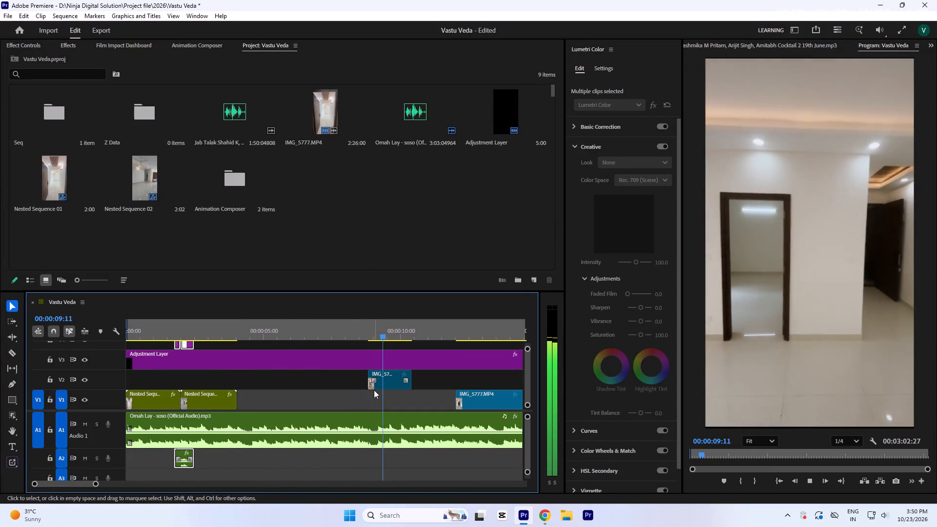
{"action": "key", "text": "space"}
{"action": "left_click_drag", "start_coordinate": [387, 386], "coordinate": [257, 385]}
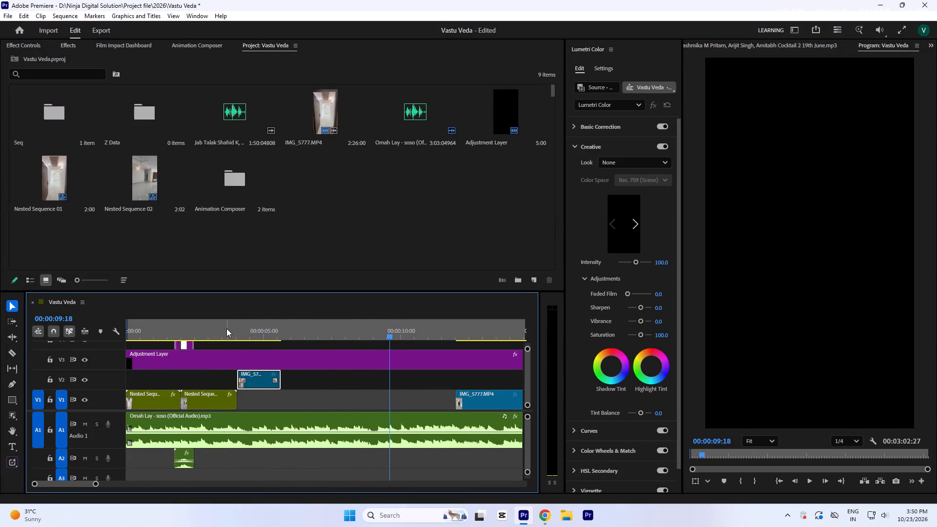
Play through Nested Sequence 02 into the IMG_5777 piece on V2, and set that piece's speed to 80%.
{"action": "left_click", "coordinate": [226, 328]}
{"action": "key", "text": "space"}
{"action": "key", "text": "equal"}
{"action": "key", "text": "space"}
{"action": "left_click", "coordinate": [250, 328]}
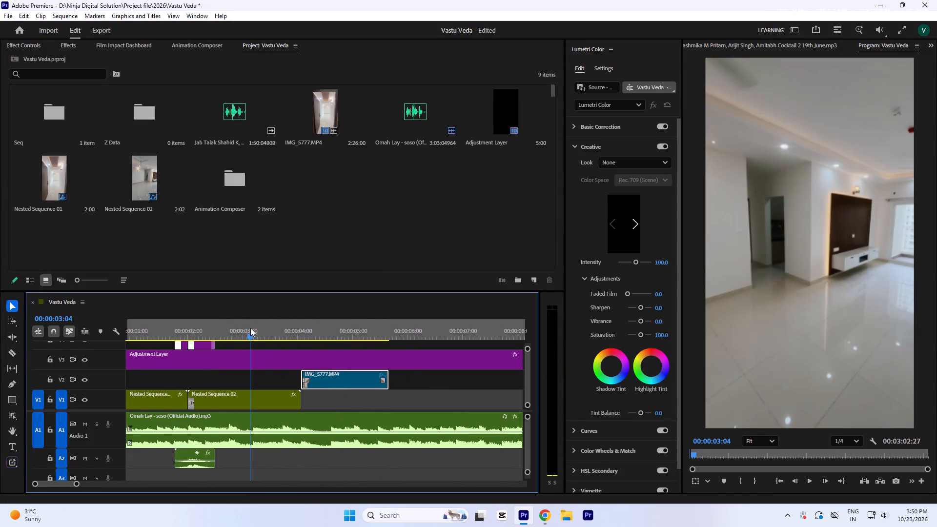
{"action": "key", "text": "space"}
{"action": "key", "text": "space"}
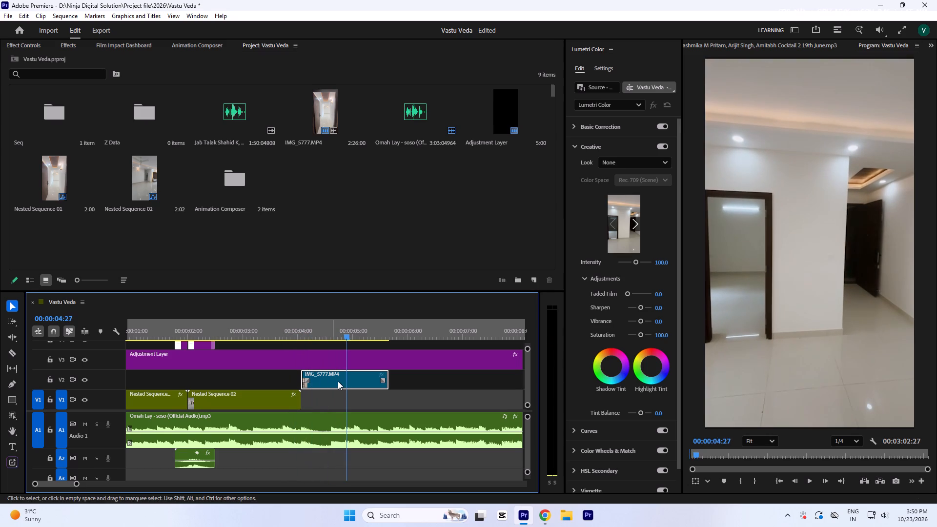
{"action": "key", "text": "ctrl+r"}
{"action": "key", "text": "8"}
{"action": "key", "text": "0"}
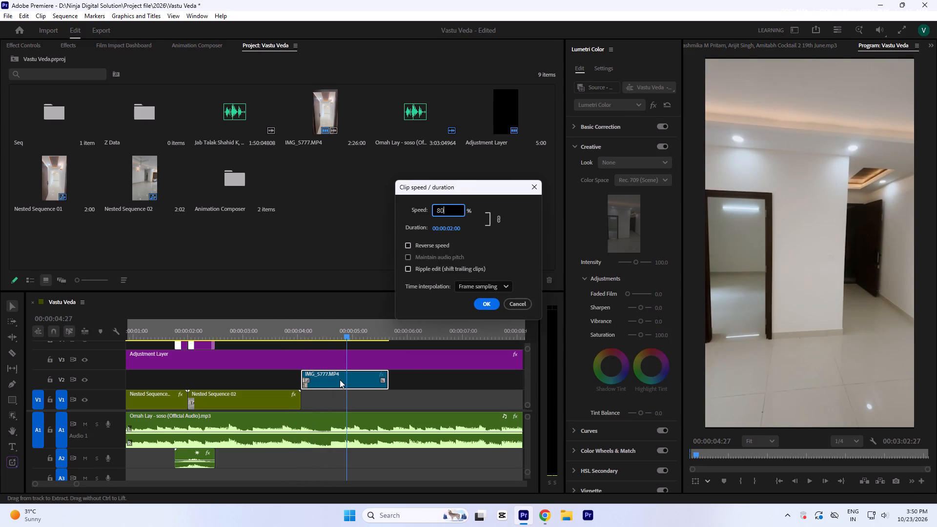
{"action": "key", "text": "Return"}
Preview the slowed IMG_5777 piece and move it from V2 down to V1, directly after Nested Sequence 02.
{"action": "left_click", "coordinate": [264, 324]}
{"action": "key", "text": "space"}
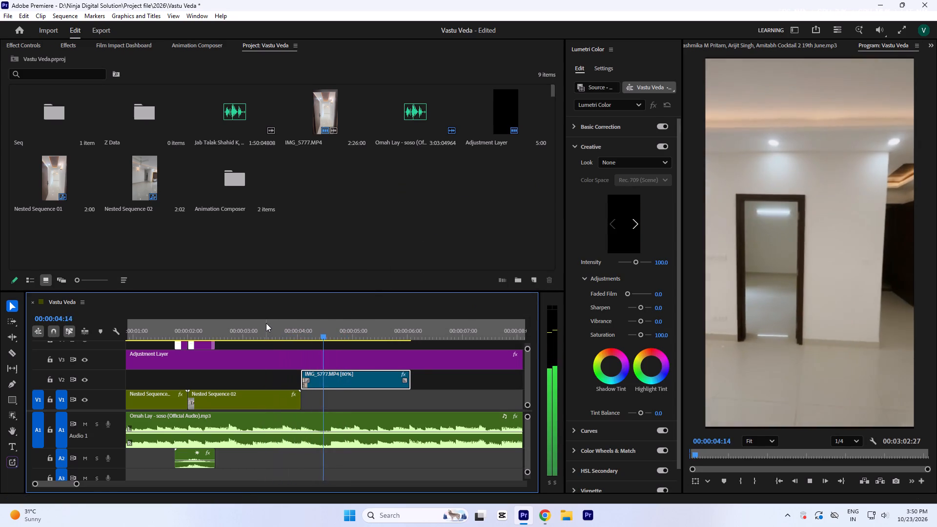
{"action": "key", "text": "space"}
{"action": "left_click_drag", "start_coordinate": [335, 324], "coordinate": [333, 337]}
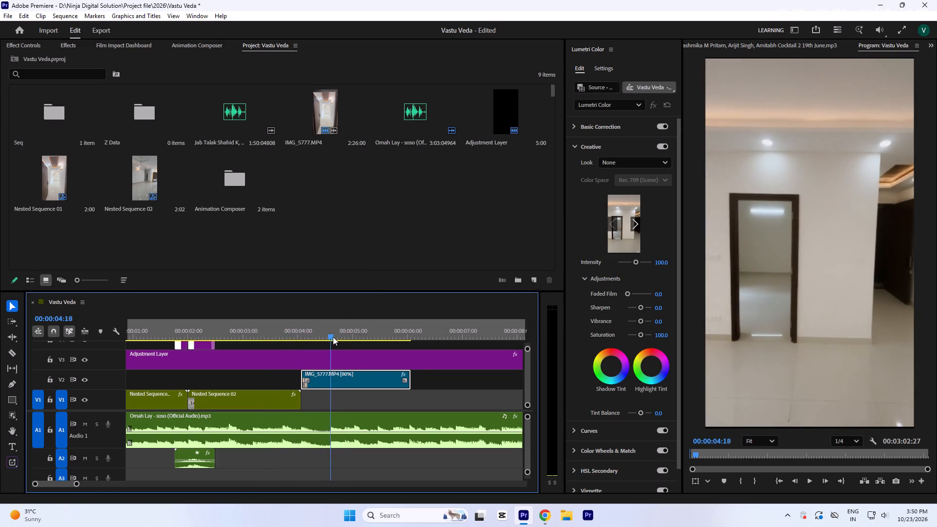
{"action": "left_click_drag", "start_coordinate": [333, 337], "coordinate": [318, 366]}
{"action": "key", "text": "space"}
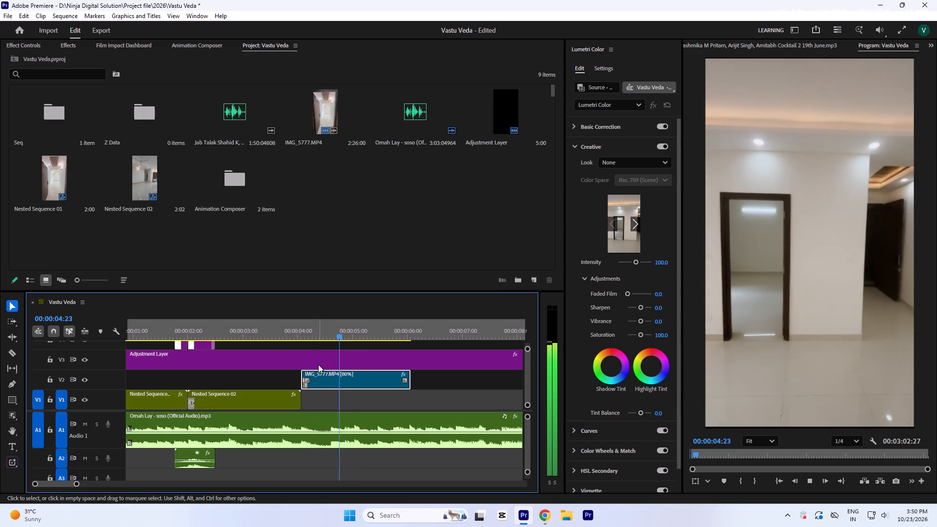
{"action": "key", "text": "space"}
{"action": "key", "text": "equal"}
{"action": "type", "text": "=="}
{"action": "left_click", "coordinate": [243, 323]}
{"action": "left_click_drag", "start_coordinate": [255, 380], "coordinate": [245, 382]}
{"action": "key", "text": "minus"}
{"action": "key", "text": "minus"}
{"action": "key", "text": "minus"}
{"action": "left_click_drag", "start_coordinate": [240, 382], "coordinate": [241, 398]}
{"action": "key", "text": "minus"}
Play the slowed IMG_5777 piece on V1 to its end, and replay the sequence from its start into Nested Sequence 02.
{"action": "left_click", "coordinate": [224, 329]}
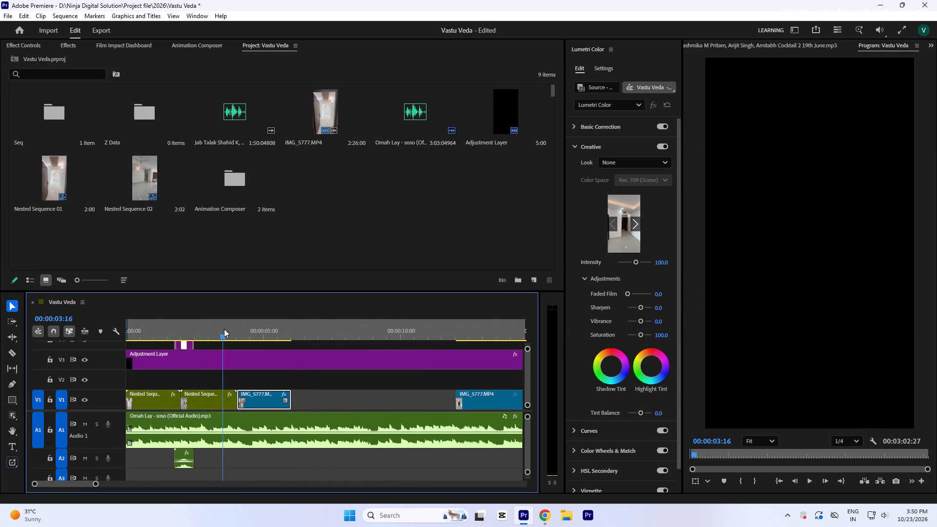
{"action": "key", "text": "space"}
{"action": "key", "text": "space"}
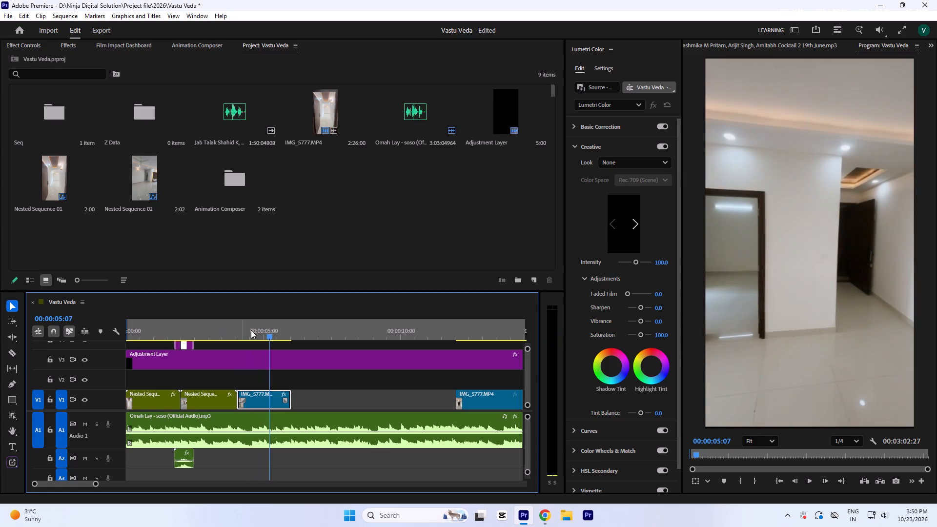
{"action": "key", "text": "space"}
{"action": "key", "text": "space"}
{"action": "key", "text": "space"}
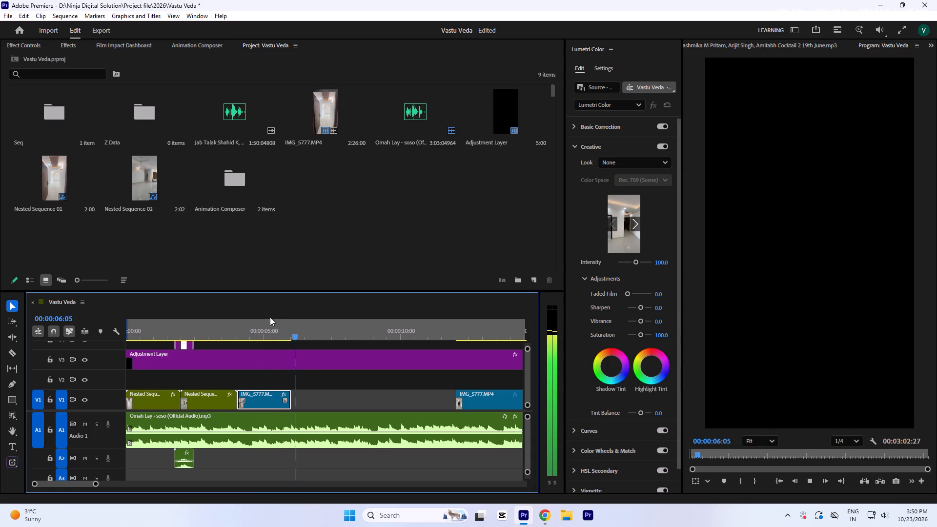
{"action": "key", "text": "space"}
{"action": "left_click_drag", "start_coordinate": [273, 313], "coordinate": [248, 329]}
{"action": "left_click_drag", "start_coordinate": [240, 328], "coordinate": [210, 343]}
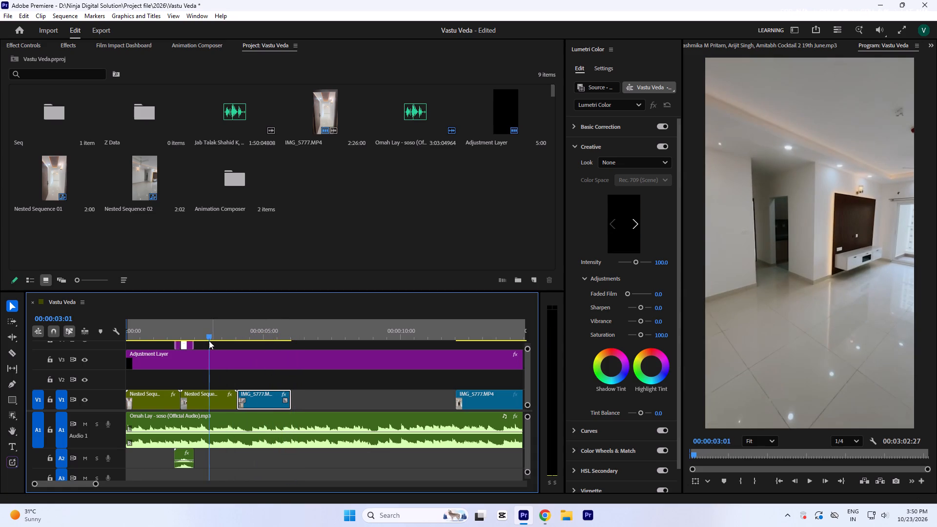
{"action": "key", "text": "Return"}
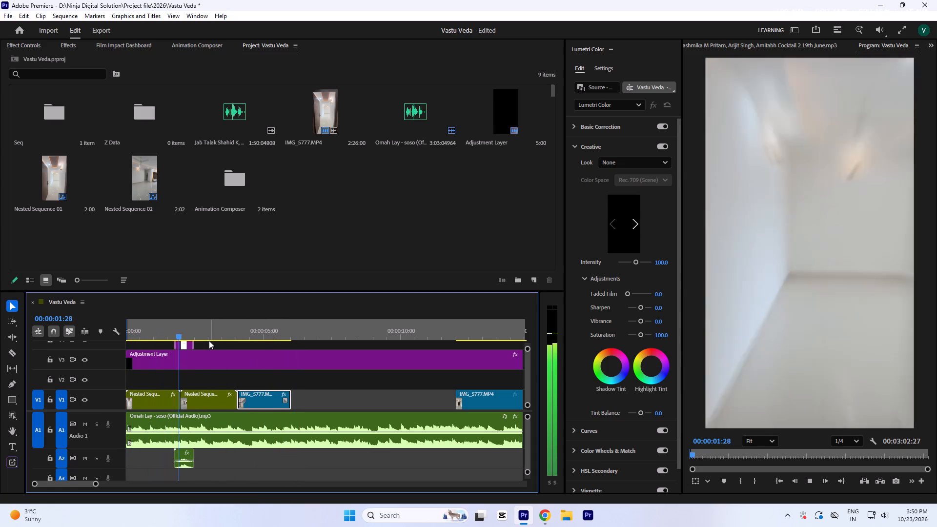
{"action": "key", "text": "space"}
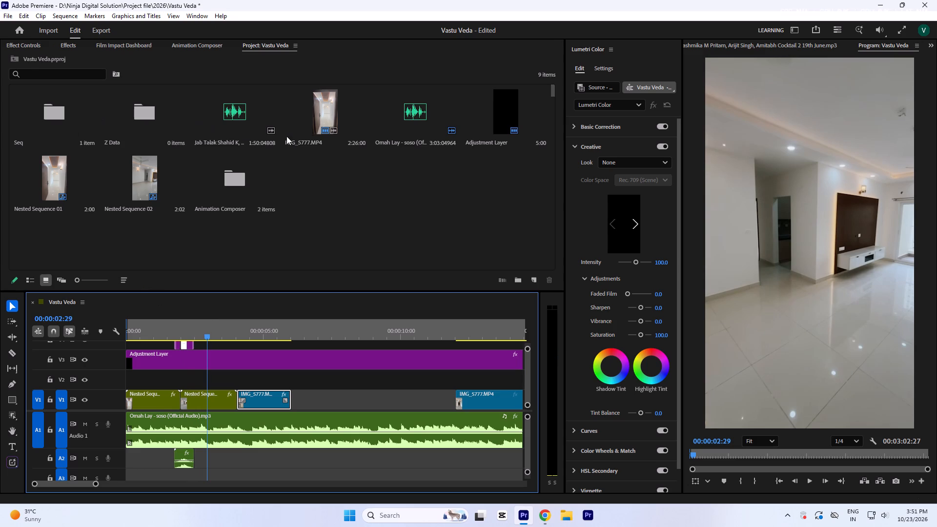
Play the IMG_5777 source footage from its beginning and compare it with the sequence's opening shots and Zoom In transition.
{"action": "scroll", "coordinate": [309, 132], "scroll_direction": "up", "scroll_amount": 2}
{"action": "double_click", "coordinate": [322, 114]}
{"action": "left_click_drag", "start_coordinate": [710, 455], "coordinate": [633, 464]}
{"action": "key", "text": "space"}
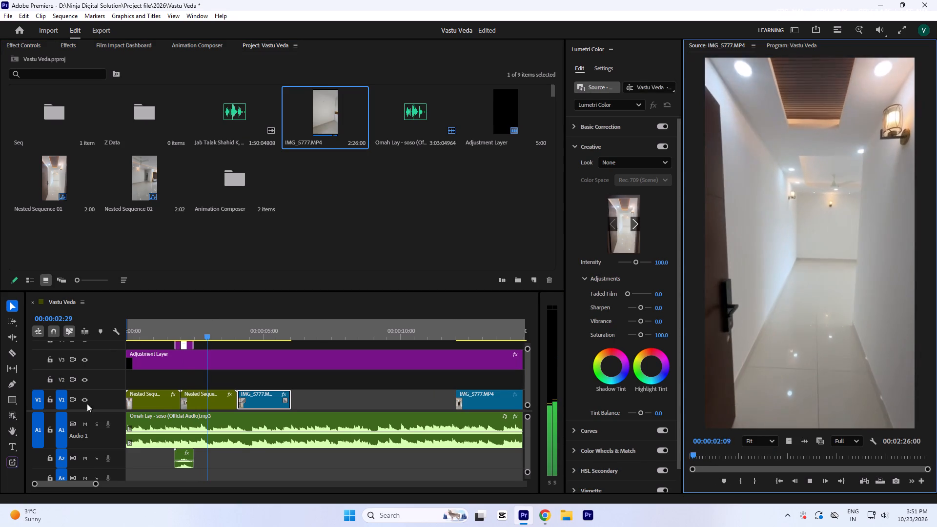
{"action": "left_click_drag", "start_coordinate": [171, 326], "coordinate": [122, 334]}
{"action": "key", "text": "space"}
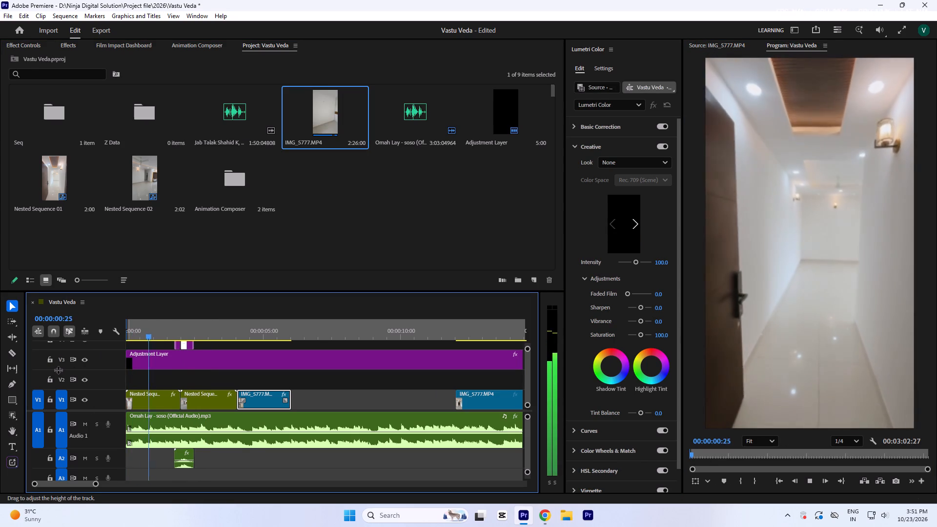
{"action": "key", "text": "space"}
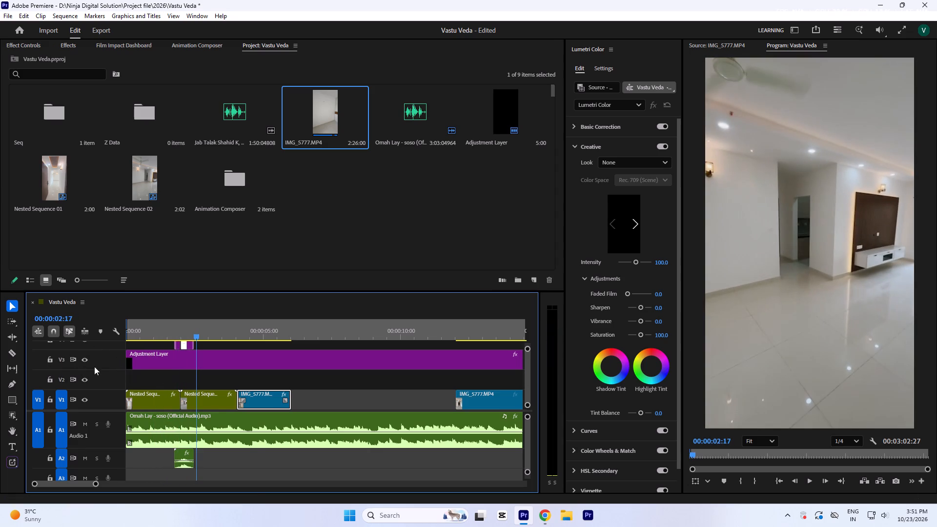
{"action": "key", "text": "space"}
{"action": "key", "text": "space"}
Delete the two IMG_5777 pieces that follow Nested Sequence 02 on V1.
{"action": "left_click", "coordinate": [261, 398]}
{"action": "key", "text": "Delete"}
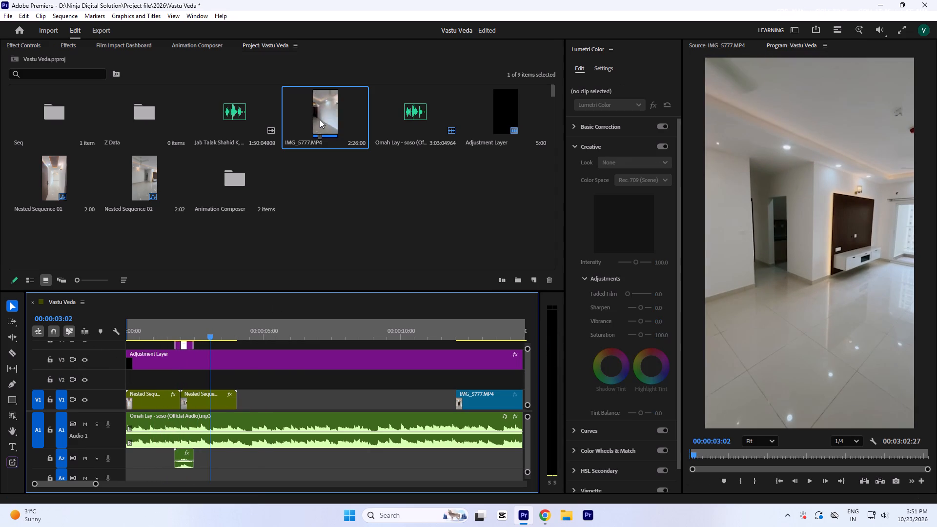
{"action": "left_click", "coordinate": [320, 119]}
{"action": "left_click", "coordinate": [488, 396]}
{"action": "key", "text": "Delete"}
Examine the IMG_5777 source footage from the hallway to the living room, and replay the sequence from its start through the transition.
{"action": "double_click", "coordinate": [323, 114]}
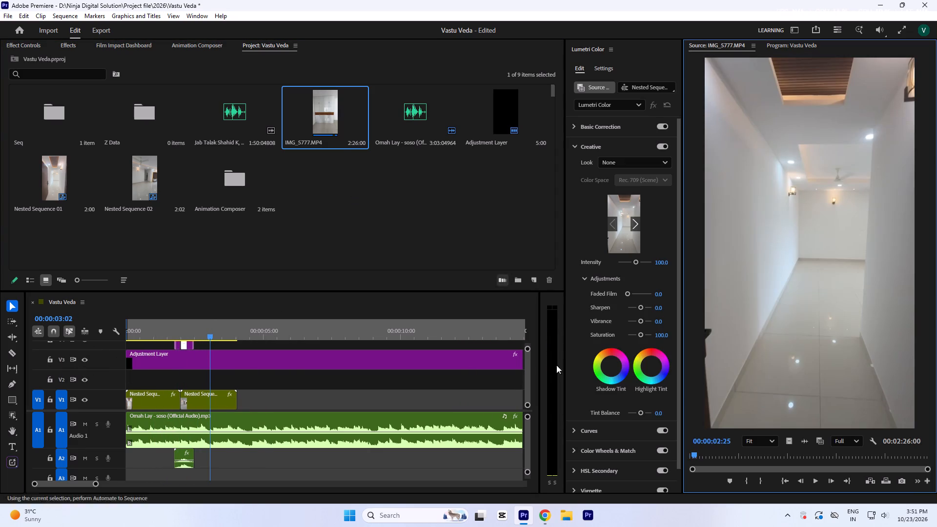
{"action": "left_click_drag", "start_coordinate": [702, 451], "coordinate": [681, 459]}
{"action": "key", "text": "space"}
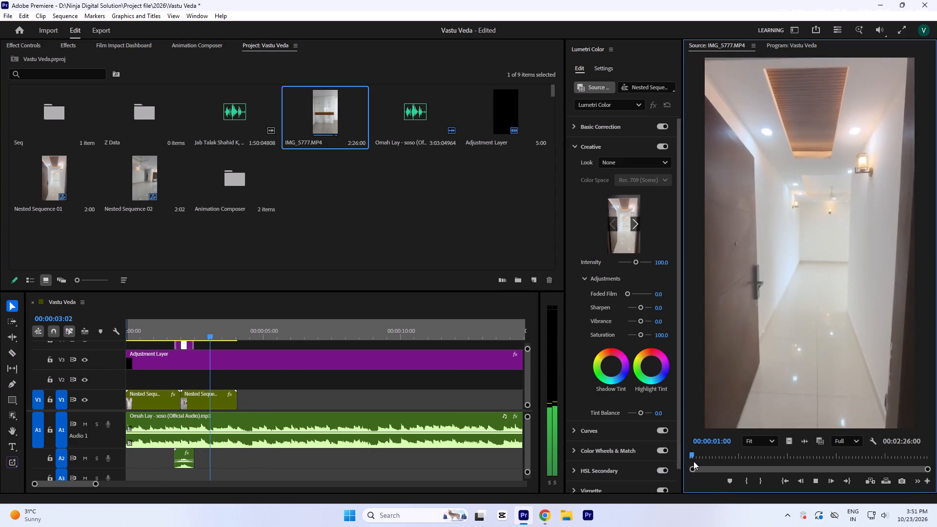
{"action": "left_click_drag", "start_coordinate": [693, 456], "coordinate": [697, 458]}
{"action": "key", "text": "space"}
{"action": "left_click_drag", "start_coordinate": [702, 454], "coordinate": [710, 461]}
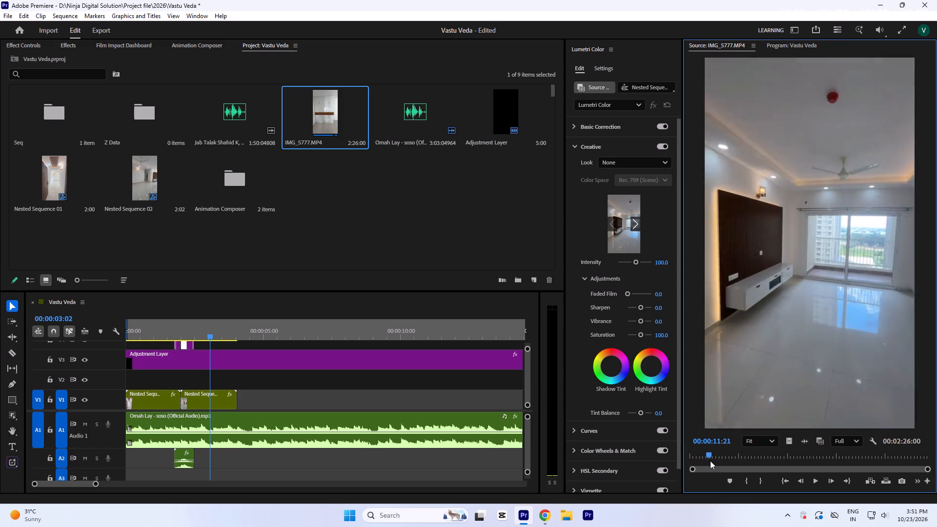
{"action": "left_click_drag", "start_coordinate": [710, 461], "coordinate": [708, 461]}
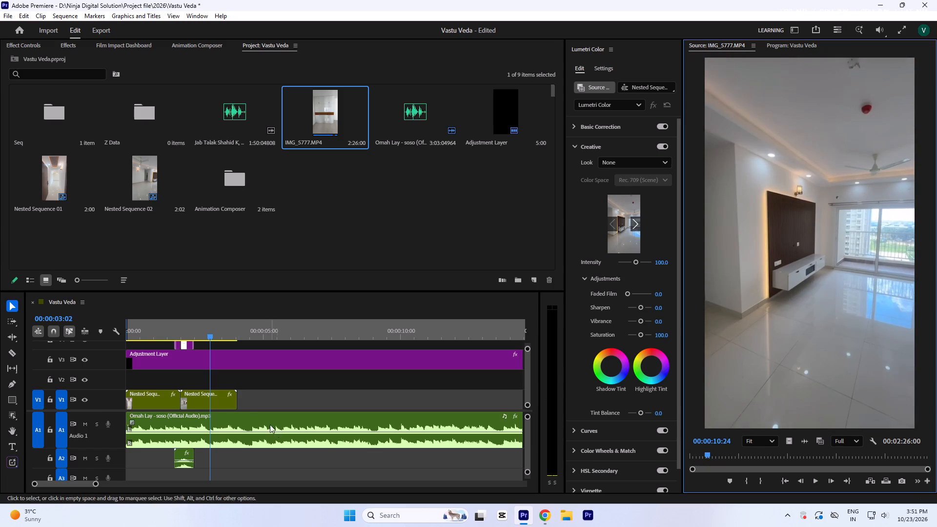
{"action": "left_click_drag", "start_coordinate": [155, 332], "coordinate": [87, 337]}
{"action": "key", "text": "space"}
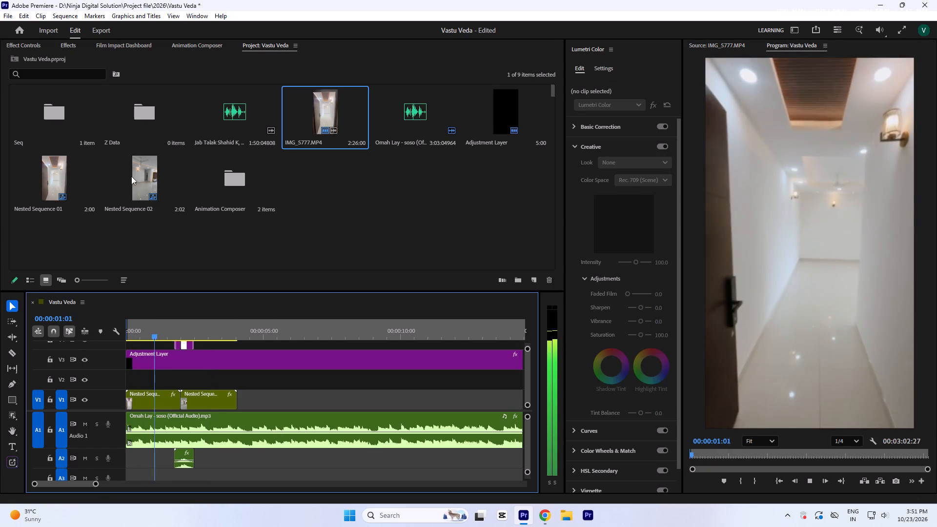
{"action": "key", "text": "space"}
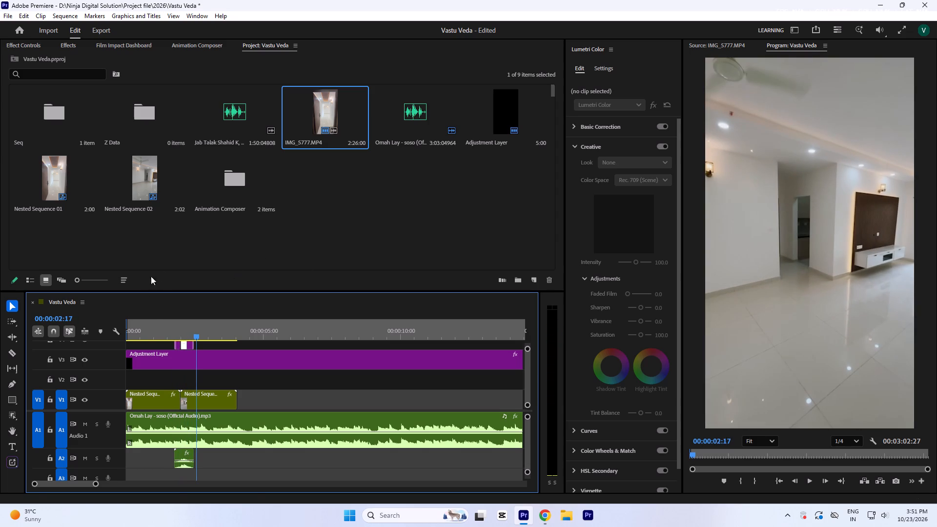
Delete Nested Sequence 02 from V1.
{"action": "left_click", "coordinate": [205, 400]}
{"action": "key", "text": "Delete"}
Mark a 3:17 living-room range in the IMG_5777 source footage, with its in point at 00:00:09:00.
{"action": "double_click", "coordinate": [327, 113]}
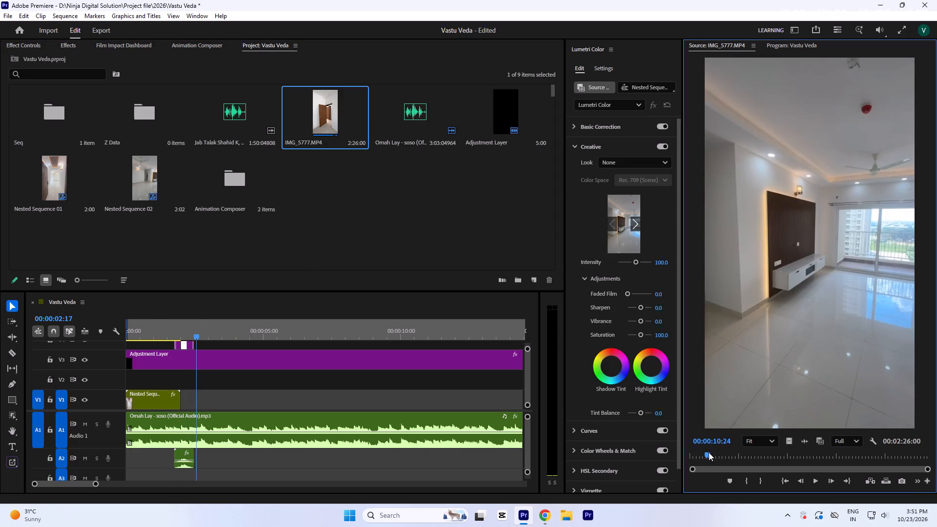
{"action": "left_click_drag", "start_coordinate": [717, 457], "coordinate": [703, 464]}
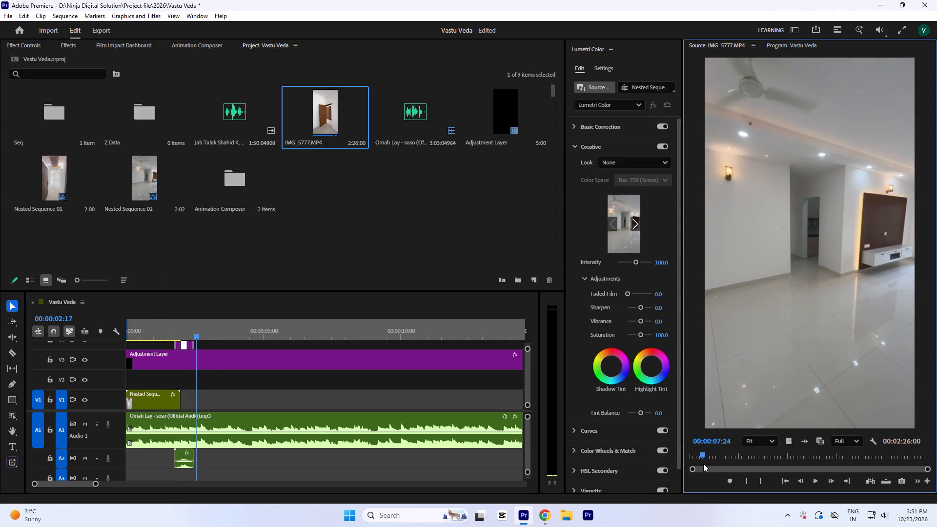
{"action": "left_click_drag", "start_coordinate": [703, 464], "coordinate": [705, 464]}
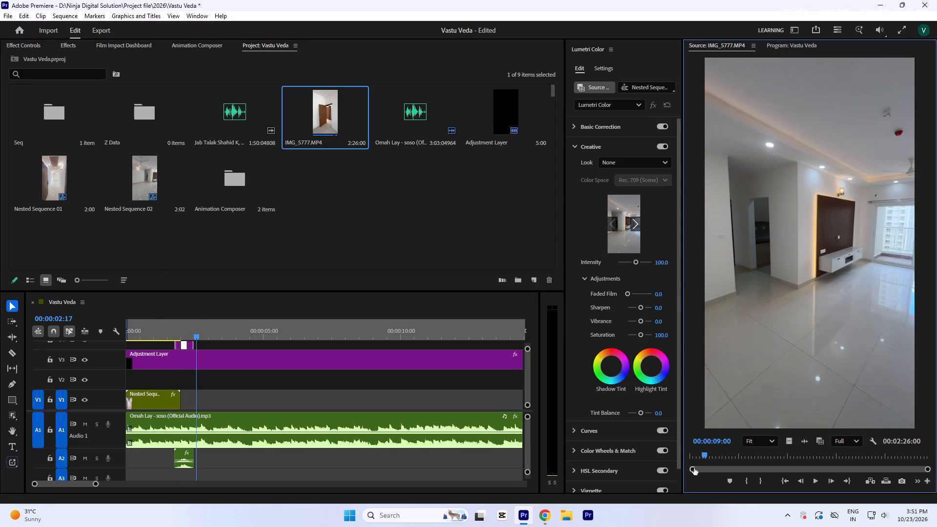
{"action": "key", "text": "i"}
{"action": "key", "text": "space"}
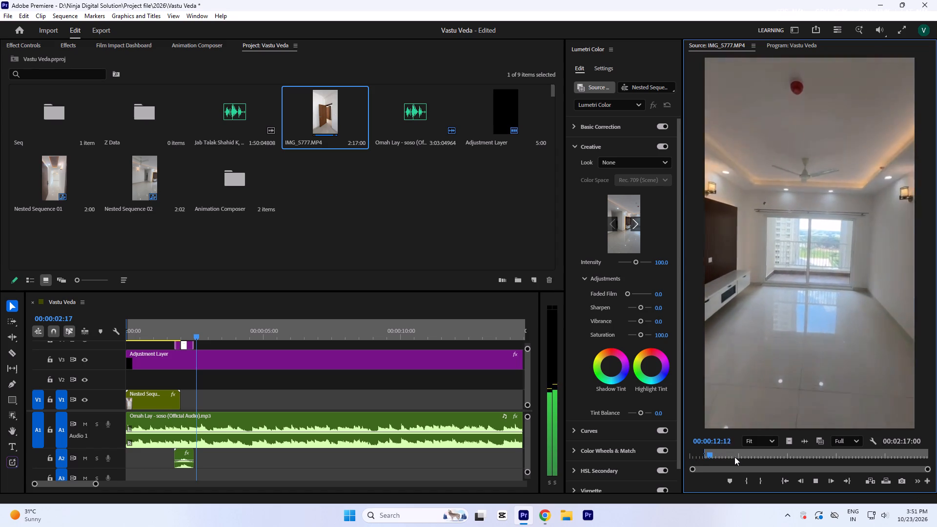
{"action": "key", "text": "o"}
{"action": "key", "text": "space"}
Place the marked IMG_5777 range, video only, on V2 so that it starts where Nested Sequence 01 ends.
{"action": "left_click_drag", "start_coordinate": [790, 441], "coordinate": [196, 372]}
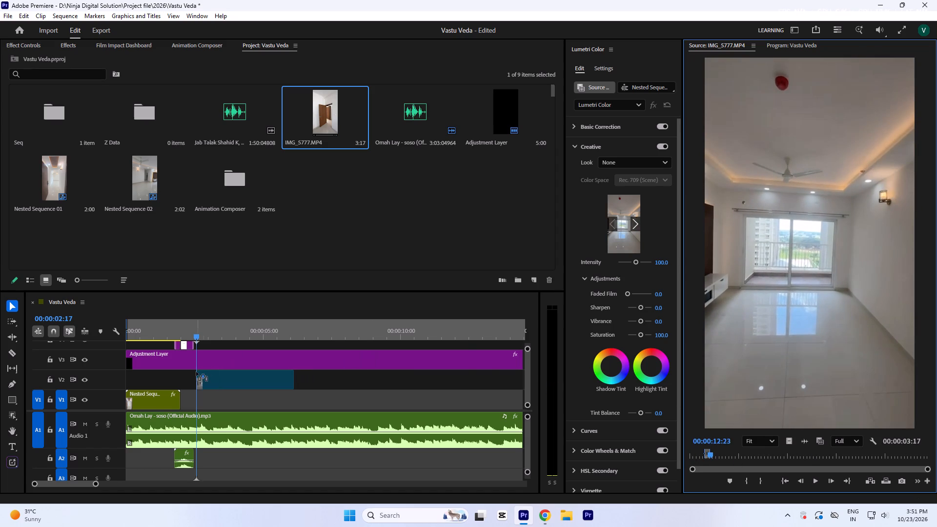
{"action": "left_click_drag", "start_coordinate": [196, 372], "coordinate": [193, 374]}
{"action": "key", "text": "equal"}
{"action": "key", "text": "equal"}
{"action": "left_click_drag", "start_coordinate": [350, 381], "coordinate": [306, 384]}
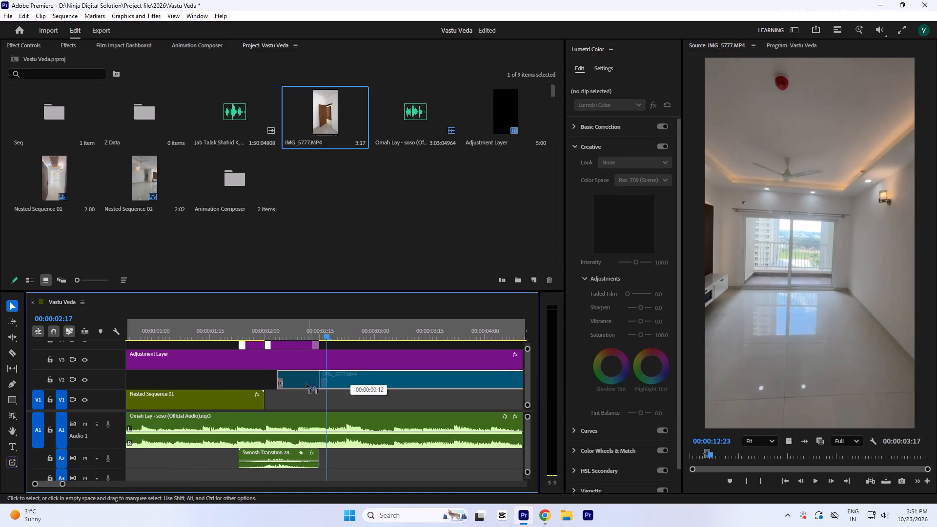
{"action": "left_click_drag", "start_coordinate": [306, 384], "coordinate": [297, 385]}
{"action": "key", "text": "minus"}
Play the sequence from its start through the Zoom In transition and the new IMG_5777 piece, checking movement and timing.
{"action": "left_click_drag", "start_coordinate": [196, 332], "coordinate": [51, 338]}
{"action": "key", "text": "space"}
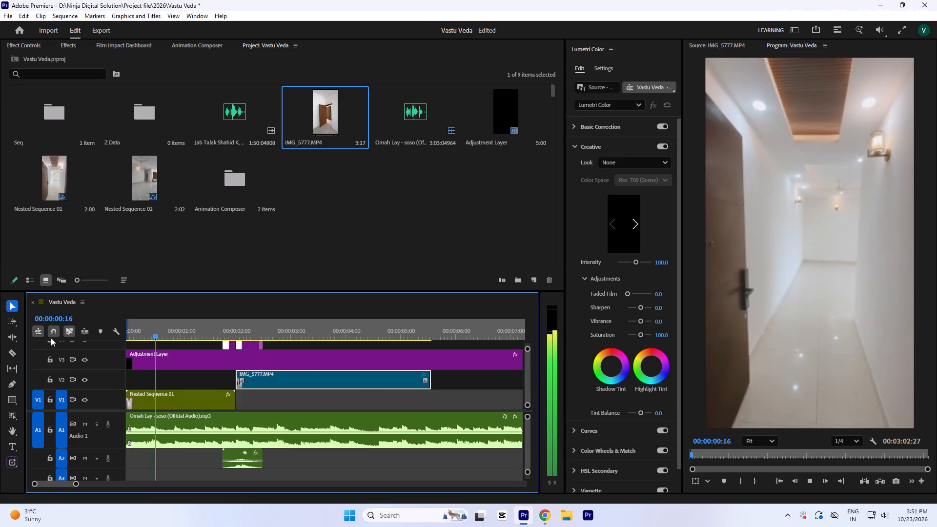
{"action": "key", "text": "space"}
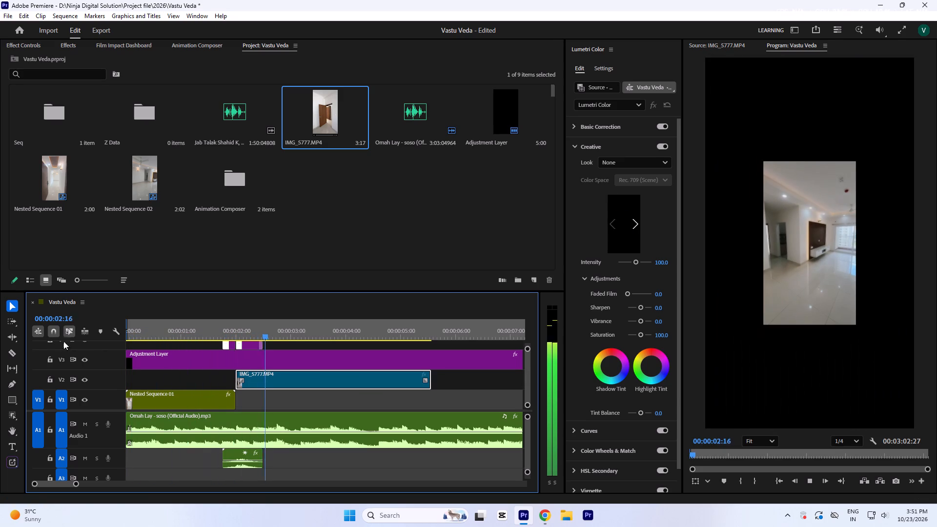
{"action": "key", "text": "space"}
{"action": "key", "text": "space"}
{"action": "key", "text": "a"}
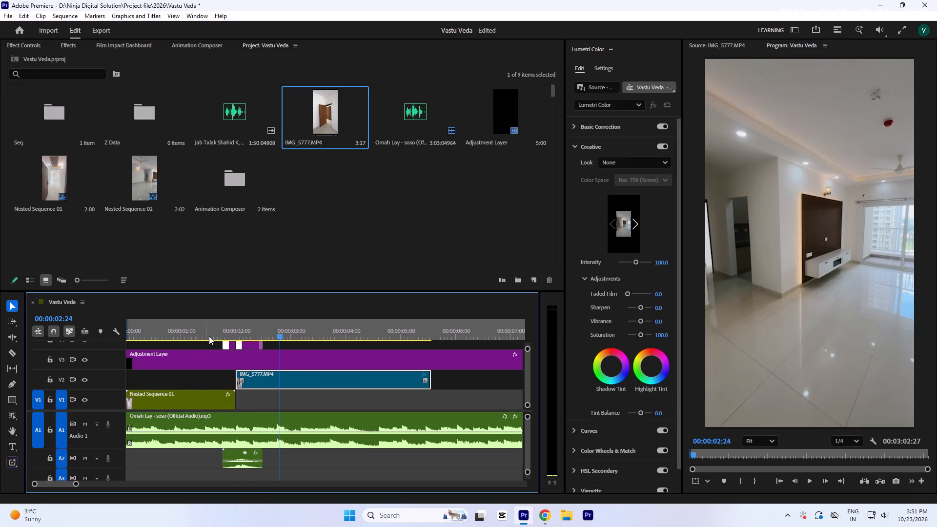
{"action": "left_click", "coordinate": [218, 329]}
{"action": "key", "text": "space"}
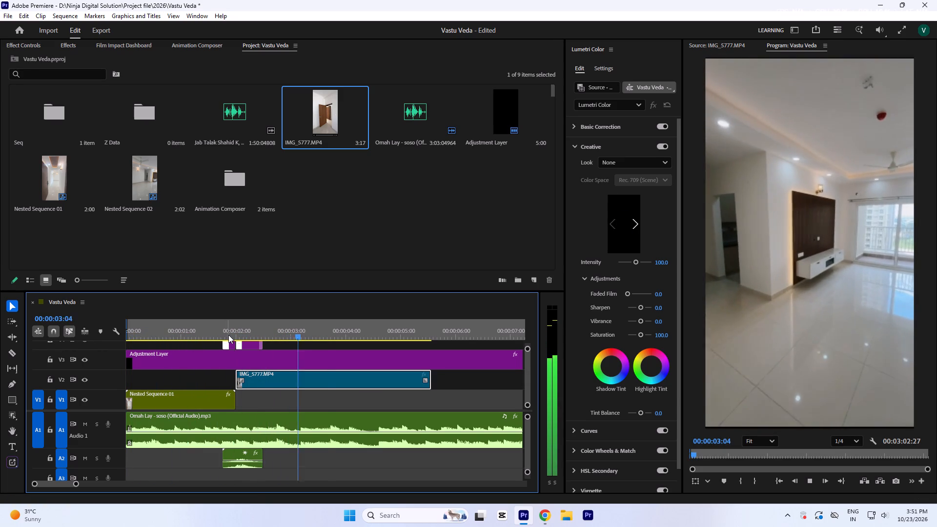
{"action": "key", "text": "space"}
{"action": "key", "text": "space"}
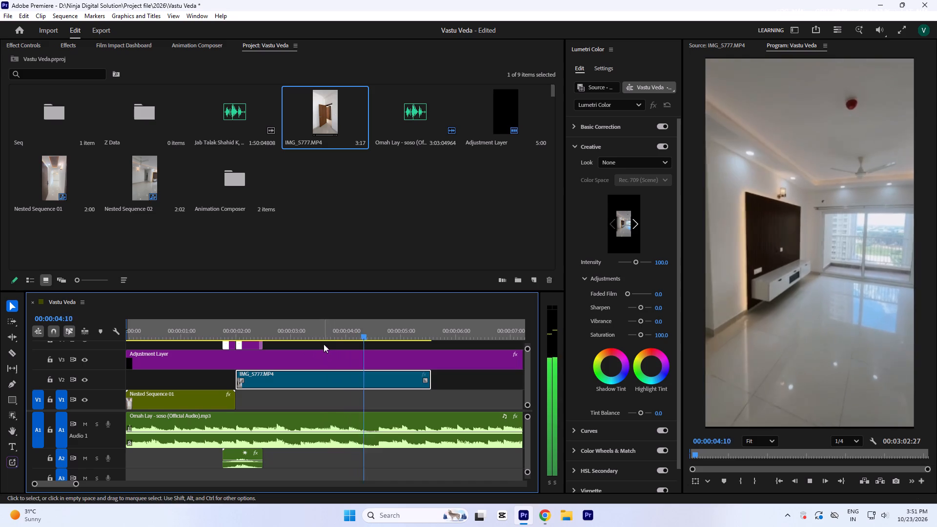
{"action": "key", "text": "space"}
{"action": "key", "text": "space"}
{"action": "key", "text": "space"}
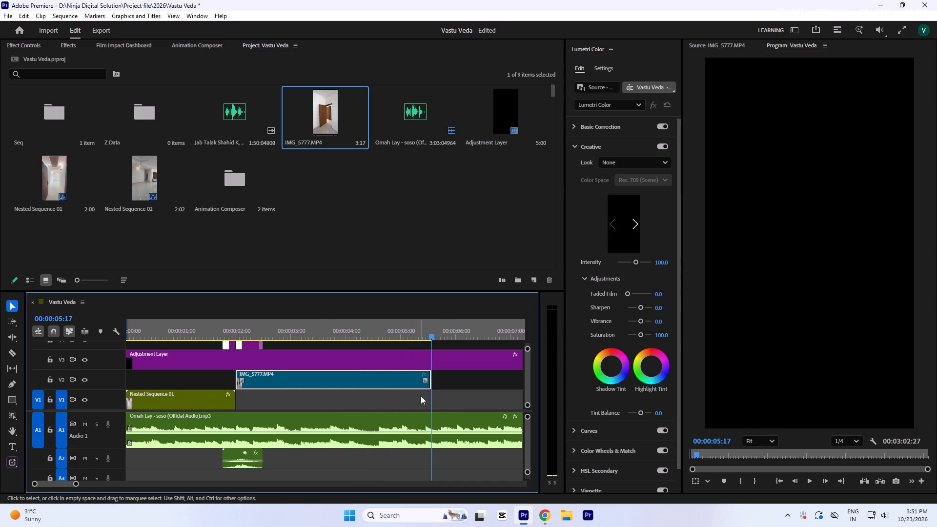
Extend the end of the IMG_5777 clip on V2 to 00:00:05:22.
{"action": "key", "text": "space"}
{"action": "key", "text": "space"}
{"action": "key", "text": "equal"}
{"action": "key", "text": "equal"}
{"action": "key", "text": "equal"}
{"action": "key", "text": "equal"}
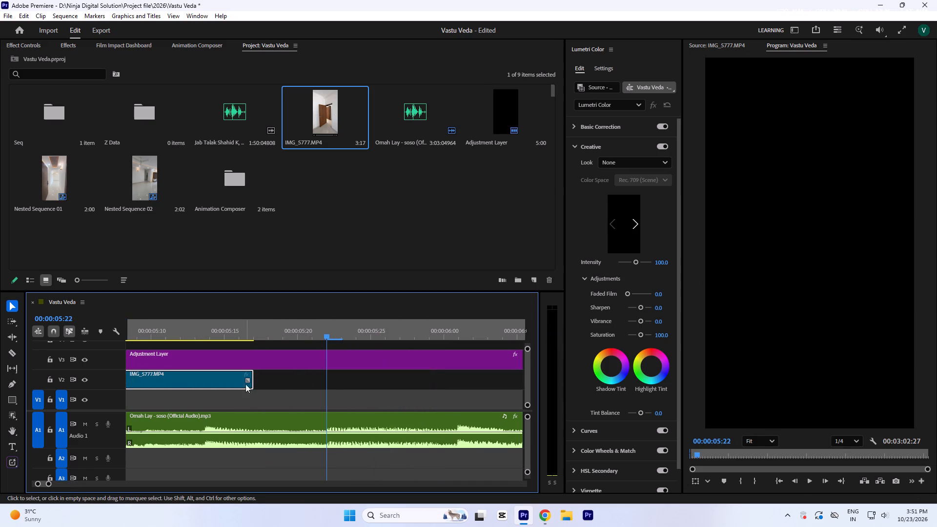
{"action": "left_click_drag", "start_coordinate": [254, 382], "coordinate": [335, 385]}
{"action": "left_click", "coordinate": [334, 383]}
{"action": "left_click_drag", "start_coordinate": [347, 385], "coordinate": [333, 386]}
{"action": "key", "text": "minus"}
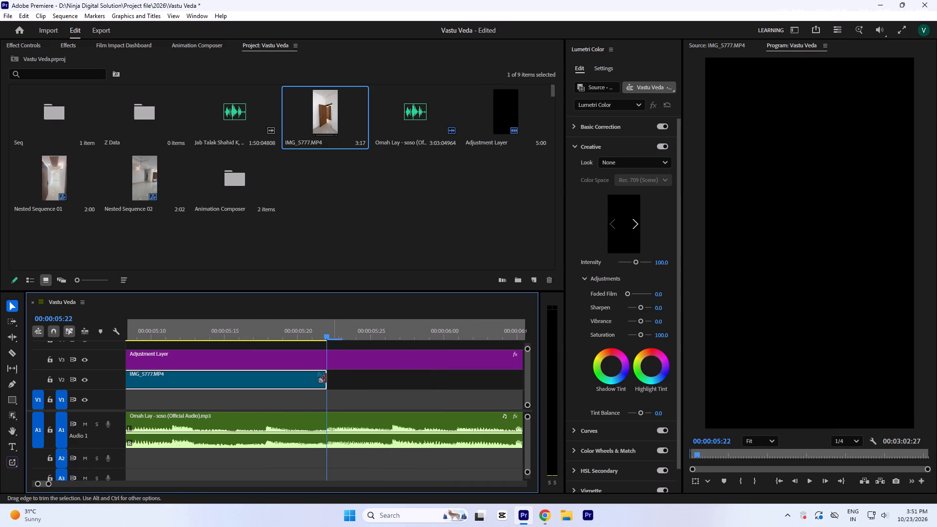
{"action": "key", "text": "minus"}
Play and scrub through the extended IMG_5777 clip to check its camera movement.
{"action": "left_click", "coordinate": [287, 322]}
{"action": "key", "text": "space"}
{"action": "key", "text": "space"}
{"action": "left_click_drag", "start_coordinate": [318, 321], "coordinate": [306, 334]}
{"action": "key", "text": "minus"}
{"action": "key", "text": "minus"}
{"action": "left_click_drag", "start_coordinate": [183, 329], "coordinate": [263, 352]}
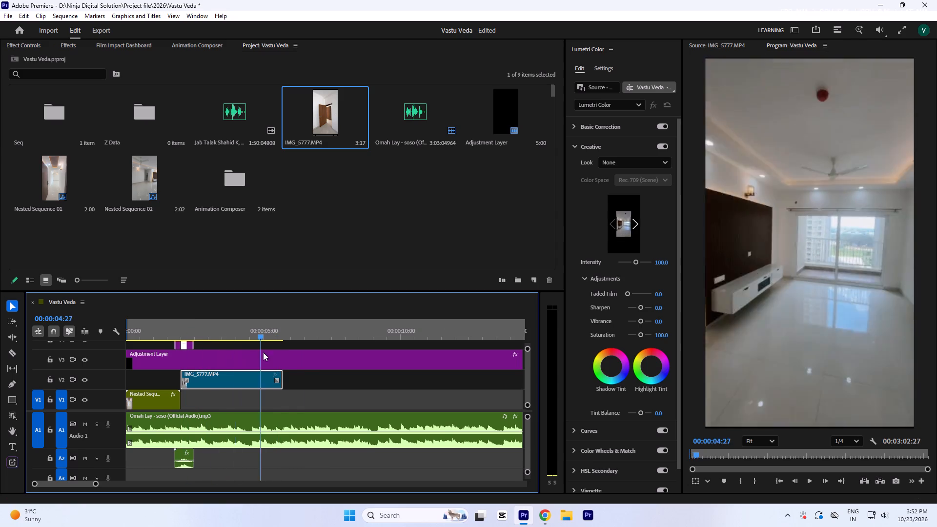
Enable Position, Scale and Rotation keyframing on the V2 IMG_5777 clip and place the three keyframes at the clip's start.
{"action": "left_click_drag", "start_coordinate": [263, 352], "coordinate": [283, 369]}
{"action": "key", "text": "equal"}
{"action": "key", "text": "equal"}
{"action": "key", "text": "equal"}
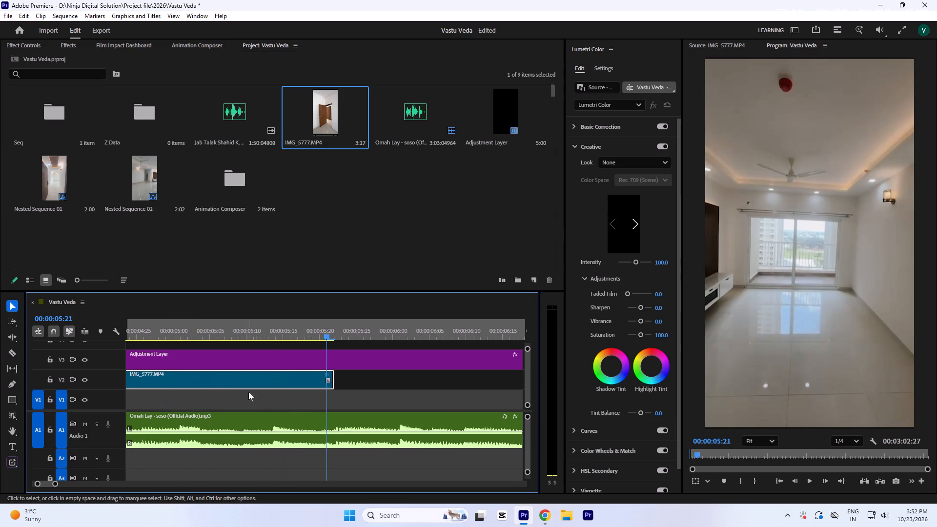
{"action": "left_click", "coordinate": [29, 47]}
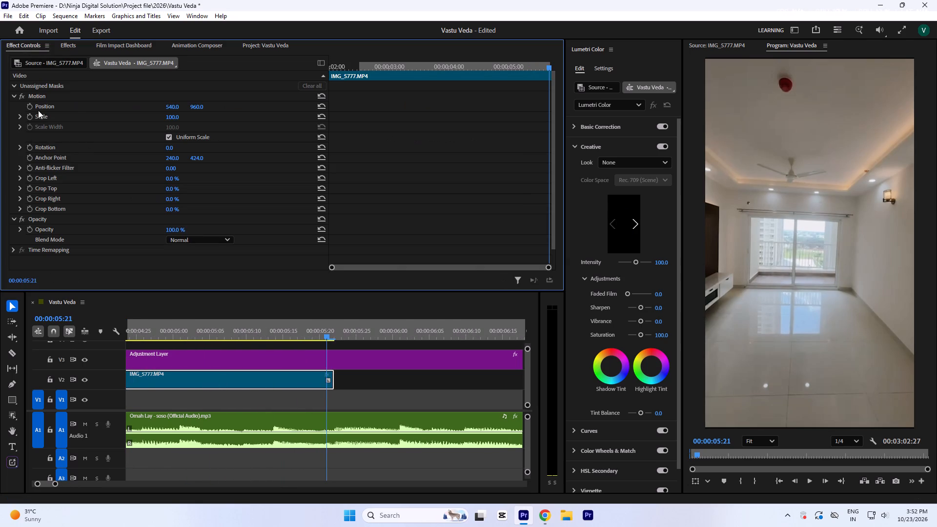
{"action": "left_click", "coordinate": [31, 104]}
{"action": "left_click", "coordinate": [31, 117]}
{"action": "left_click", "coordinate": [454, 87]}
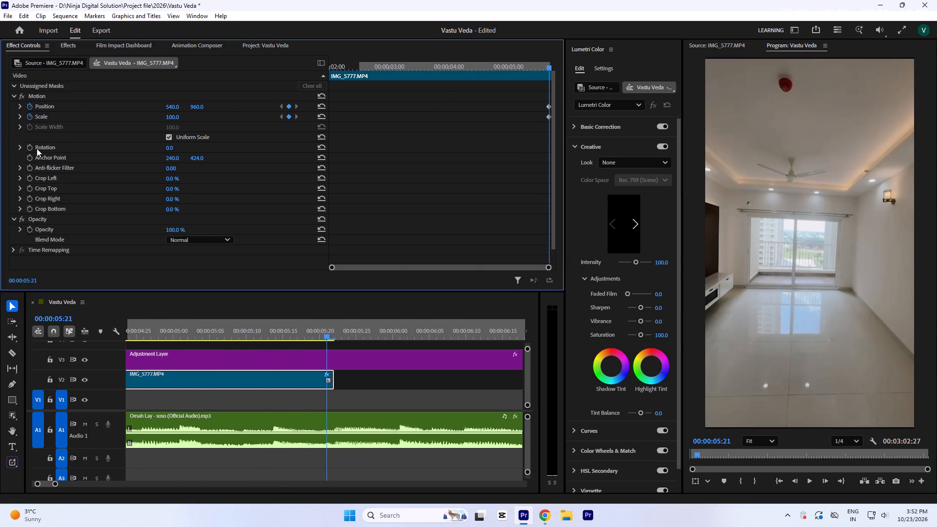
{"action": "left_click", "coordinate": [30, 147]}
{"action": "left_click_drag", "start_coordinate": [507, 96], "coordinate": [564, 164]}
{"action": "left_click_drag", "start_coordinate": [547, 148], "coordinate": [251, 165]}
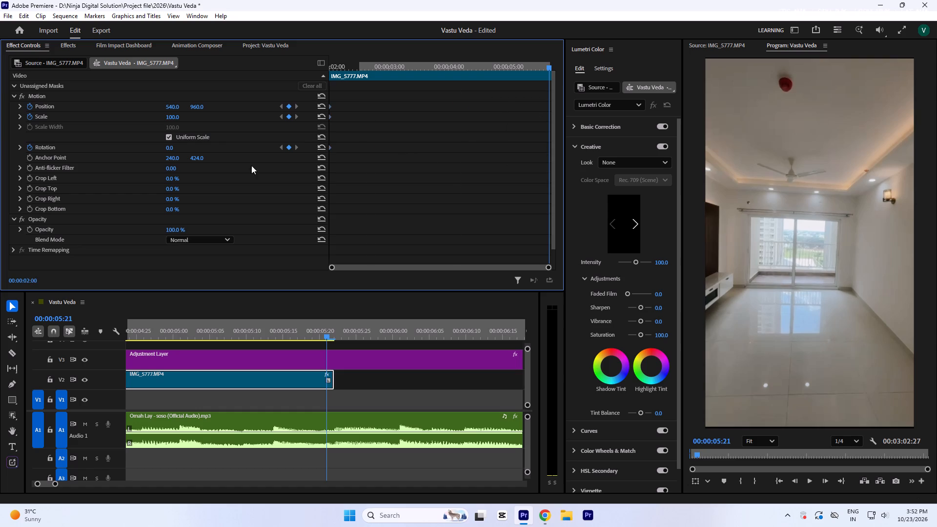
{"action": "left_click_drag", "start_coordinate": [251, 165], "coordinate": [121, 173]}
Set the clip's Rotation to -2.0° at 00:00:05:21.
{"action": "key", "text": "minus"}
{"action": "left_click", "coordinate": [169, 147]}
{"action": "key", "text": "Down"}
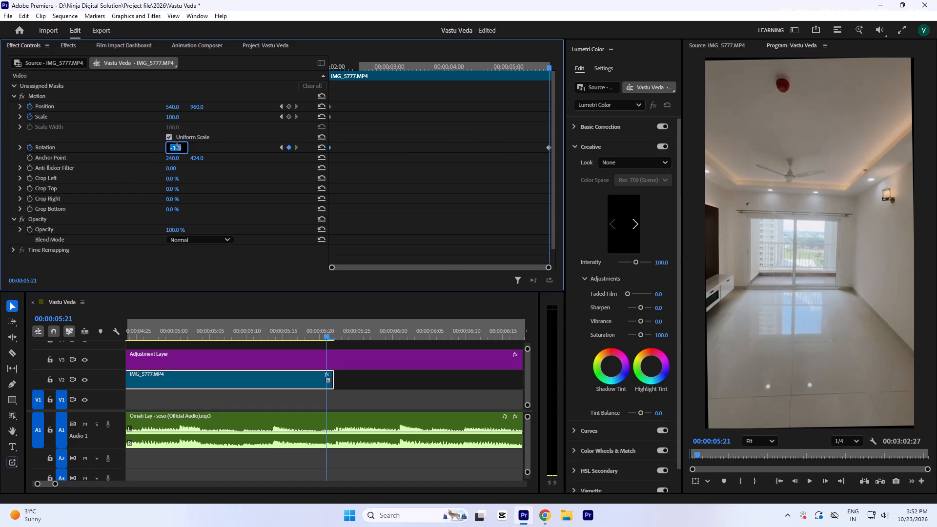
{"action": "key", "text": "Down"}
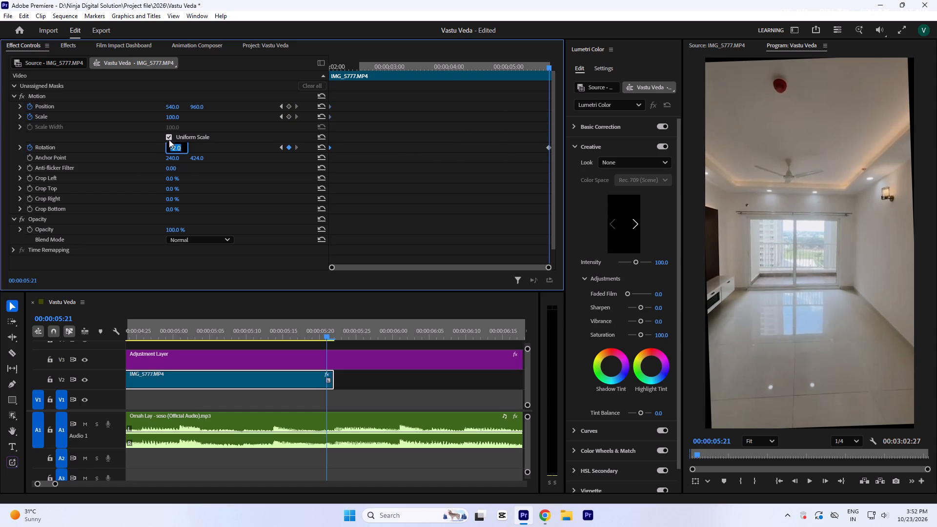
Set the clip's Scale to 112 at 00:00:05:21.
{"action": "left_click", "coordinate": [172, 118]}
{"action": "key", "text": "Up"}
{"action": "key", "text": "Up"}
{"action": "key", "text": "Up"}
{"action": "key", "text": "Up"}
{"action": "key", "text": "Up"}
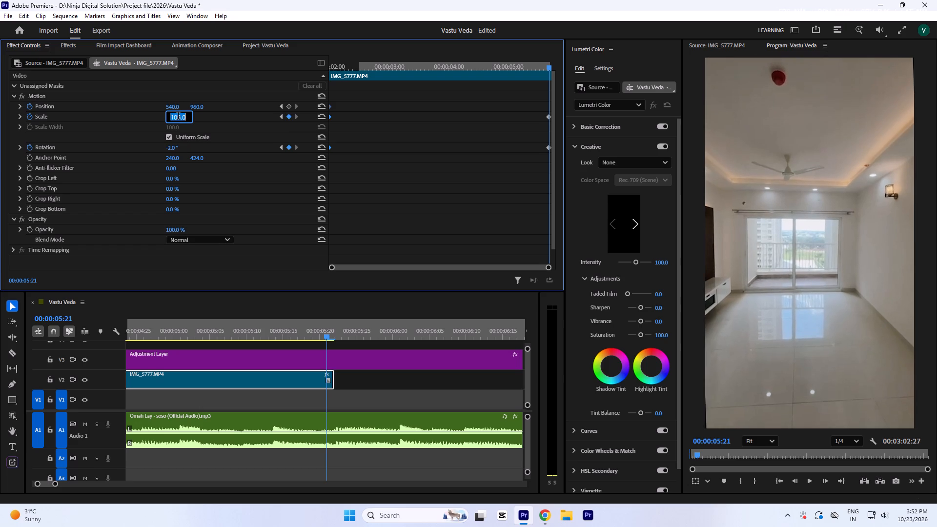
{"action": "key", "text": "Up"}
{"action": "key", "text": "Up"}
{"action": "key", "text": "Up"}
{"action": "key", "text": "Up"}
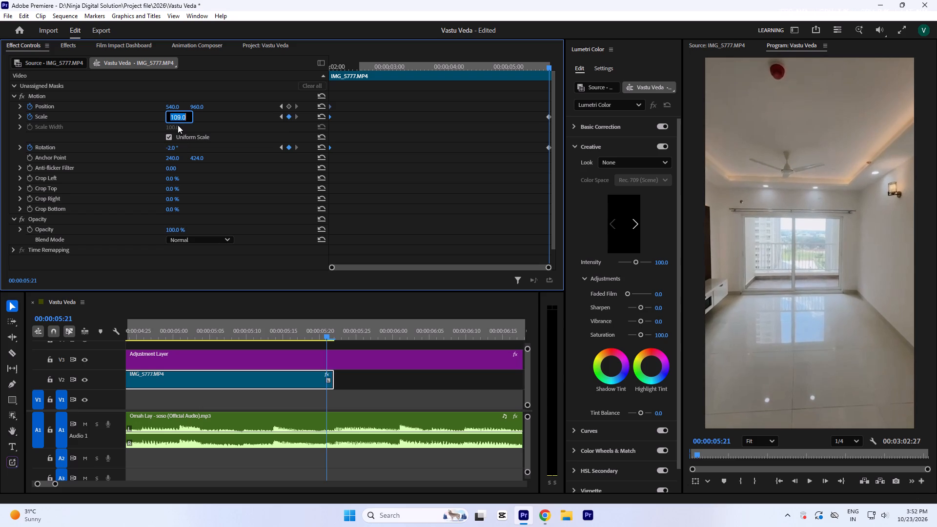
{"action": "key", "text": "Up"}
{"action": "key", "text": "Up"}
{"action": "key", "text": "Up"}
{"action": "left_click", "coordinate": [421, 152]}
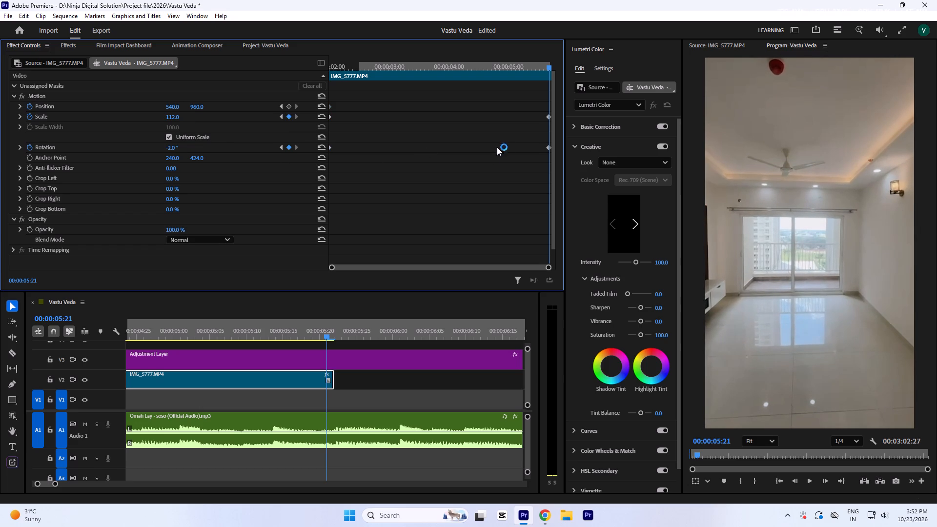
Move the ending Scale and Rotation keyframes from 00:00:05:21 to the clip's end.
{"action": "key", "text": "minus"}
{"action": "left_click_drag", "start_coordinate": [528, 104], "coordinate": [564, 164]}
{"action": "left_click_drag", "start_coordinate": [547, 144], "coordinate": [579, 154]}
{"action": "left_click", "coordinate": [509, 159]}
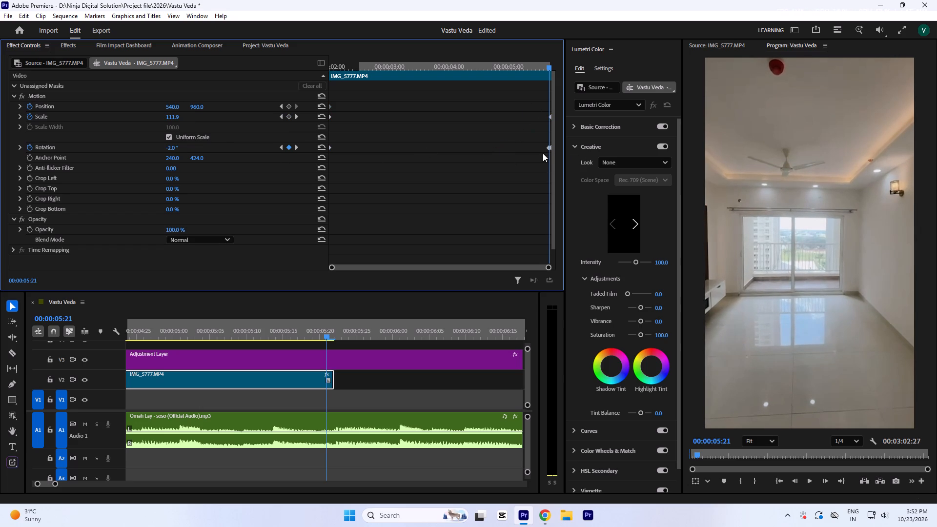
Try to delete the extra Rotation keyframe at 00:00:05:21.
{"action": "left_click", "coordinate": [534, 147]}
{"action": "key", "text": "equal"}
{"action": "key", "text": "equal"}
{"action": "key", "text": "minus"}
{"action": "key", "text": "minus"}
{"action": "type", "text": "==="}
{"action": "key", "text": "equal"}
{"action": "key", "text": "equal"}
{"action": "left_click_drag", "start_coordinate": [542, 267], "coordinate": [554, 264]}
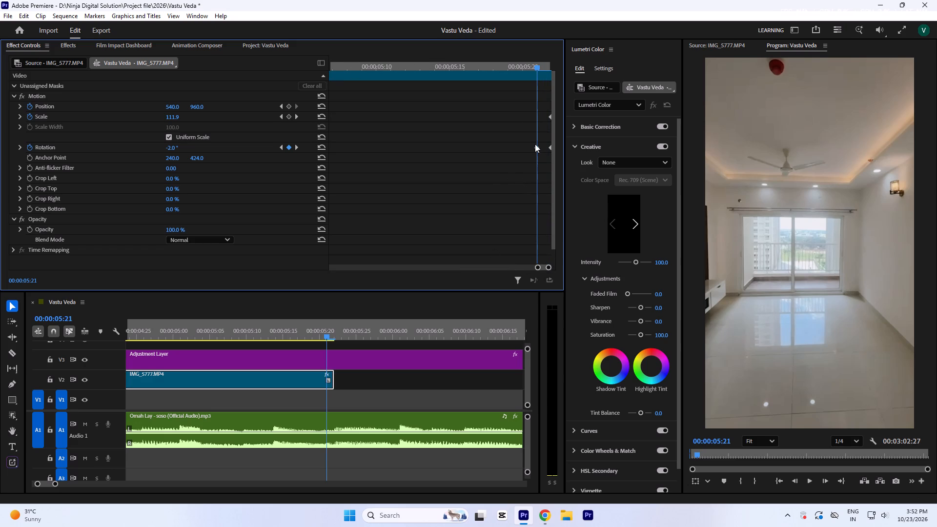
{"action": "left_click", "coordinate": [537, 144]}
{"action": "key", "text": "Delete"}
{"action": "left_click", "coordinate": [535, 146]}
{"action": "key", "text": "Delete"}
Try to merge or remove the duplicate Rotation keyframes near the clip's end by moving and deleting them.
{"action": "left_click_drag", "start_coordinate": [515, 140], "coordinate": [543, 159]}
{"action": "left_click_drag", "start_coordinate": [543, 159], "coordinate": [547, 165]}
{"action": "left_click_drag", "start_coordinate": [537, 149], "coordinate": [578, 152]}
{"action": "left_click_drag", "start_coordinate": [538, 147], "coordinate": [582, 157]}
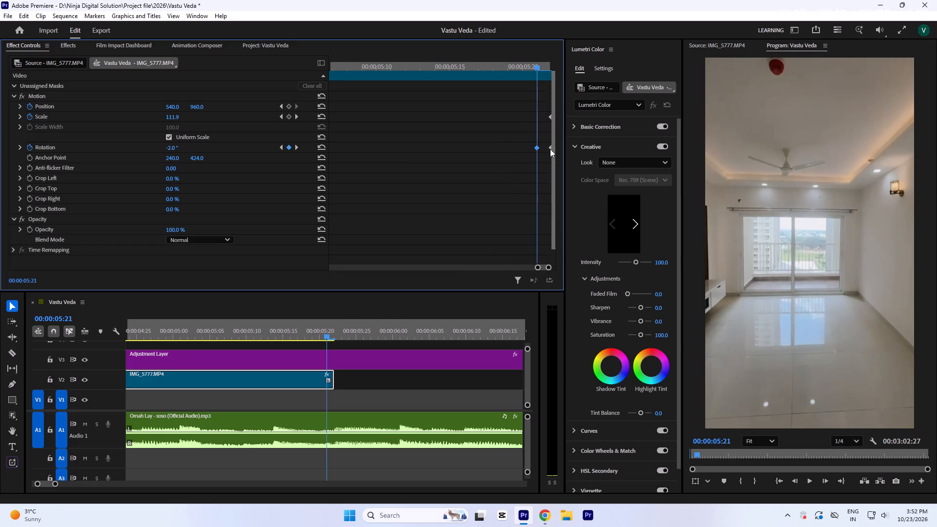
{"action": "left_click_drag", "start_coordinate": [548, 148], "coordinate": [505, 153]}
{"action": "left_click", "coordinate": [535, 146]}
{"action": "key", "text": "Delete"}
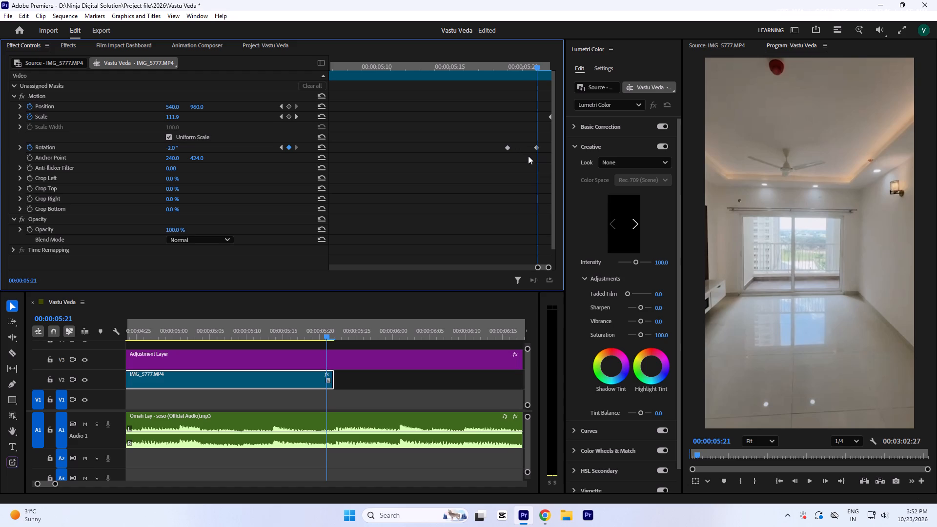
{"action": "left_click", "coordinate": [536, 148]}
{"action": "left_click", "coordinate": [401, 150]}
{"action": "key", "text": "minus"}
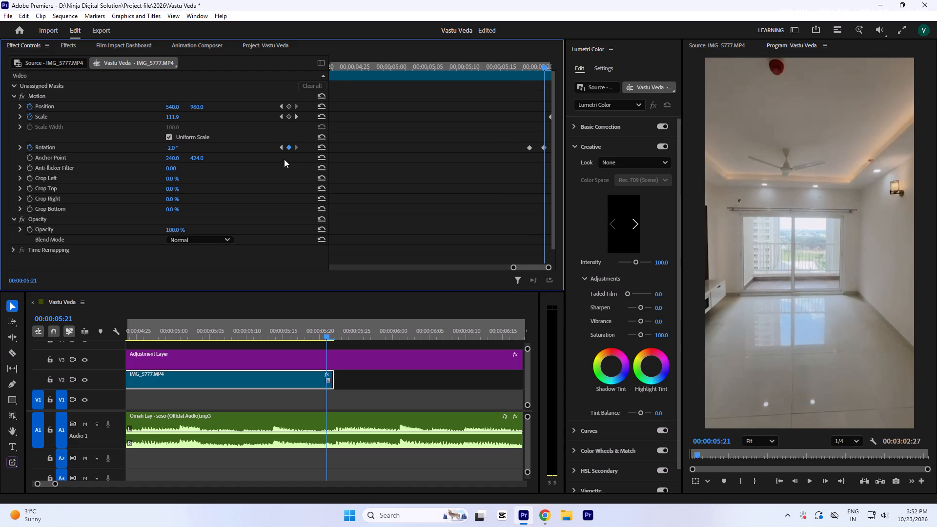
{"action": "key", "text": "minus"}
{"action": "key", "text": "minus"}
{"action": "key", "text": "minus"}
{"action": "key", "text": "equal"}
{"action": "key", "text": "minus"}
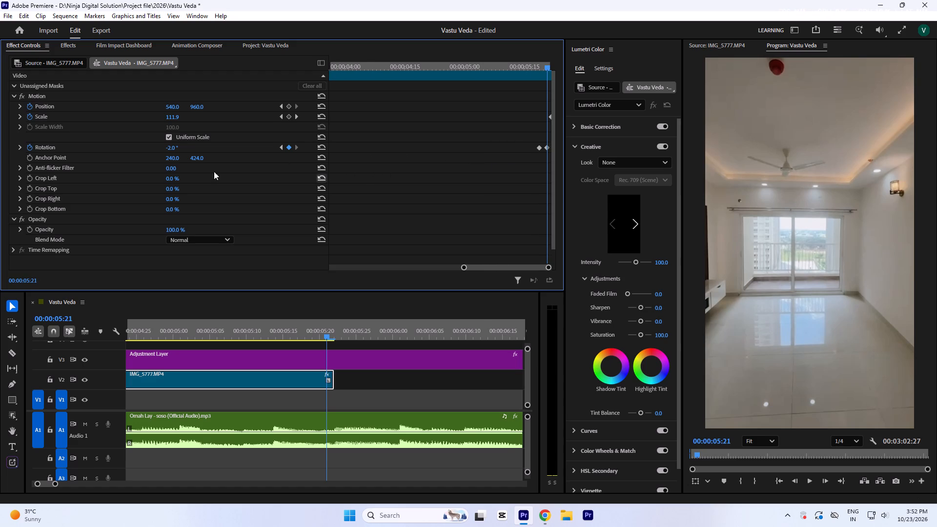
Remove all Rotation keyframes from the IMG_5777 clip and set its Rotation to 0.
{"action": "left_click", "coordinate": [32, 146]}
{"action": "key", "text": "Return"}
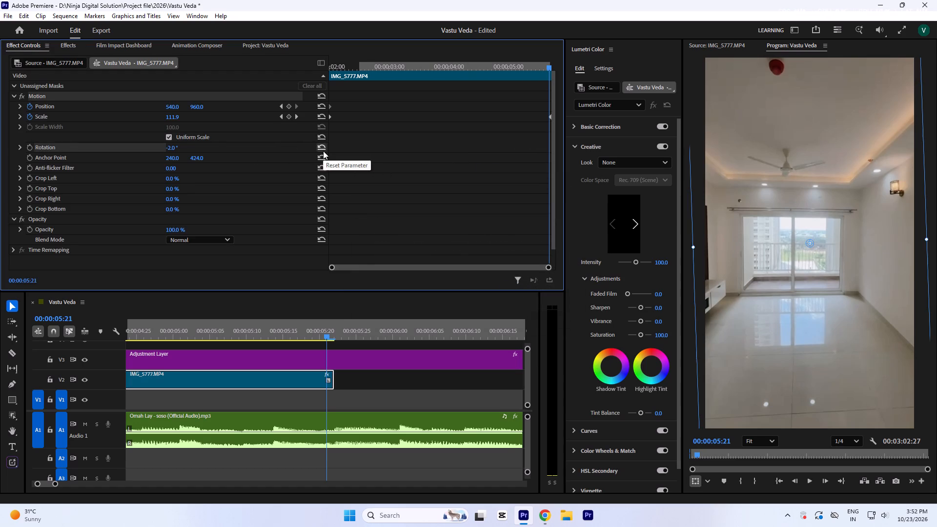
{"action": "left_click", "coordinate": [323, 151]}
{"action": "left_click", "coordinate": [320, 147]}
{"action": "left_click", "coordinate": [321, 144]}
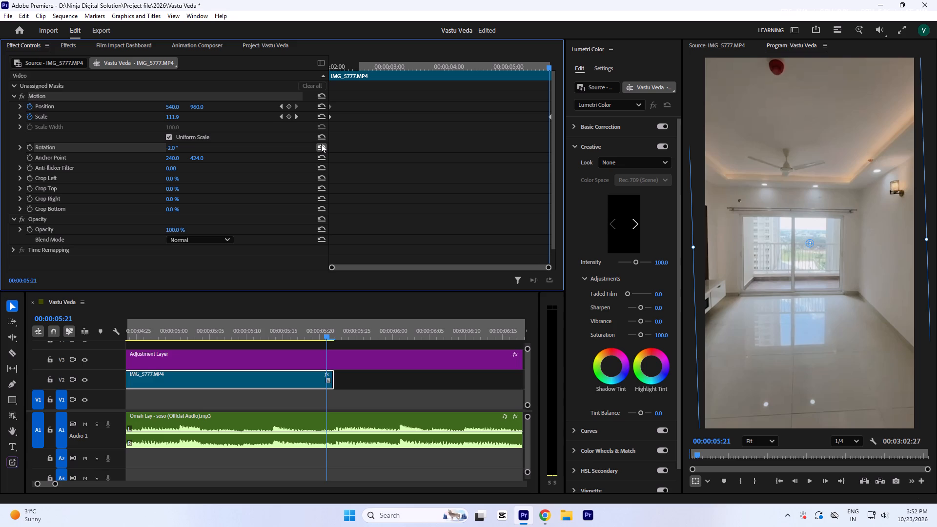
{"action": "left_click", "coordinate": [325, 144]}
{"action": "double_click", "coordinate": [322, 150]}
{"action": "left_click", "coordinate": [175, 147]}
{"action": "key", "text": "0"}
{"action": "left_click", "coordinate": [478, 158]}
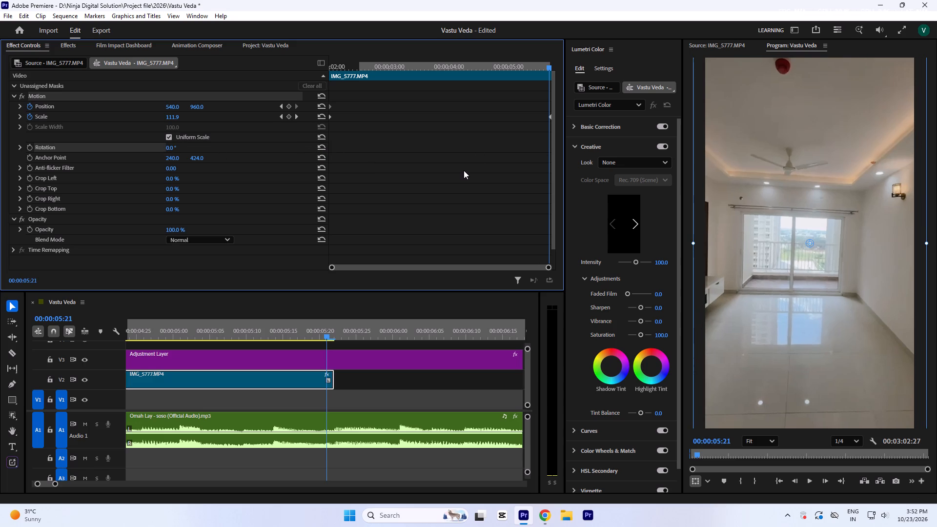
Enable Rotation keyframing again at 0.0° and move the new keyframe earlier than 00:00:05:21.
{"action": "scroll", "coordinate": [463, 179], "scroll_direction": "up", "scroll_amount": 4}
{"action": "left_click", "coordinate": [450, 187]}
{"action": "key", "text": "minus"}
{"action": "key", "text": "minus"}
{"action": "key", "text": "minus"}
{"action": "left_click", "coordinate": [528, 135]}
{"action": "key", "text": "equal"}
{"action": "key", "text": "equal"}
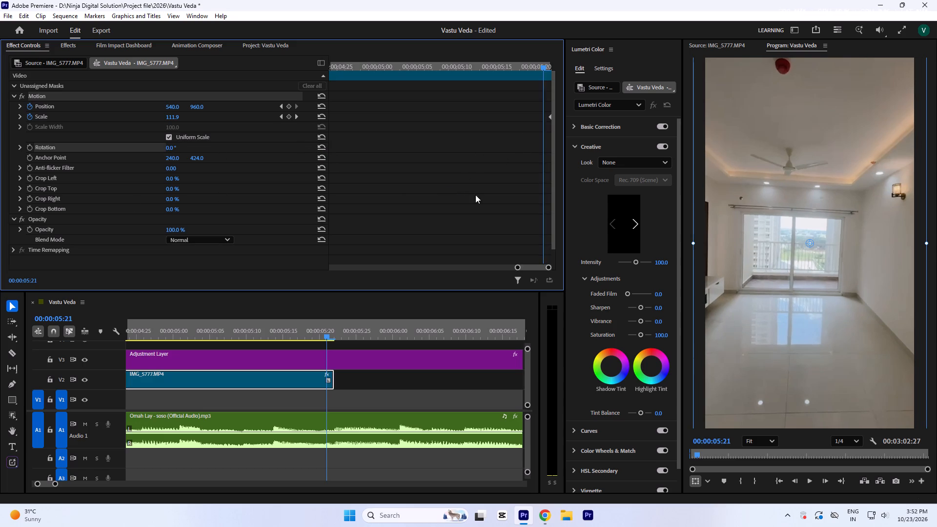
{"action": "key", "text": "equal"}
{"action": "key", "text": "equal"}
{"action": "key", "text": "equal"}
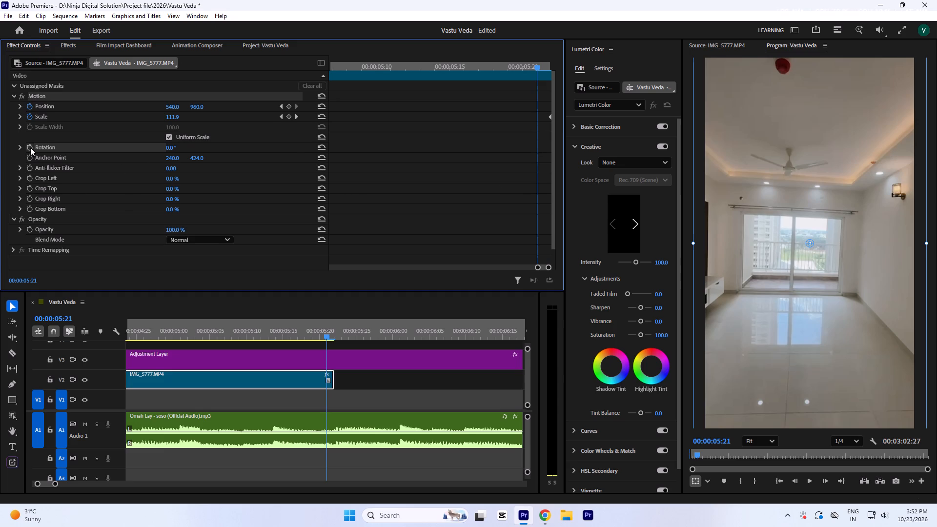
{"action": "left_click", "coordinate": [30, 147]}
{"action": "left_click_drag", "start_coordinate": [536, 147], "coordinate": [0, 152]}
Set the clip's Rotation to -2.0° at 00:00:05:21.
{"action": "left_click", "coordinate": [169, 150]}
{"action": "key", "text": "Down"}
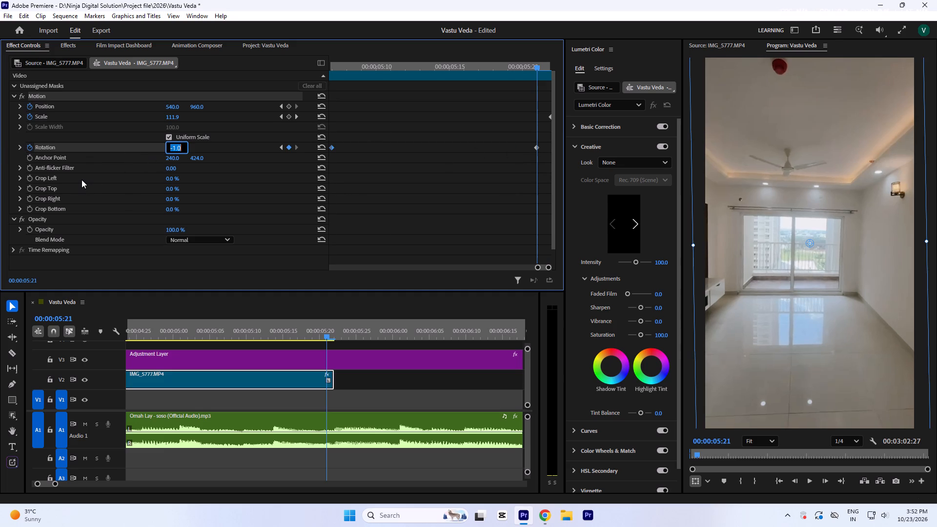
{"action": "key", "text": "Down"}
{"action": "left_click", "coordinate": [486, 156]}
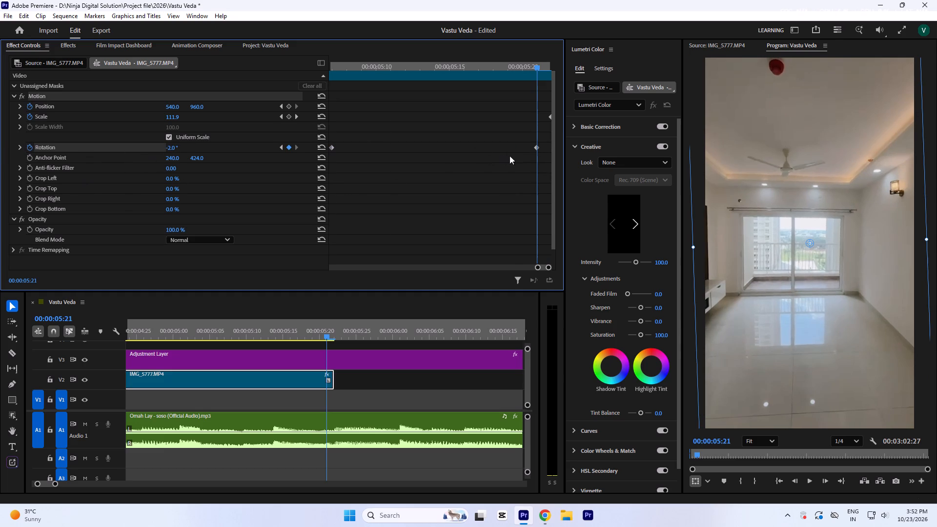
Move the 0.0° Rotation keyframe to the start of the IMG_5777 clip.
{"action": "key", "text": "minus"}
{"action": "key", "text": "minus"}
{"action": "key", "text": "minus"}
{"action": "key", "text": "minus"}
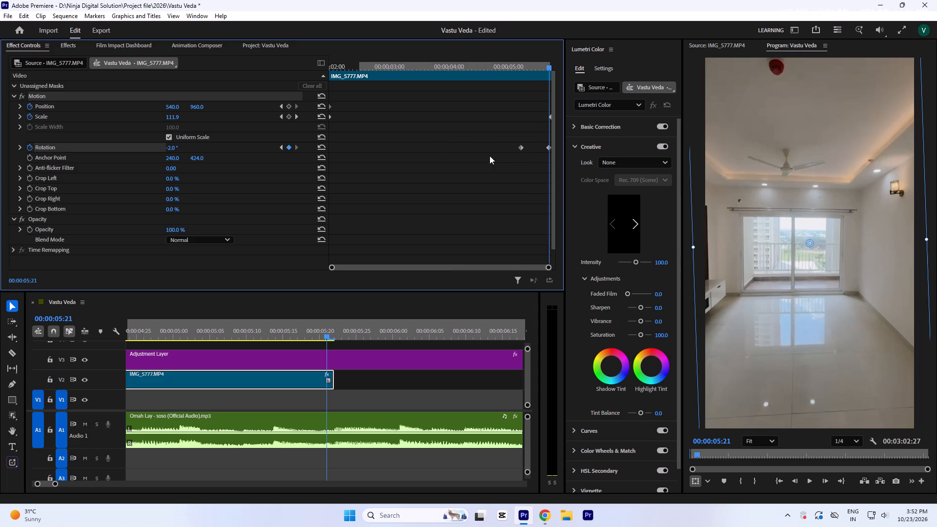
{"action": "left_click_drag", "start_coordinate": [519, 147], "coordinate": [0, 151]}
Try to move the -2.0° Rotation keyframe from 00:00:05:21 to the clip's end.
{"action": "key", "text": "minus"}
{"action": "key", "text": "equal"}
{"action": "key", "text": "equal"}
{"action": "key", "text": "equal"}
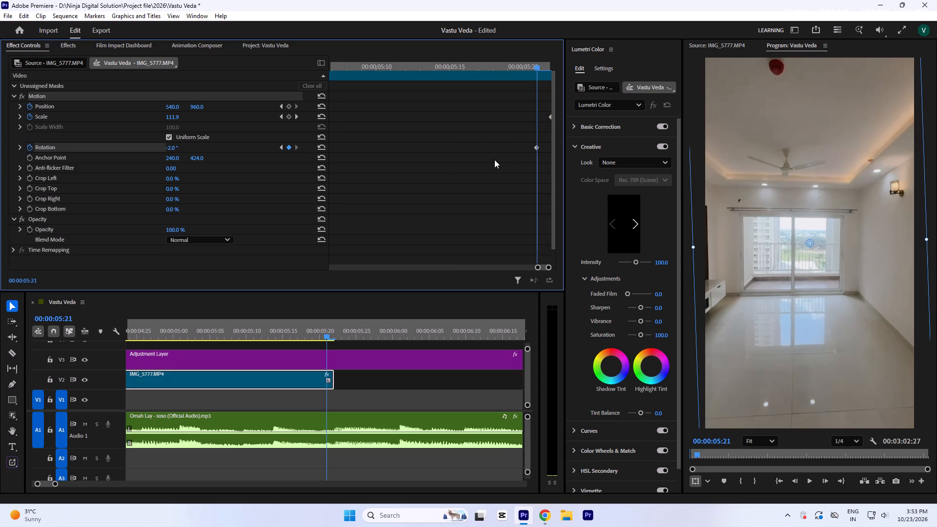
{"action": "key", "text": "equal"}
{"action": "key", "text": "equal"}
{"action": "left_click_drag", "start_coordinate": [534, 147], "coordinate": [572, 151]}
{"action": "left_click", "coordinate": [505, 173]}
Extend the end of the V2 IMG_5777 clip by two frames, to a duration of 3:24.
{"action": "left_click_drag", "start_coordinate": [341, 384], "coordinate": [352, 384]}
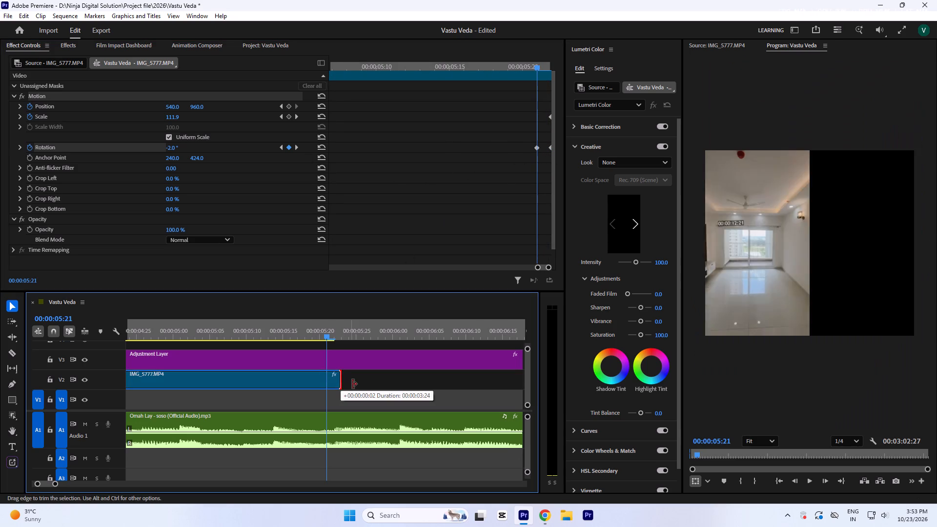
{"action": "left_click_drag", "start_coordinate": [352, 384], "coordinate": [356, 385]}
Shift the ending Rotation keyframes later, toward the new end of the IMG_5777 clip.
{"action": "left_click", "coordinate": [507, 145]}
{"action": "key", "text": "equal"}
{"action": "key", "text": "equal"}
{"action": "key", "text": "equal"}
{"action": "key", "text": "equal"}
{"action": "key", "text": "equal"}
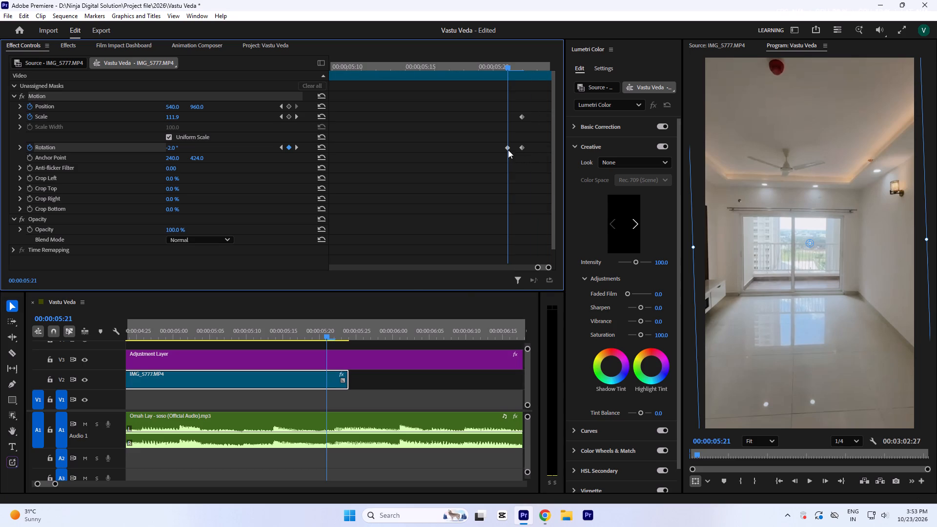
{"action": "left_click_drag", "start_coordinate": [508, 149], "coordinate": [519, 150]}
{"action": "left_click_drag", "start_coordinate": [521, 147], "coordinate": [549, 151]}
{"action": "left_click_drag", "start_coordinate": [507, 145], "coordinate": [530, 149]}
Trim the end of the V2 IMG_5777 clip back by two frames to 00:00:05:22, for a duration of 3:22.
{"action": "left_click", "coordinate": [206, 331]}
{"action": "left_click", "coordinate": [247, 317]}
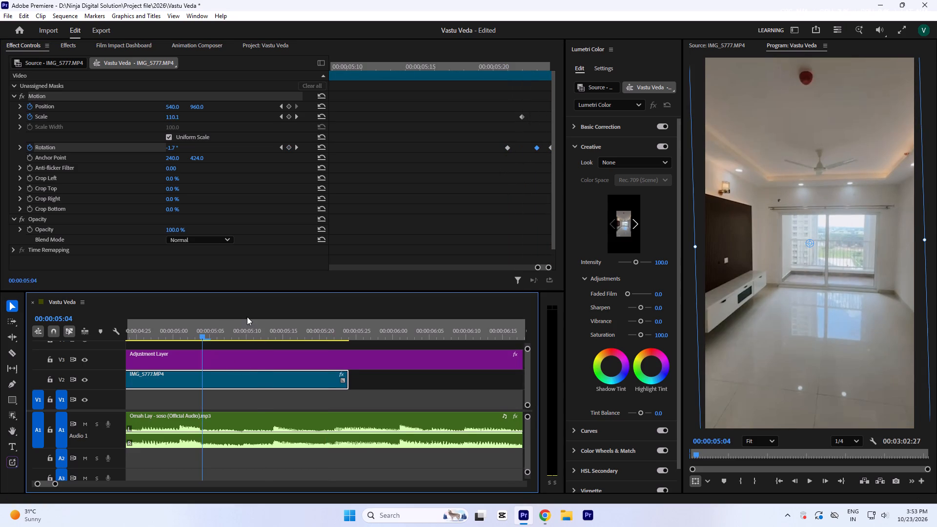
{"action": "key", "text": "minus"}
{"action": "key", "text": "space"}
{"action": "key", "text": "space"}
{"action": "key", "text": "space"}
{"action": "key", "text": "space"}
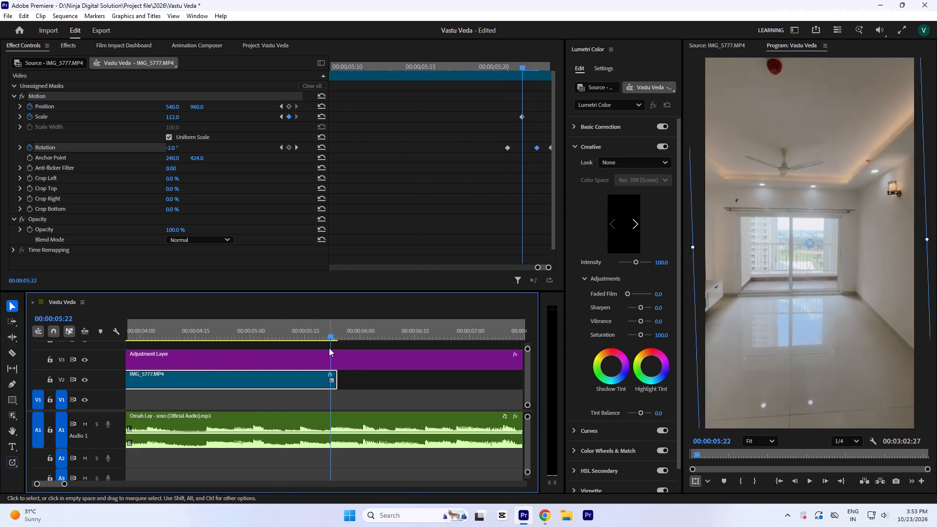
{"action": "key", "text": "equal"}
{"action": "key", "text": "equal"}
{"action": "key", "text": "equal"}
{"action": "left_click_drag", "start_coordinate": [360, 383], "coordinate": [329, 388]}
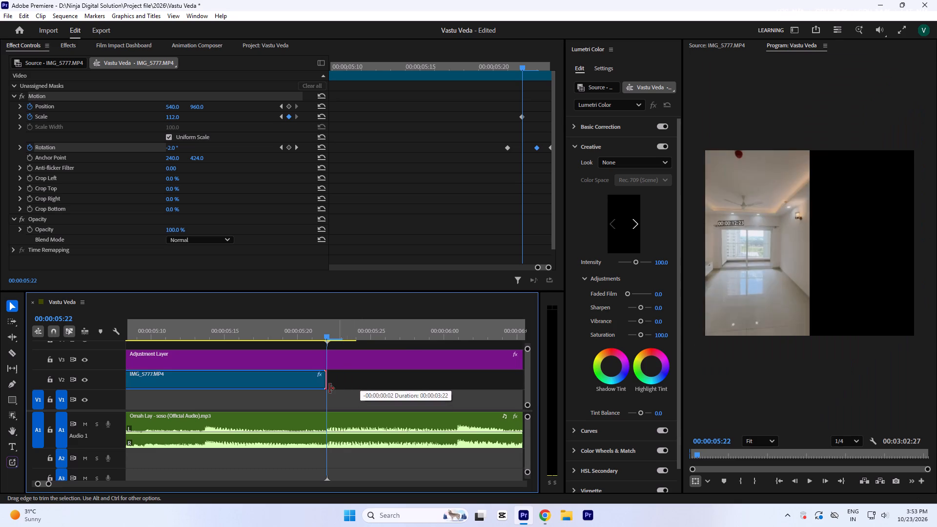
{"action": "left_click_drag", "start_coordinate": [329, 388], "coordinate": [327, 388]}
Play back the trimmed IMG_5777 clip and move it from V2 down to V1, directly after the first nested sequence.
{"action": "key", "text": "minus"}
{"action": "key", "text": "minus"}
{"action": "key", "text": "minus"}
{"action": "key", "text": "minus"}
{"action": "left_click", "coordinate": [172, 332]}
{"action": "key", "text": "space"}
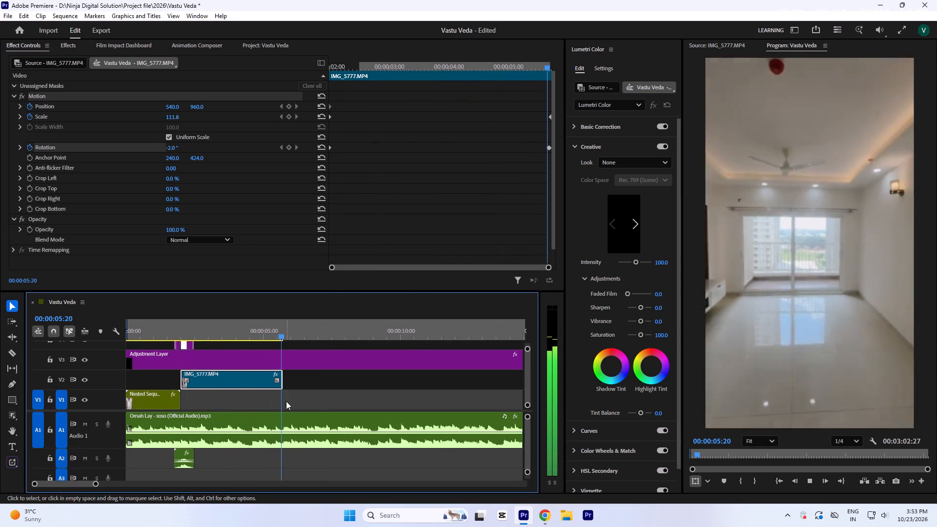
{"action": "key", "text": "space"}
{"action": "left_click_drag", "start_coordinate": [253, 381], "coordinate": [254, 391]}
Nest the IMG_5777 clip on V1, keeping the default sequence name.
{"action": "left_click", "coordinate": [261, 330]}
{"action": "key", "text": "n"}
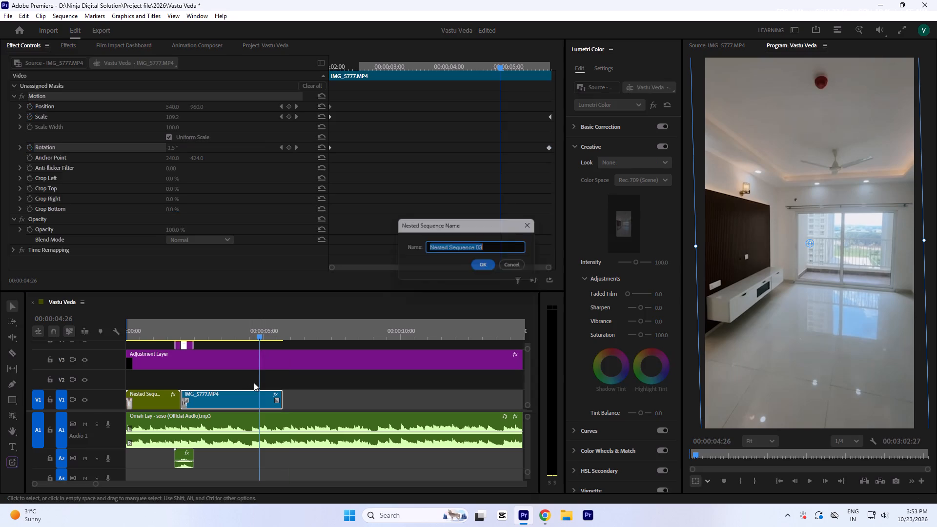
{"action": "key", "text": "Return"}
Apply Warp Stabilizer to Nested Sequence 03 with Smoothness 10%, and play the sequence back from the beginning.
{"action": "left_click", "coordinate": [257, 396]}
{"action": "left_click", "coordinate": [69, 44]}
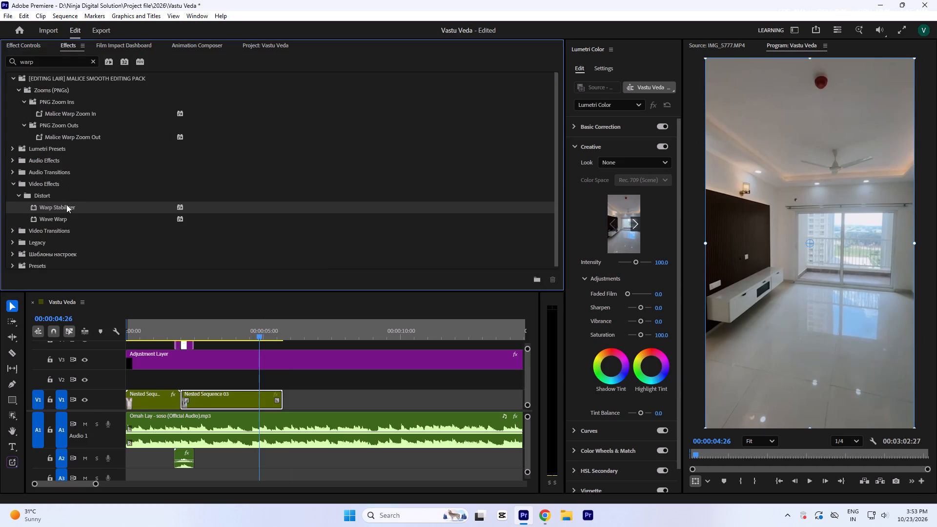
{"action": "double_click", "coordinate": [63, 206]}
{"action": "left_click", "coordinate": [26, 43]}
{"action": "scroll", "coordinate": [62, 152], "scroll_direction": "down", "scroll_amount": 6}
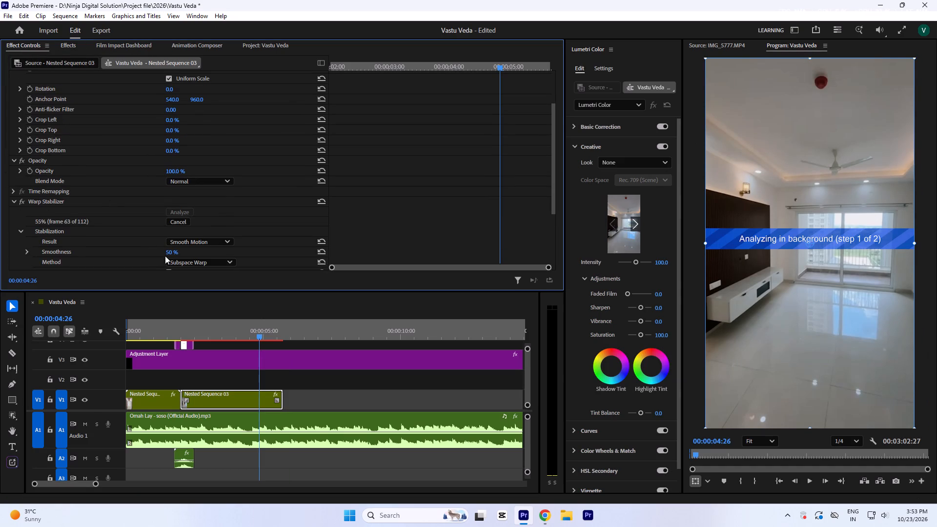
{"action": "left_click", "coordinate": [170, 254]}
{"action": "key", "text": "1"}
{"action": "key", "text": "0"}
{"action": "left_click_drag", "start_coordinate": [422, 134], "coordinate": [414, 138]}
{"action": "left_click_drag", "start_coordinate": [158, 334], "coordinate": [0, 359]}
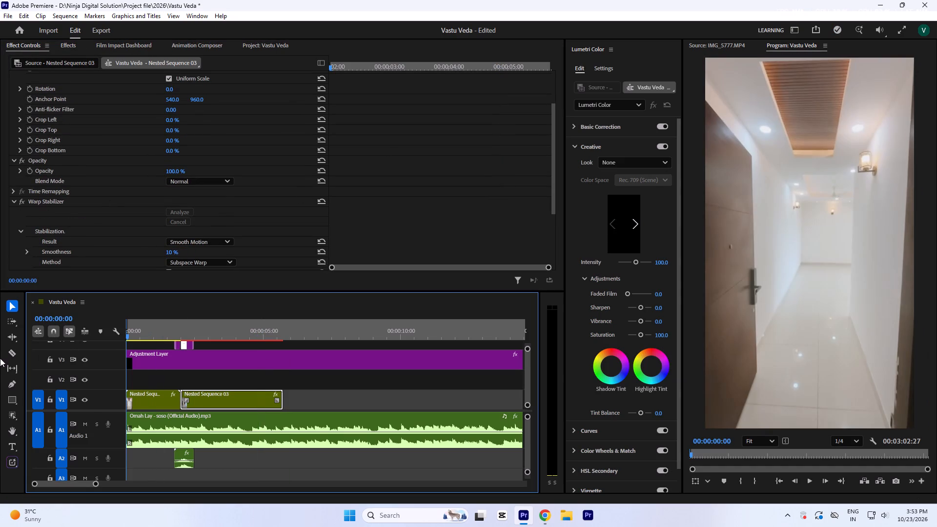
{"action": "key", "text": "space"}
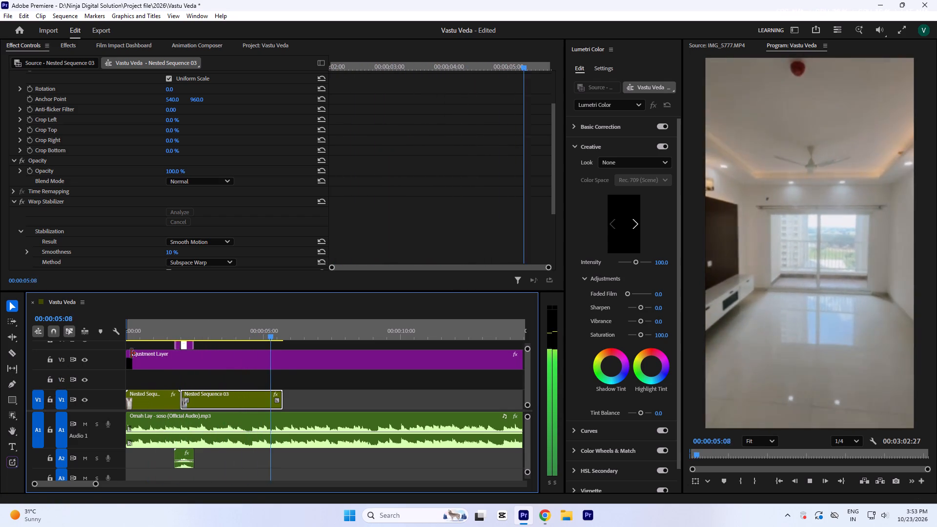
{"action": "key", "text": "space"}
Open the IMG_5777 source footage and mark a 1:26 segment of the pan past the doorway after the living-room shot.
{"action": "left_click", "coordinate": [282, 41]}
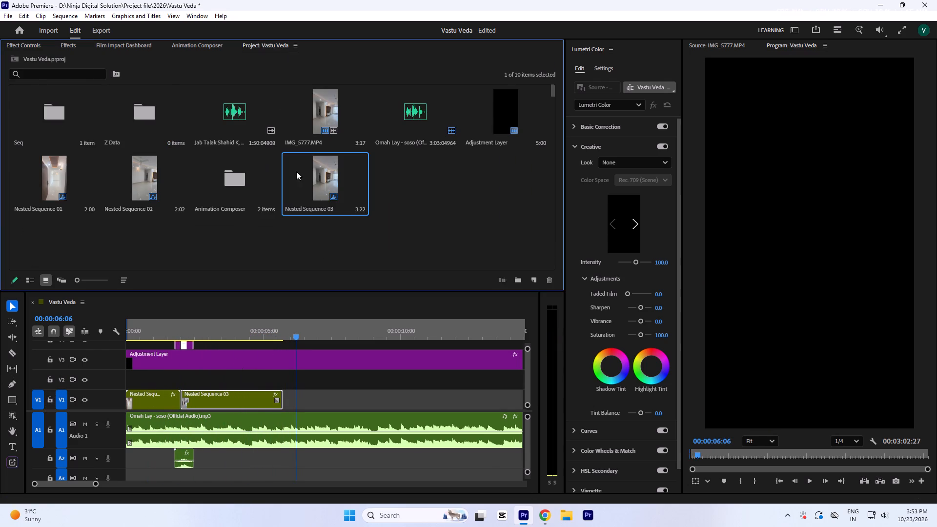
{"action": "double_click", "coordinate": [324, 113]}
{"action": "key", "text": "space"}
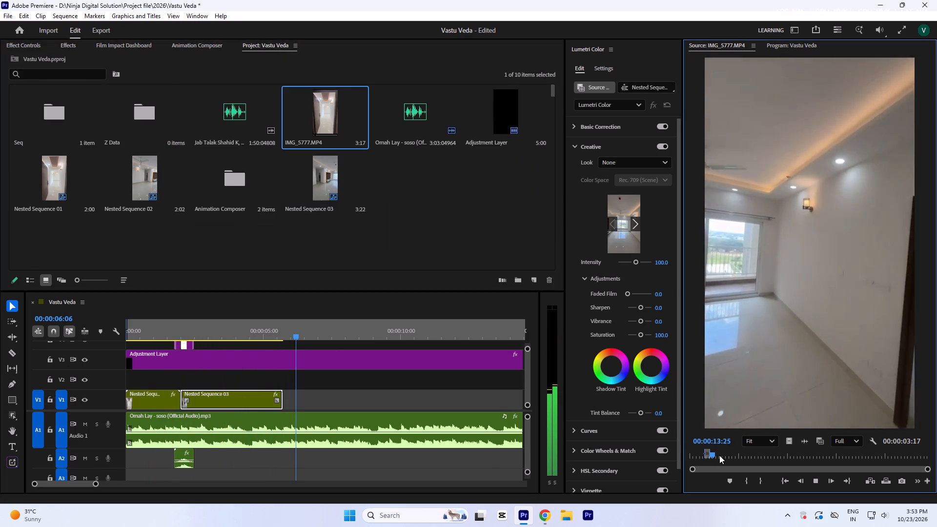
{"action": "key", "text": "space"}
{"action": "key", "text": "space"}
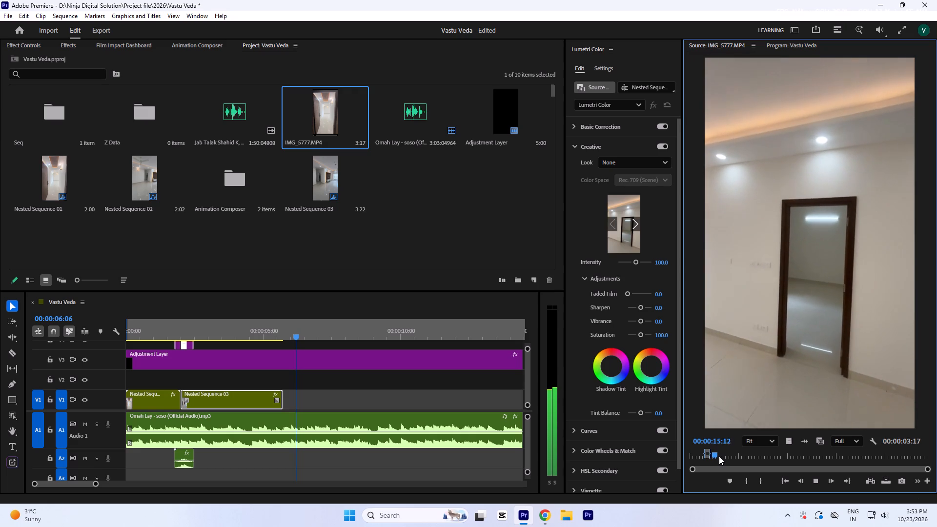
{"action": "key", "text": "space"}
{"action": "type", "text": "i"}
{"action": "key", "text": "space"}
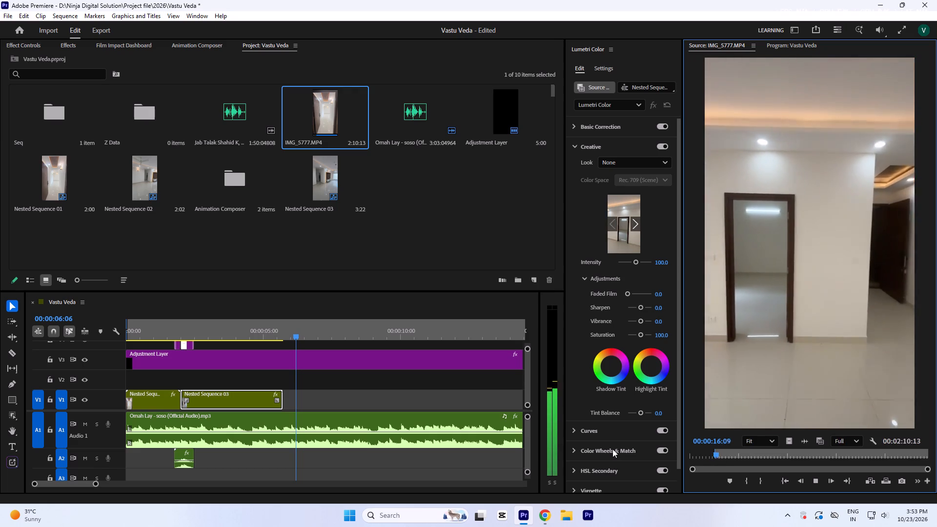
{"action": "key", "text": "o"}
{"action": "key", "text": "space"}
{"action": "key", "text": "space"}
{"action": "key", "text": "space"}
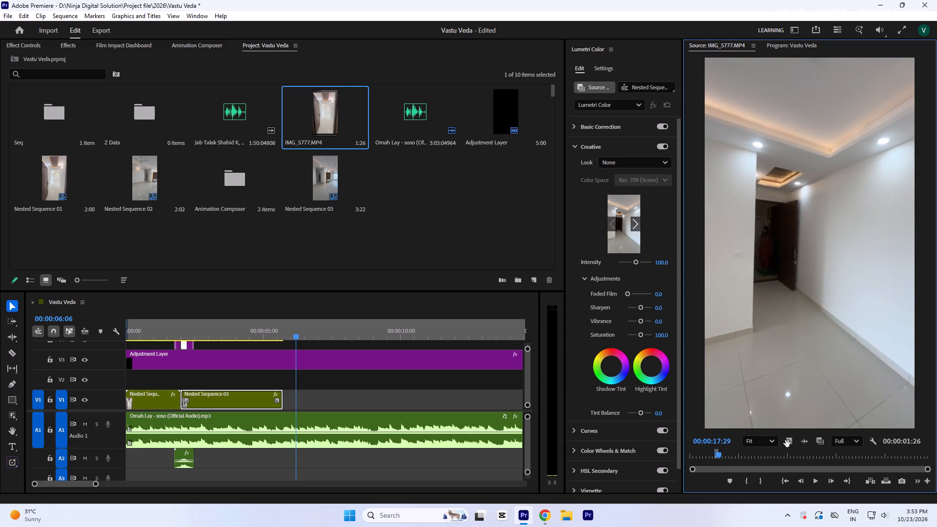
Place the marked IMG_5777 segment on V2, starting where Nested Sequence 03 ends.
{"action": "left_click_drag", "start_coordinate": [788, 443], "coordinate": [292, 384]}
{"action": "key", "text": "equal"}
{"action": "left_click_drag", "start_coordinate": [346, 380], "coordinate": [322, 379]}
Slow the new V2 IMG_5777 clip to 80% speed.
{"action": "left_click", "coordinate": [353, 317]}
{"action": "left_click", "coordinate": [351, 323]}
{"action": "key", "text": "ctrl+r"}
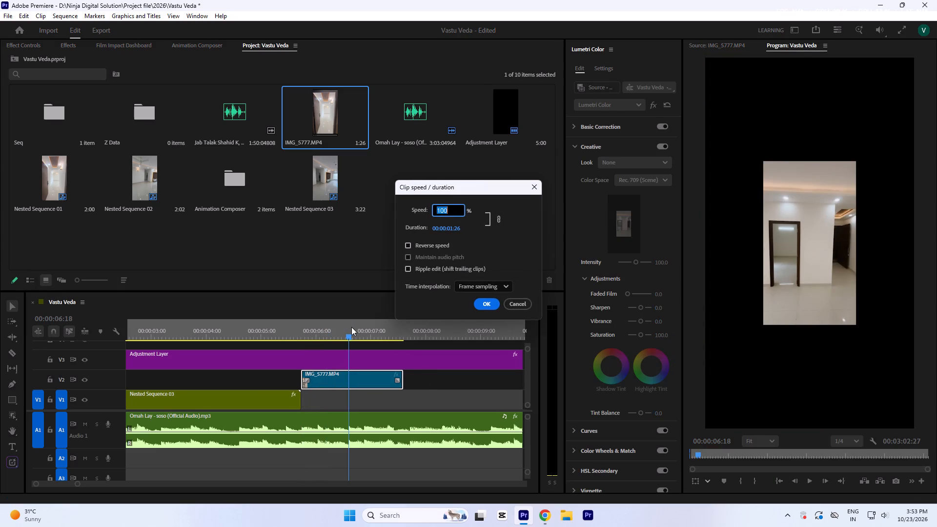
{"action": "type", "text": "80"}
{"action": "key", "text": "Return"}
Scale the 80% speed IMG_5777 clip to fill the vertical frame.
{"action": "left_click", "coordinate": [373, 326]}
{"action": "key", "text": "a"}
Play back the transition from Nested Sequence 03 into the 80% IMG_5777 clip to judge where the new shot should start.
{"action": "key", "text": "minus"}
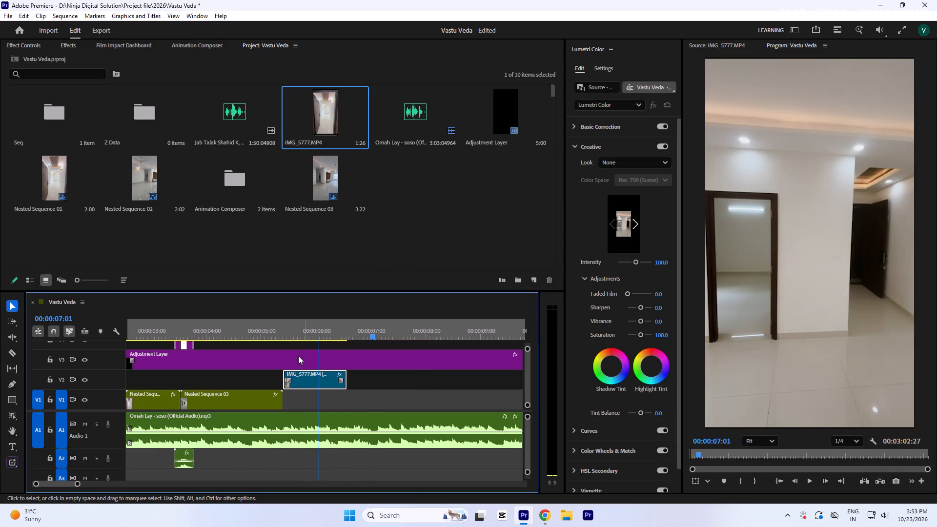
{"action": "left_click", "coordinate": [224, 324]}
{"action": "key", "text": "space"}
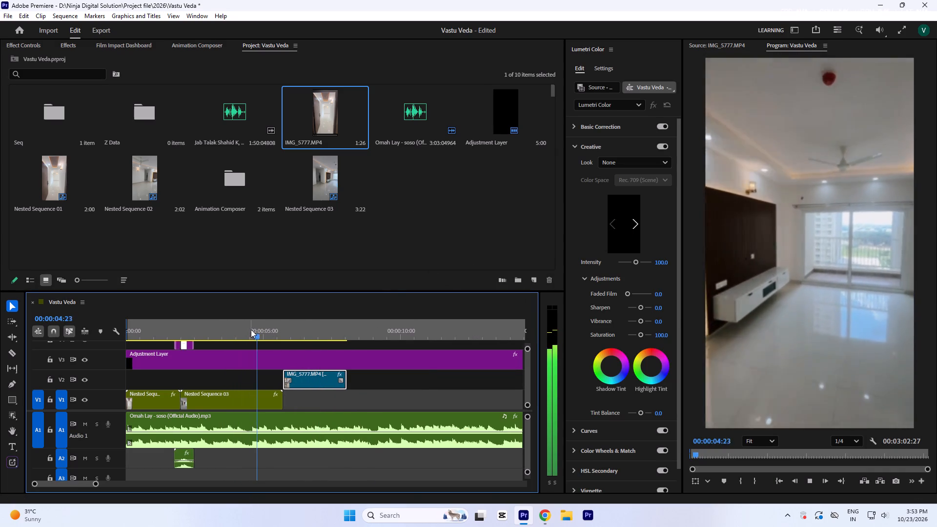
{"action": "key", "text": "space"}
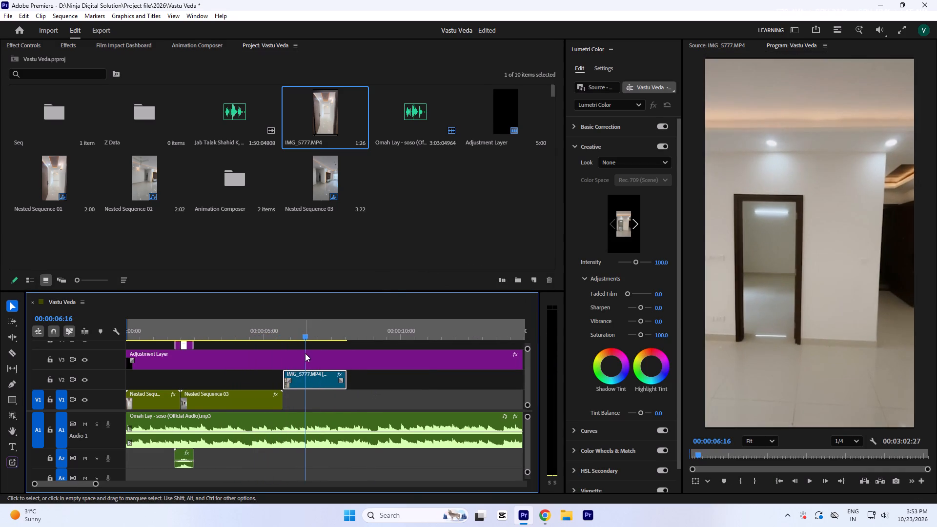
{"action": "left_click_drag", "start_coordinate": [286, 331], "coordinate": [284, 337]}
{"action": "key", "text": "space"}
{"action": "key", "text": "space"}
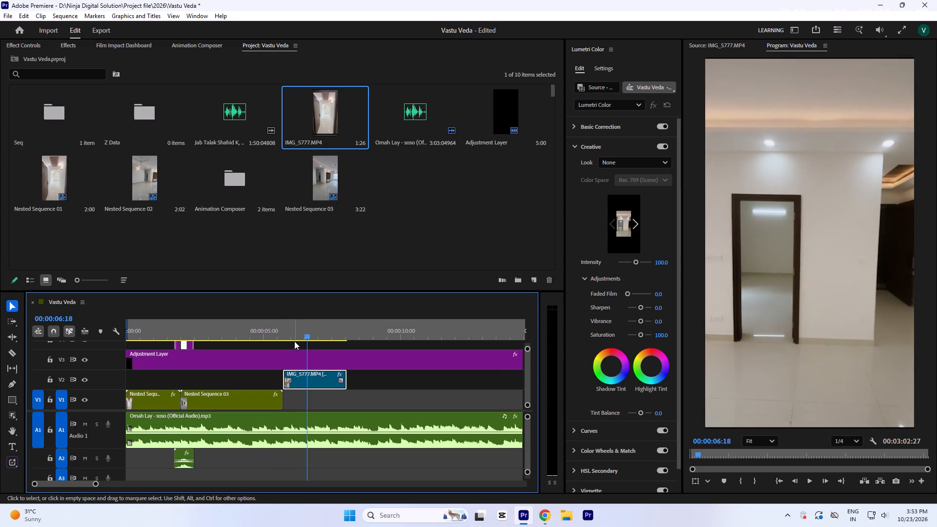
{"action": "key", "text": "space"}
{"action": "key", "text": "space"}
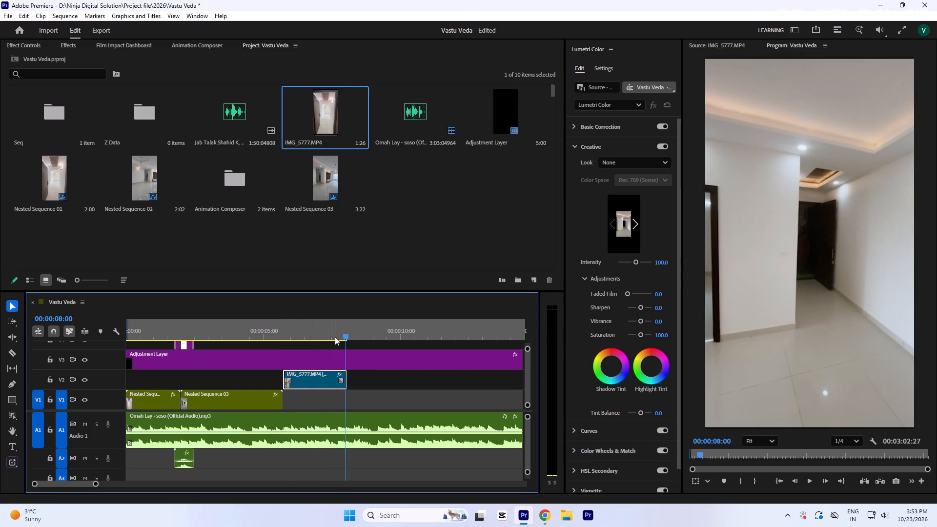
{"action": "left_click_drag", "start_coordinate": [328, 321], "coordinate": [291, 343]}
{"action": "key", "text": "space"}
{"action": "key", "text": "space"}
{"action": "key", "text": "space"}
{"action": "key", "text": "space"}
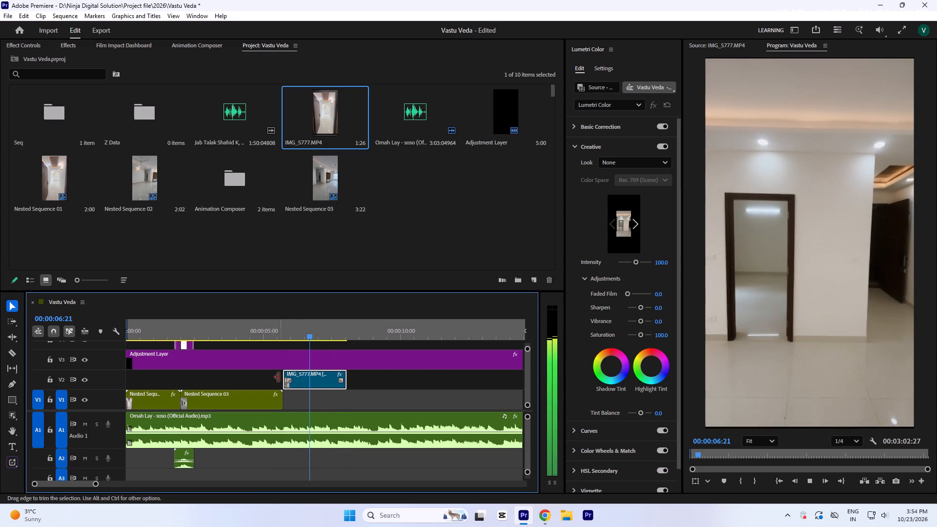
{"action": "key", "text": "space"}
{"action": "key", "text": "space"}
Trim about one second off the start of the 80% IMG_5777 clip and extend its end slightly past 00:00:10:00.
{"action": "left_click_drag", "start_coordinate": [277, 378], "coordinate": [306, 376]}
{"action": "left_click_drag", "start_coordinate": [351, 383], "coordinate": [414, 387]}
Check the retrimmed IMG_5777 clip in playback and move it back against the end of Nested Sequence 03.
{"action": "key", "text": "space"}
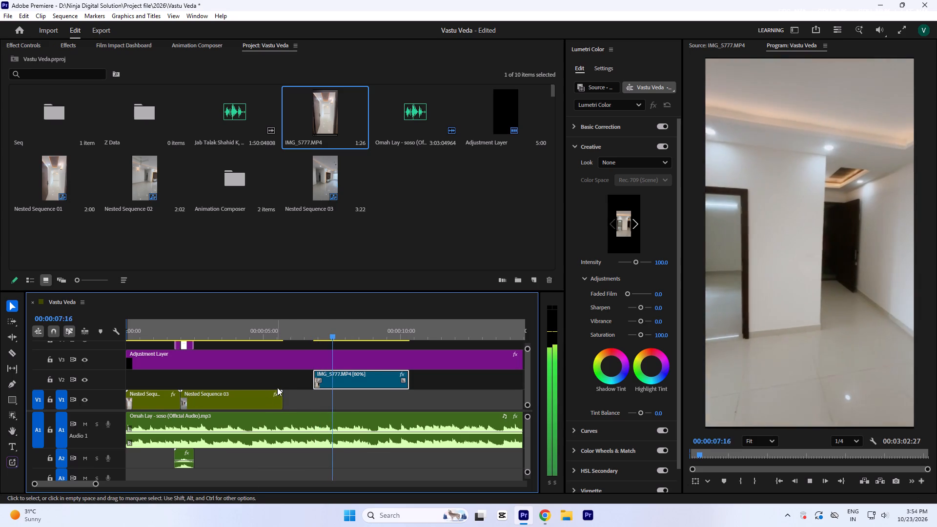
{"action": "key", "text": "space"}
{"action": "left_click_drag", "start_coordinate": [334, 379], "coordinate": [303, 381]}
Trim the end of the 80% IMG_5777 clip to the music beat, for a duration of 3:14.
{"action": "left_click_drag", "start_coordinate": [374, 320], "coordinate": [377, 328]}
{"action": "key", "text": "equal"}
{"action": "key", "text": "equal"}
{"action": "key", "text": "equal"}
{"action": "key", "text": "equal"}
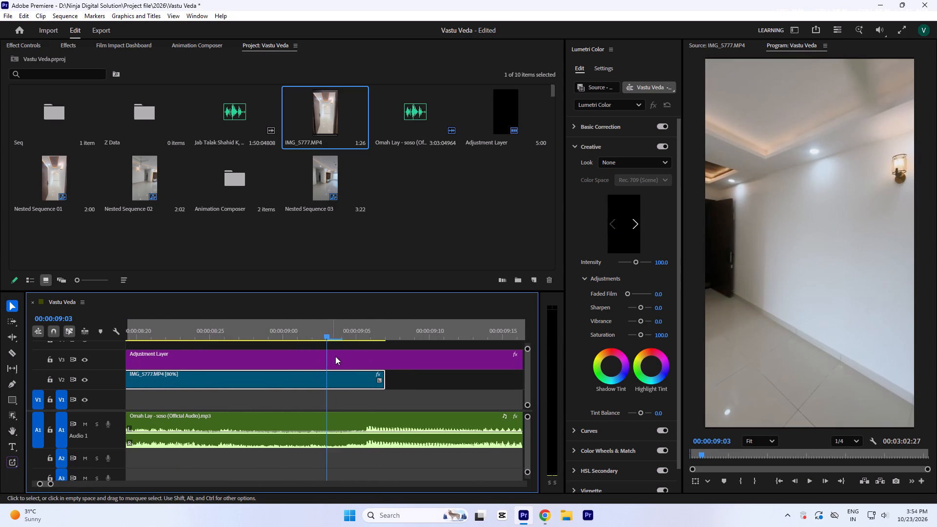
{"action": "left_click_drag", "start_coordinate": [354, 326], "coordinate": [366, 335]}
{"action": "left_click_drag", "start_coordinate": [385, 382], "coordinate": [372, 384]}
Move the 80% IMG_5777 clip from V2 down to V1, directly after Nested Sequence 03.
{"action": "key", "text": "minus"}
{"action": "key", "text": "minus"}
{"action": "key", "text": "minus"}
{"action": "key", "text": "minus"}
{"action": "left_click", "coordinate": [234, 328]}
{"action": "key", "text": "equal"}
{"action": "key", "text": "equal"}
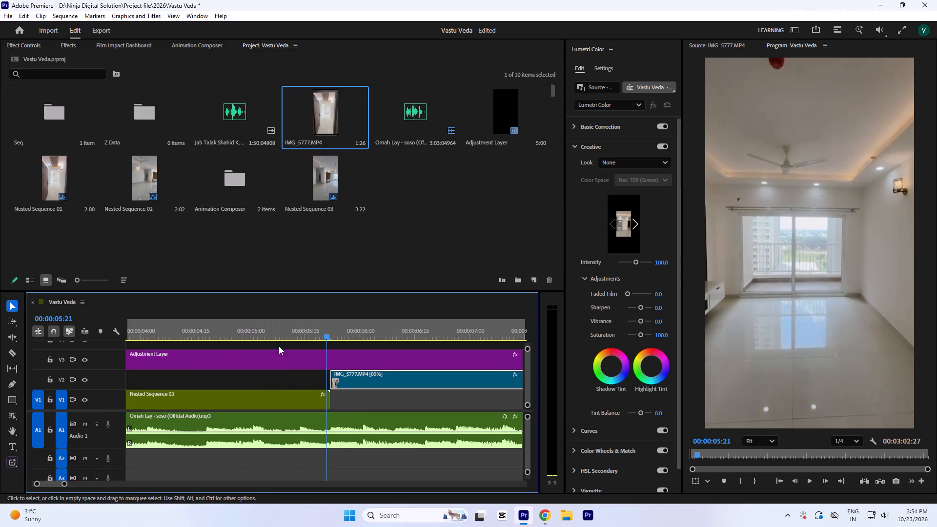
{"action": "key", "text": "equal"}
{"action": "key", "text": "equal"}
{"action": "key", "text": "equal"}
{"action": "left_click_drag", "start_coordinate": [368, 383], "coordinate": [368, 393]}
Play back the 80% IMG_5777 clip on V1 to check its timing against the music.
{"action": "left_click", "coordinate": [346, 326]}
{"action": "key", "text": "minus"}
{"action": "key", "text": "minus"}
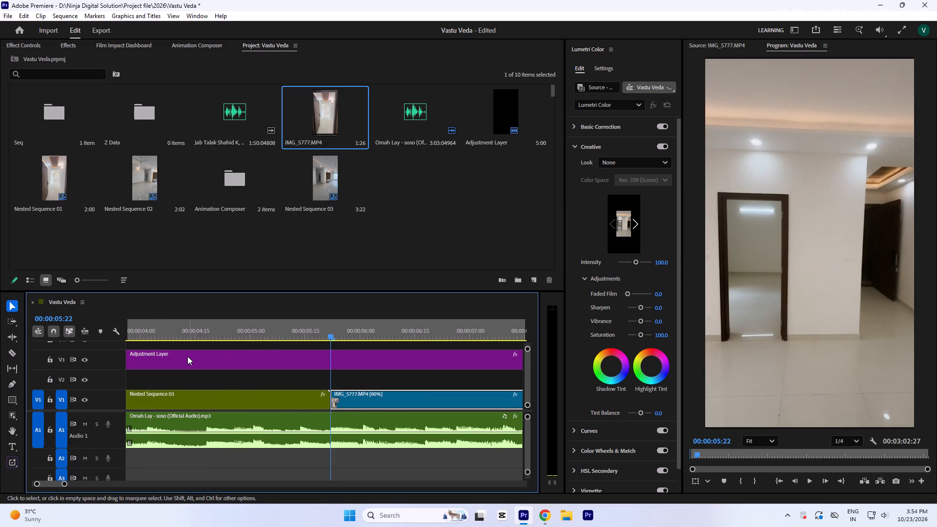
{"action": "key", "text": "minus"}
{"action": "key", "text": "space"}
{"action": "key", "text": "minus"}
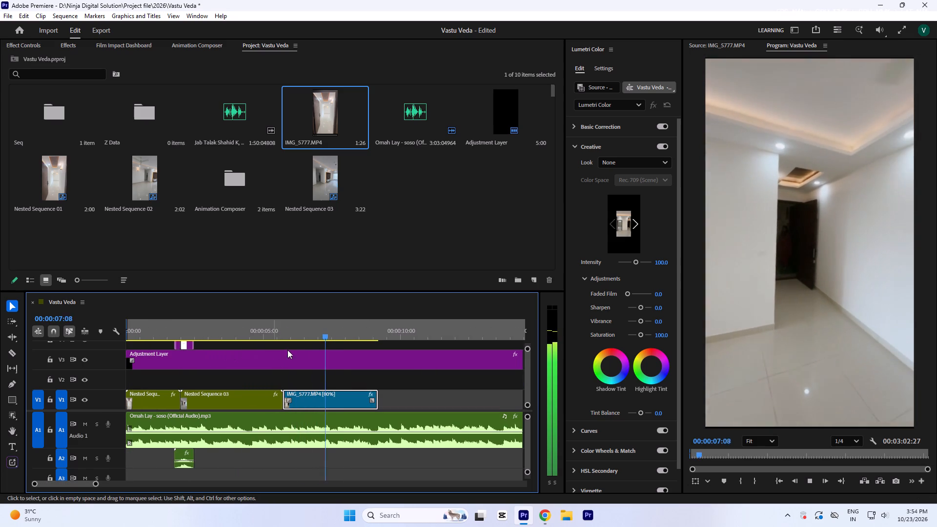
{"action": "key", "text": "space"}
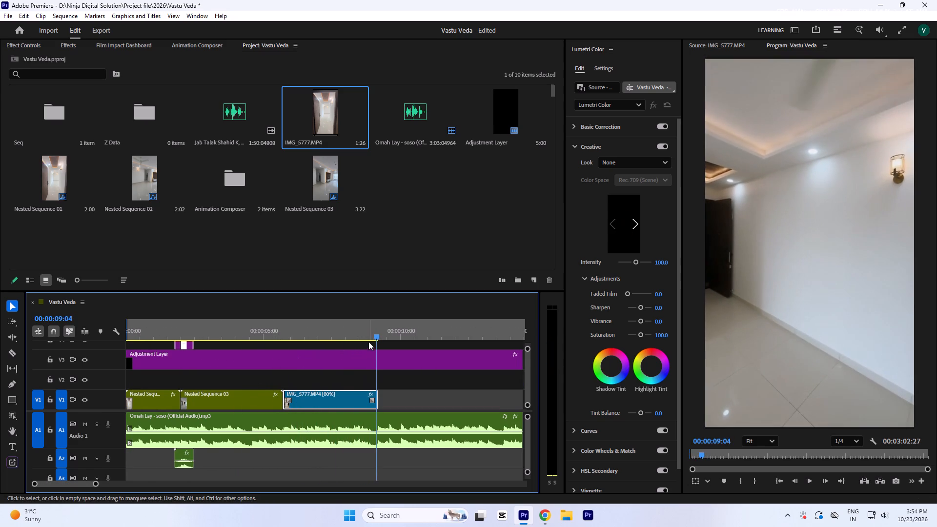
{"action": "key", "text": "space"}
Nest the 80% IMG_5777 clip on V1 with the default sequence name and save the project.
{"action": "left_click", "coordinate": [364, 321]}
{"action": "key", "text": "n"}
{"action": "key", "text": "ctrl+s"}
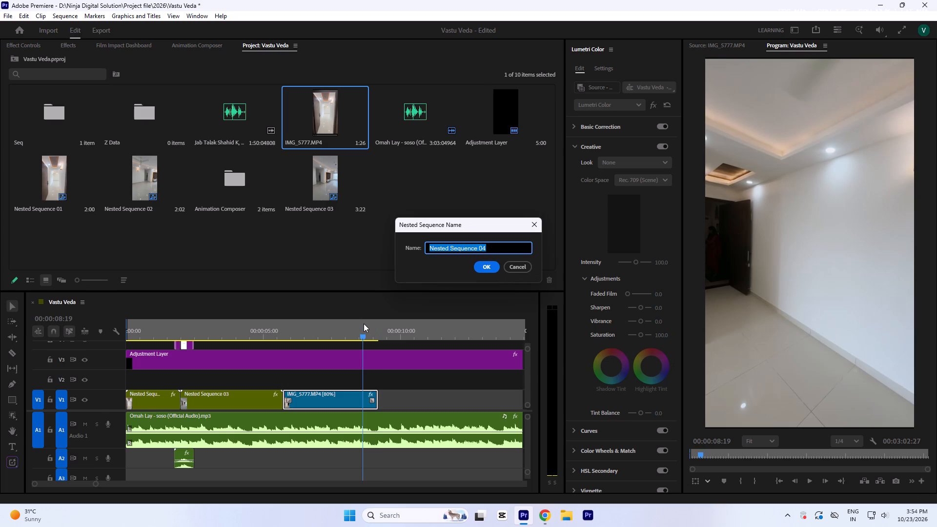
{"action": "key", "text": "Return"}
{"action": "left_click", "coordinate": [336, 325]}
{"action": "key", "text": "ctrl+s"}
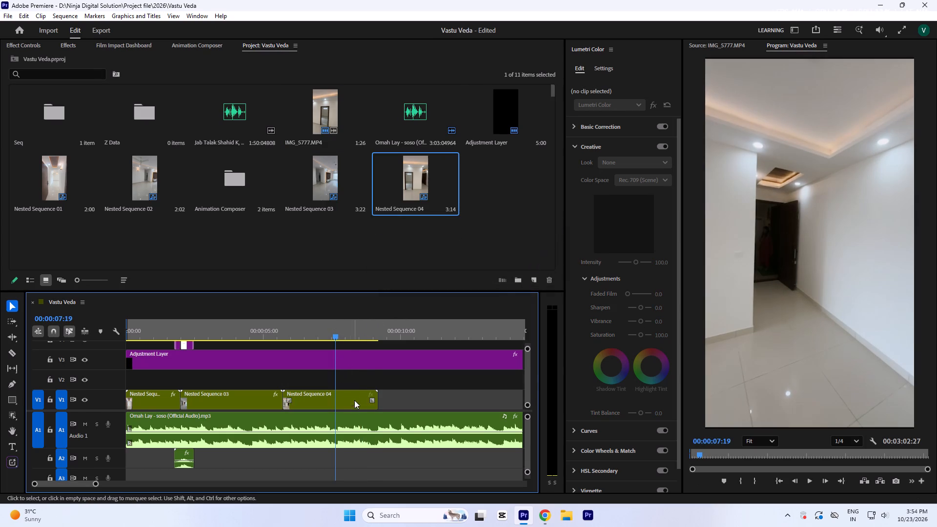
Apply Warp Stabilizer to Nested Sequence 04 and set its Smoothness to 10%.
{"action": "left_click", "coordinate": [346, 404]}
{"action": "left_click", "coordinate": [70, 48]}
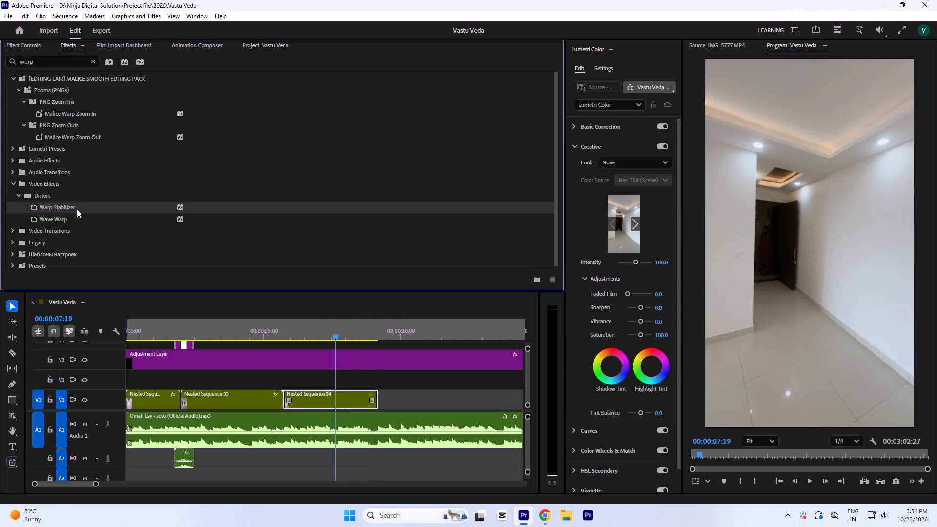
{"action": "double_click", "coordinate": [76, 207]}
{"action": "left_click", "coordinate": [33, 46]}
{"action": "scroll", "coordinate": [106, 191], "scroll_direction": "down", "scroll_amount": 9}
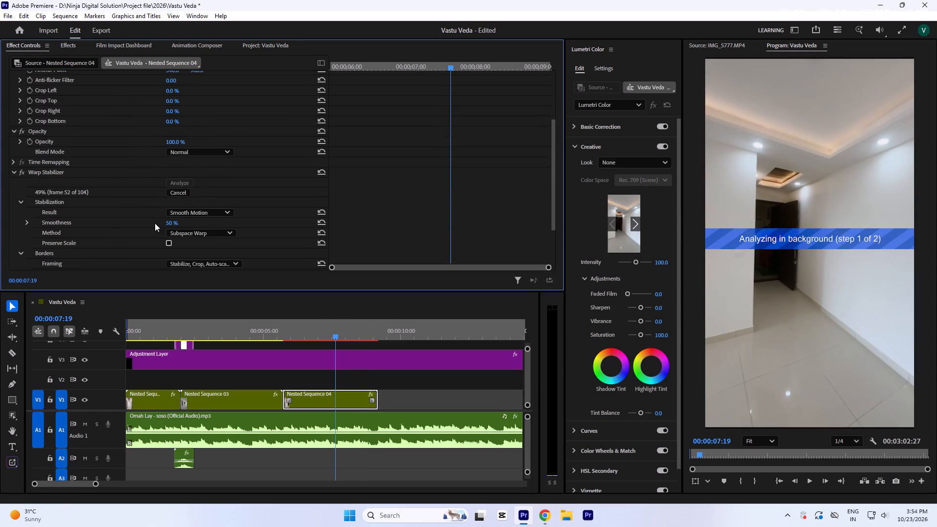
{"action": "left_click", "coordinate": [170, 226]}
{"action": "left_click", "coordinate": [169, 225]}
{"action": "key", "text": "1"}
{"action": "key", "text": "0"}
{"action": "left_click", "coordinate": [509, 176]}
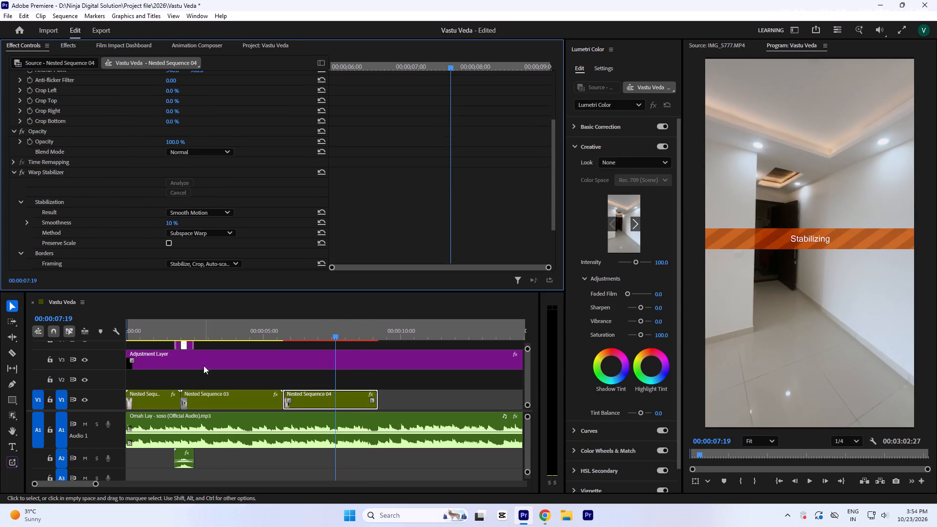
Play back Nested Sequence 03 and the stabilized Nested Sequence 04 to review the motion and the cut.
{"action": "left_click", "coordinate": [212, 329]}
{"action": "key", "text": "space"}
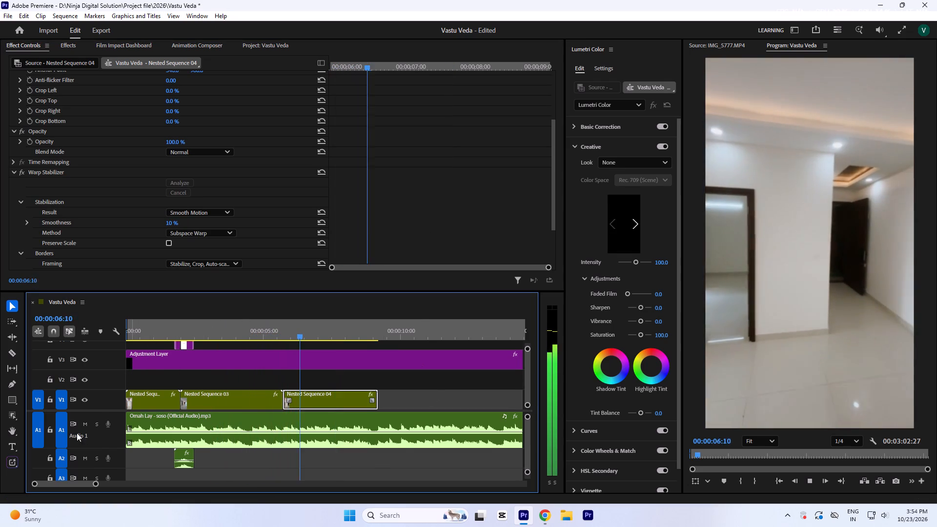
{"action": "key", "text": "minus"}
{"action": "key", "text": "minus"}
{"action": "key", "text": "minus"}
{"action": "key", "text": "equal"}
{"action": "key", "text": "equal"}
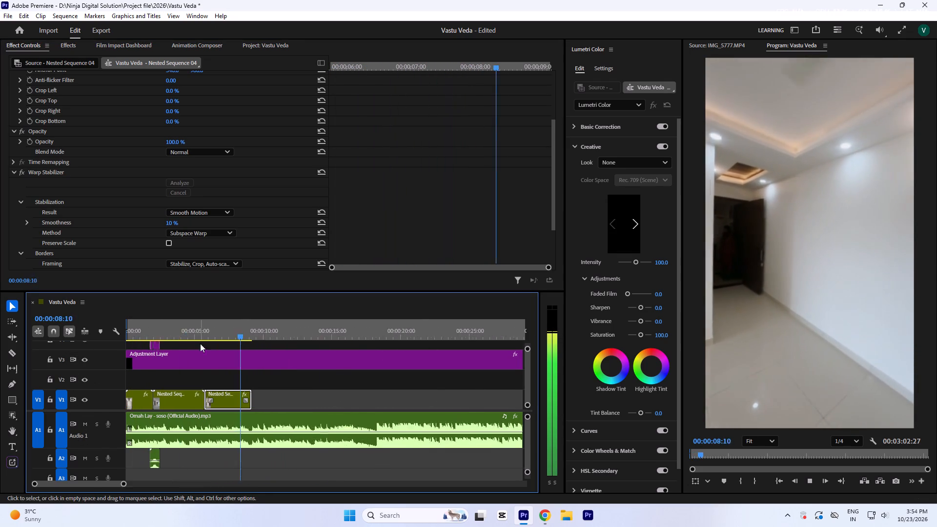
{"action": "key", "text": "equal"}
{"action": "key", "text": "space"}
Open IMG_5777.MP4 in the source view and mark a 3:05 segment starting at 00:00:23:27, passing through the doorway into the bedroom.
{"action": "left_click", "coordinate": [279, 47]}
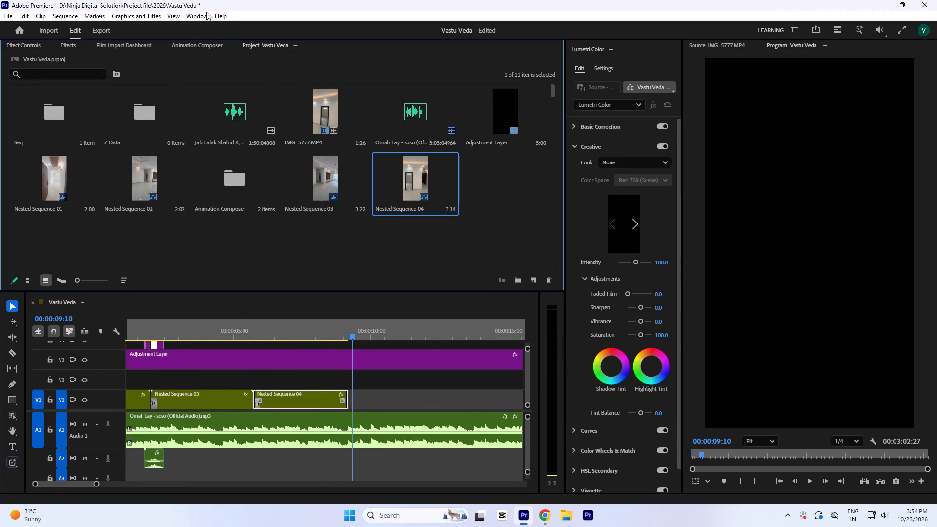
{"action": "double_click", "coordinate": [315, 106]}
{"action": "key", "text": "space"}
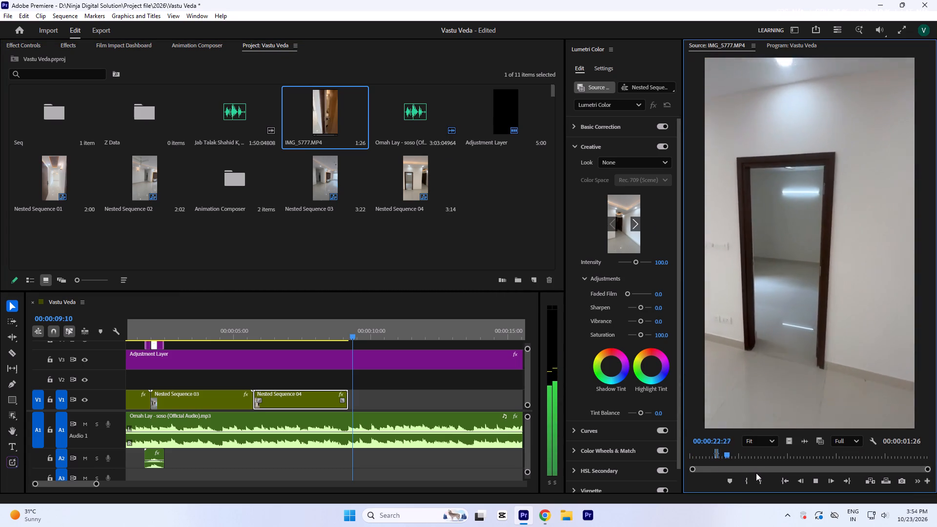
{"action": "key", "text": "space"}
{"action": "key", "text": "space"}
{"action": "key", "text": "space"}
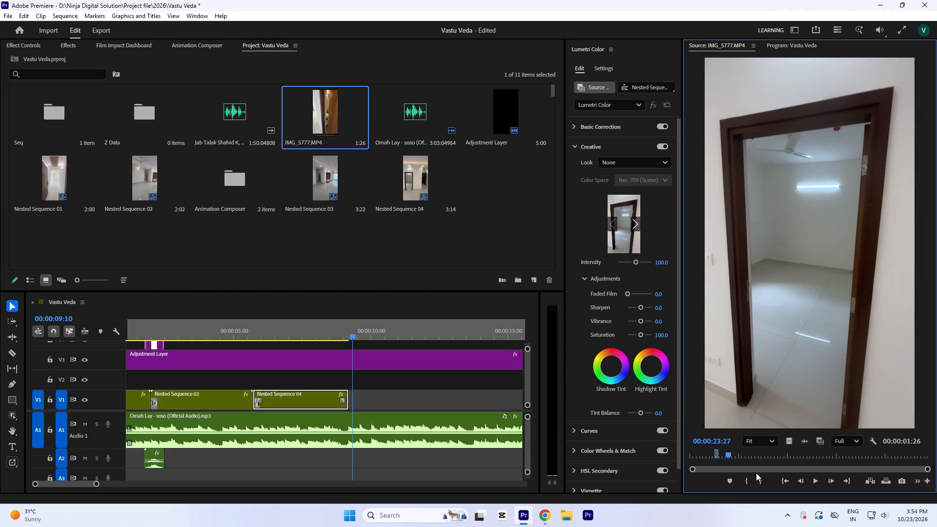
{"action": "type", "text": "i"}
{"action": "key", "text": "space"}
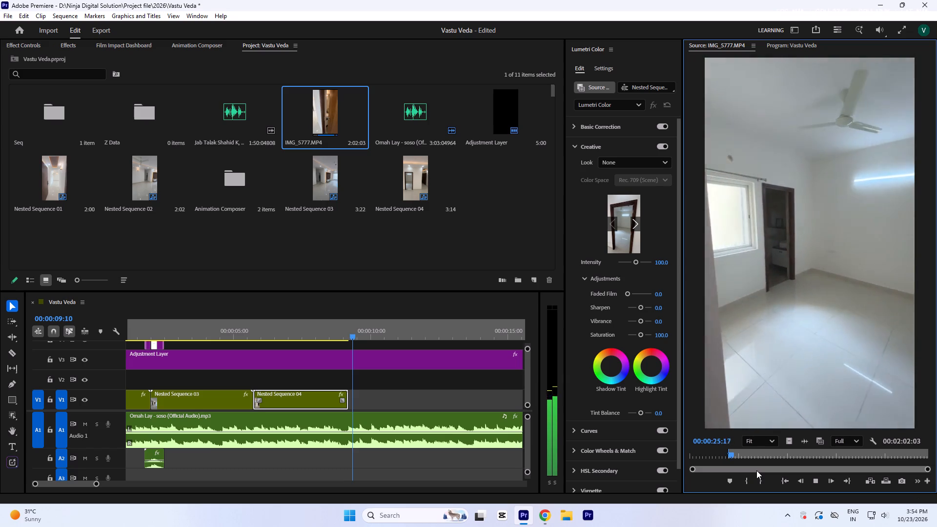
{"action": "key", "text": "o"}
{"action": "key", "text": "space"}
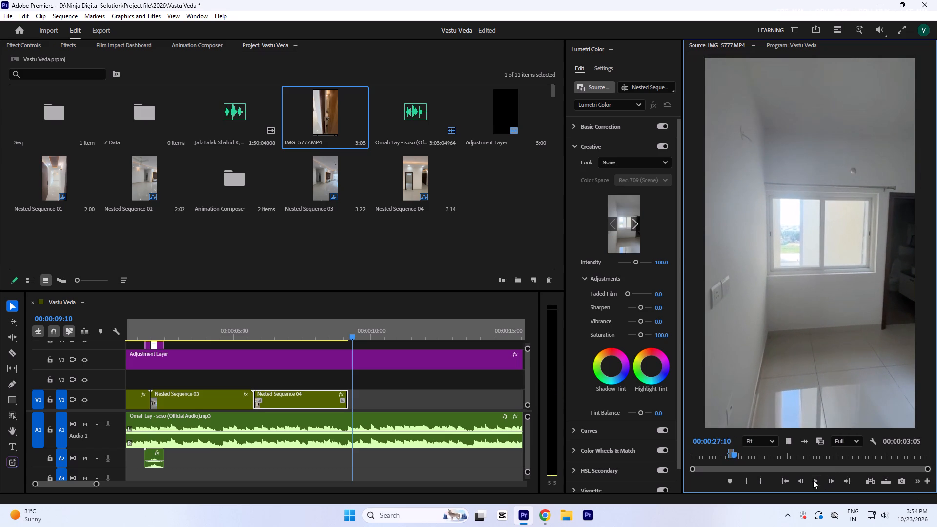
Preview the footage after the marked range and place the segment's video on V2, starting where Nested Sequence 04 ends.
{"action": "key", "text": "space"}
{"action": "key", "text": "space"}
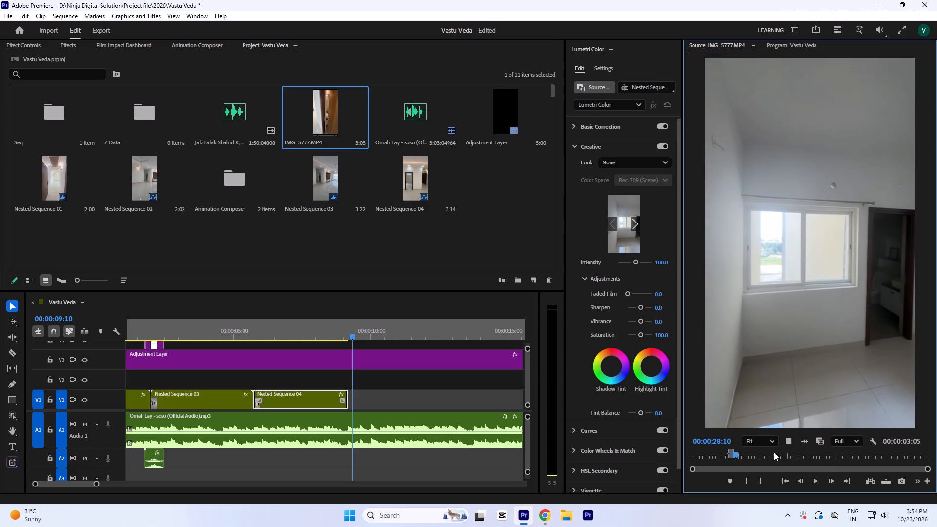
{"action": "key", "text": "space"}
{"action": "left_click_drag", "start_coordinate": [739, 455], "coordinate": [746, 456]}
{"action": "key", "text": "space"}
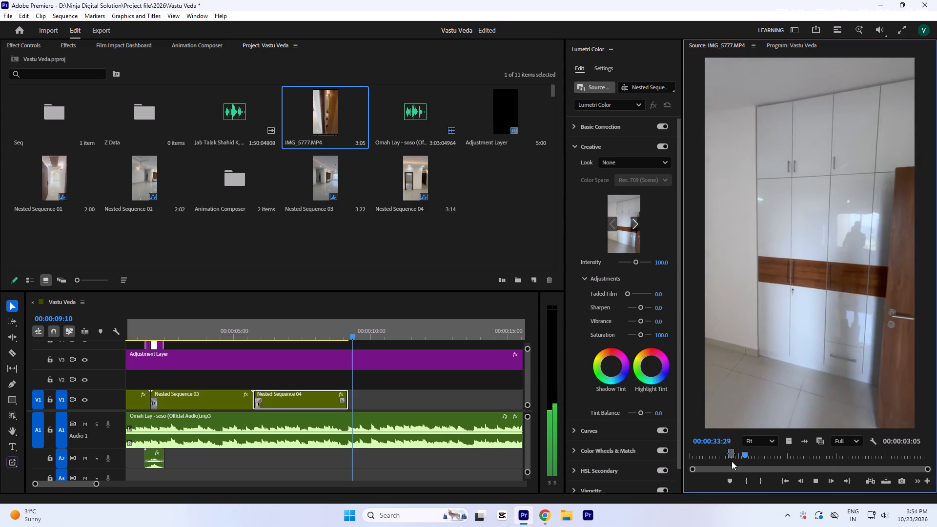
{"action": "key", "text": "space"}
{"action": "left_click_drag", "start_coordinate": [790, 444], "coordinate": [428, 376]}
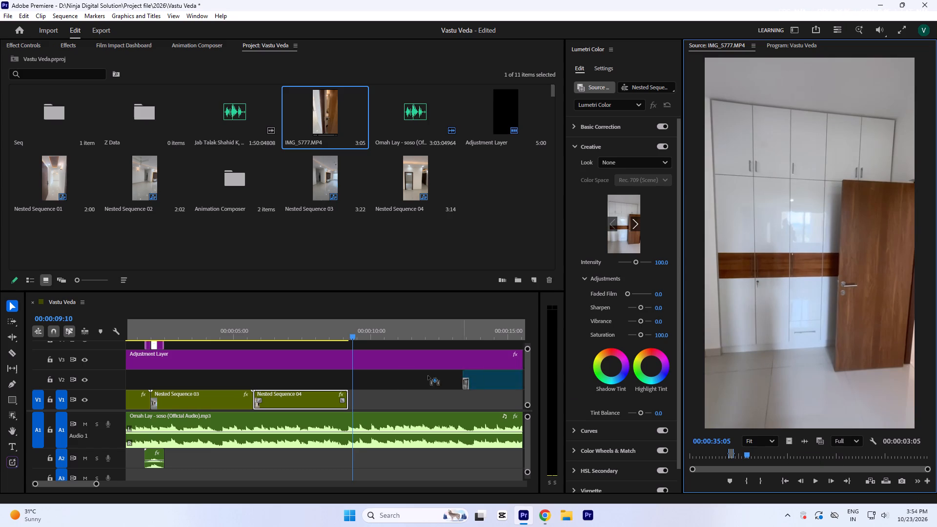
{"action": "left_click_drag", "start_coordinate": [428, 376], "coordinate": [360, 380]}
{"action": "key", "text": "equal"}
{"action": "left_click_drag", "start_coordinate": [388, 381], "coordinate": [363, 381]}
Play across the cut into the new IMG_5777 clip on V2 and set the clip's speed to 80%.
{"action": "left_click", "coordinate": [364, 324]}
{"action": "key", "text": "minus"}
{"action": "key", "text": "a"}
{"action": "left_click", "coordinate": [241, 327]}
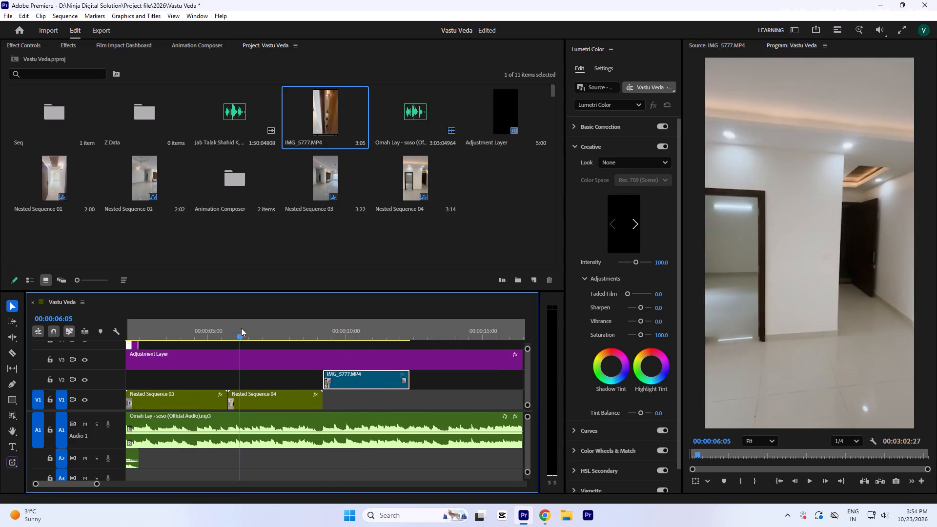
{"action": "key", "text": "space"}
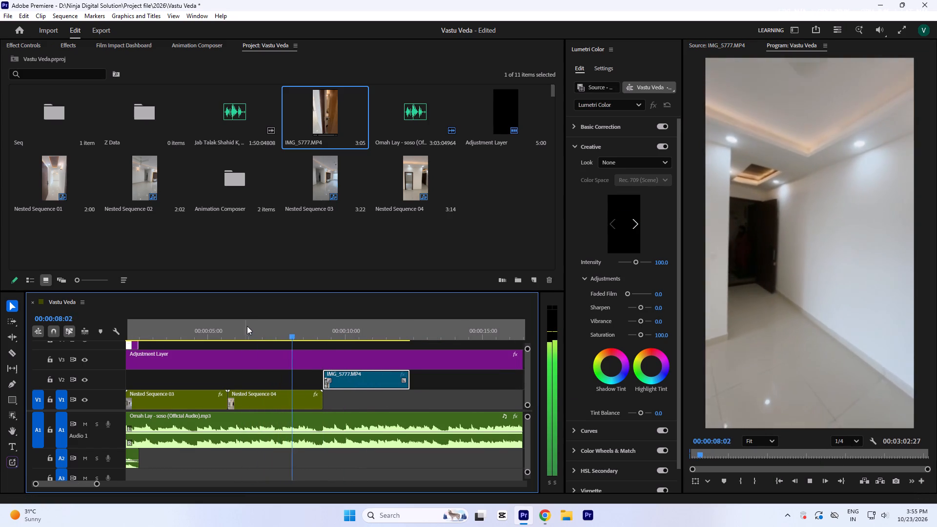
{"action": "key", "text": "space"}
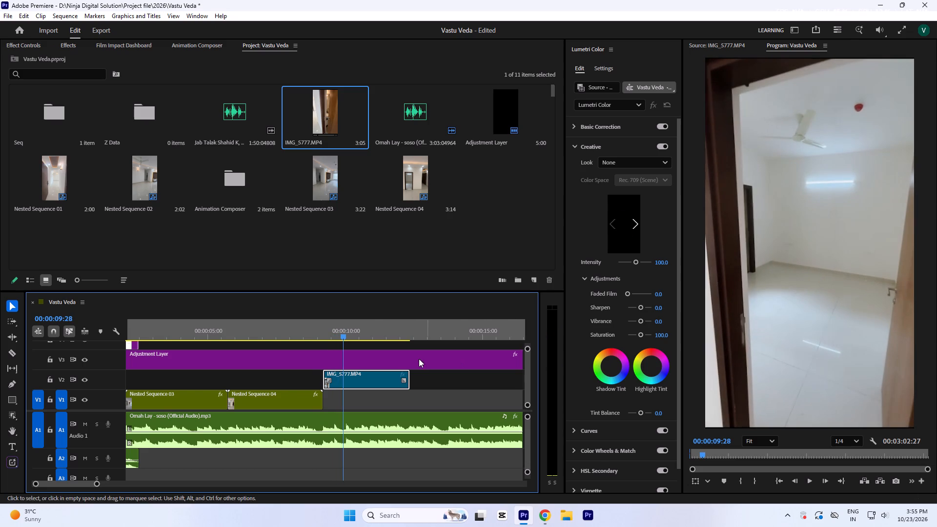
{"action": "key", "text": "ctrl+r"}
{"action": "type", "text": "80"}
{"action": "key", "text": "Return"}
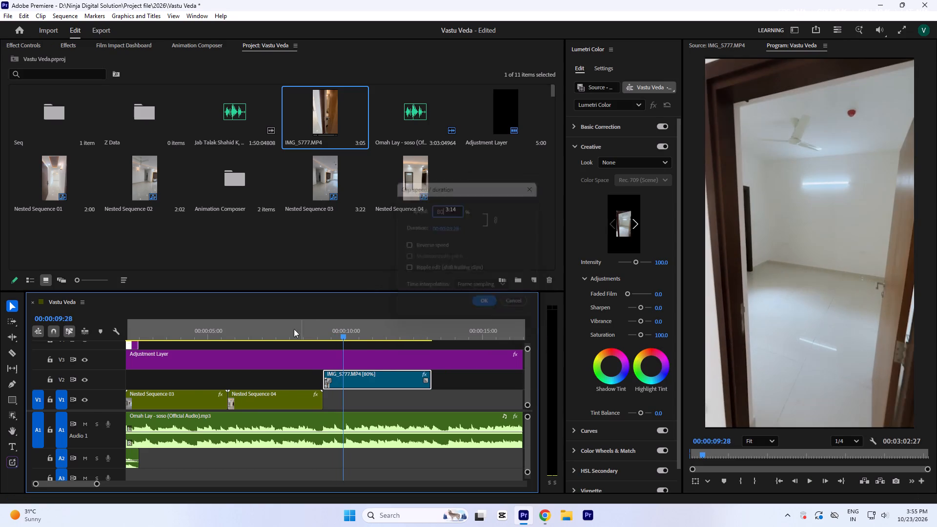
Play back the 80% clip against the music and extend its end on V2 to the beat at 00:00:13:06.
{"action": "left_click", "coordinate": [246, 326]}
{"action": "key", "text": "space"}
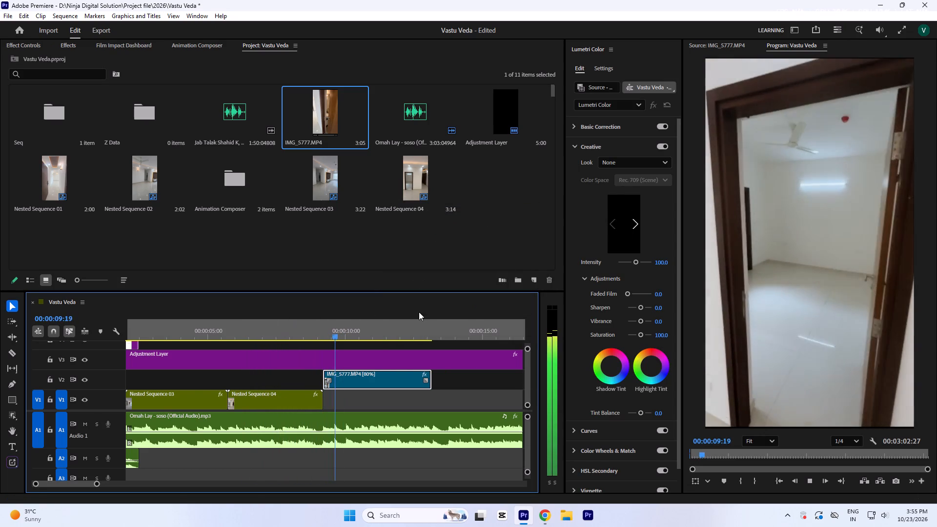
{"action": "key", "text": "space"}
{"action": "key", "text": "minus"}
{"action": "key", "text": "space"}
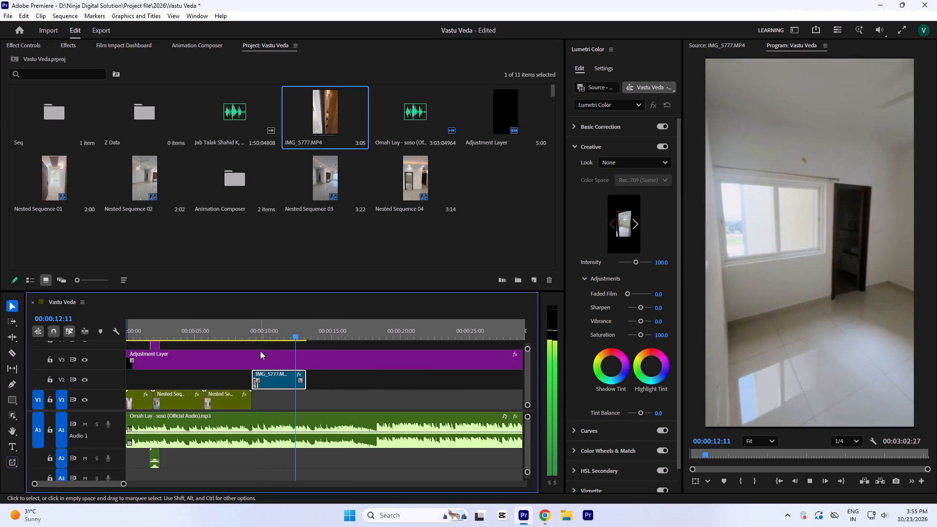
{"action": "key", "text": "space"}
{"action": "type", "text": "=="}
{"action": "key", "text": "space"}
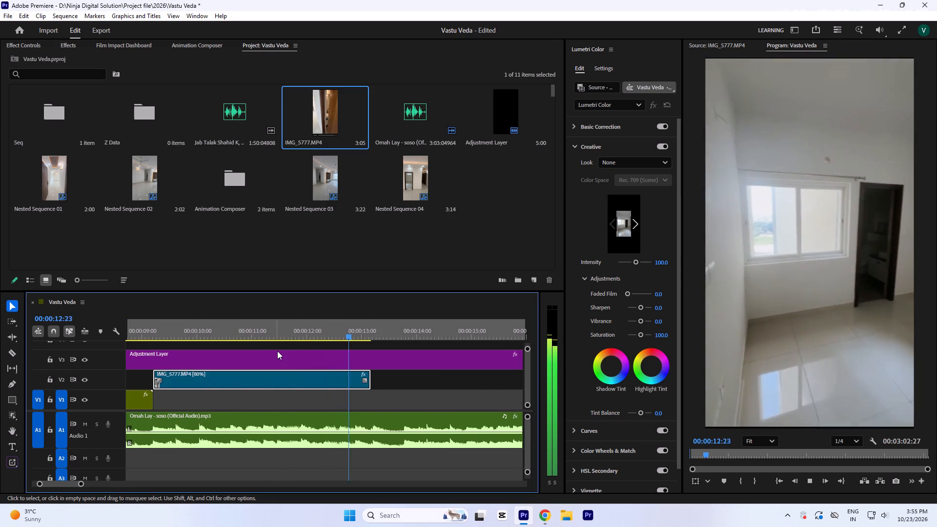
{"action": "key", "text": "space"}
{"action": "key", "text": "equal"}
{"action": "key", "text": "equal"}
{"action": "key", "text": "equal"}
{"action": "left_click", "coordinate": [284, 327]}
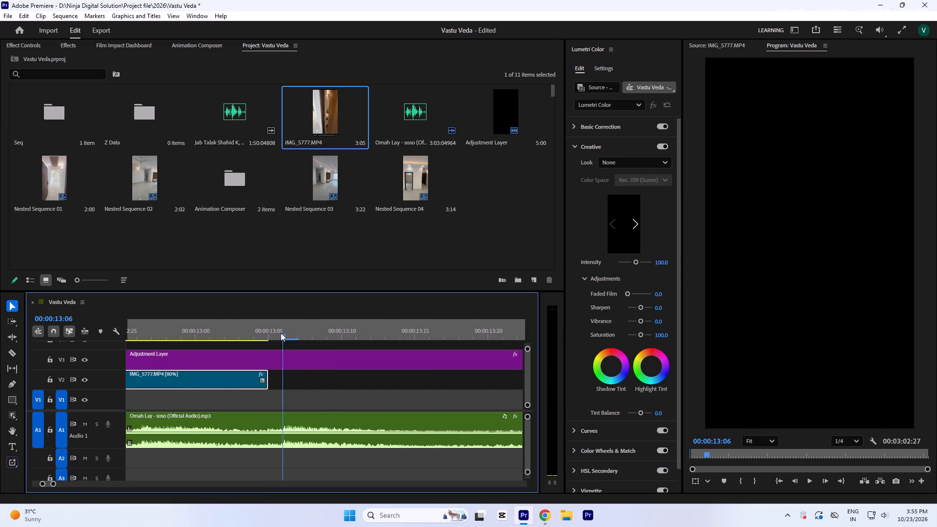
{"action": "left_click_drag", "start_coordinate": [274, 377], "coordinate": [284, 380]}
{"action": "key", "text": "minus"}
{"action": "type", "text": "--"}
{"action": "key", "text": "minus"}
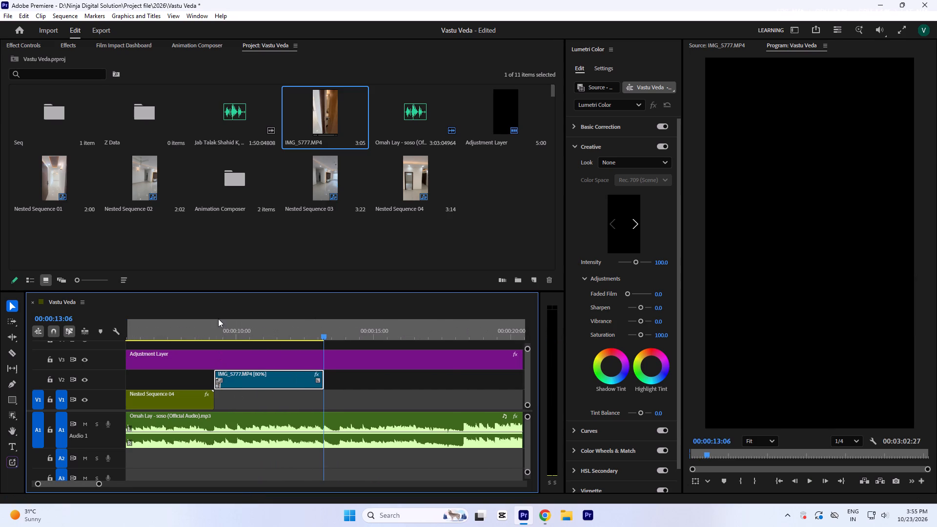
Move the 80% IMG_5777 clip down to V1 after Nested Sequence 04 and nest it with the default name.
{"action": "left_click", "coordinate": [218, 318]}
{"action": "left_click", "coordinate": [215, 323]}
{"action": "key", "text": "space"}
{"action": "key", "text": "space"}
{"action": "key", "text": "space"}
{"action": "key", "text": "space"}
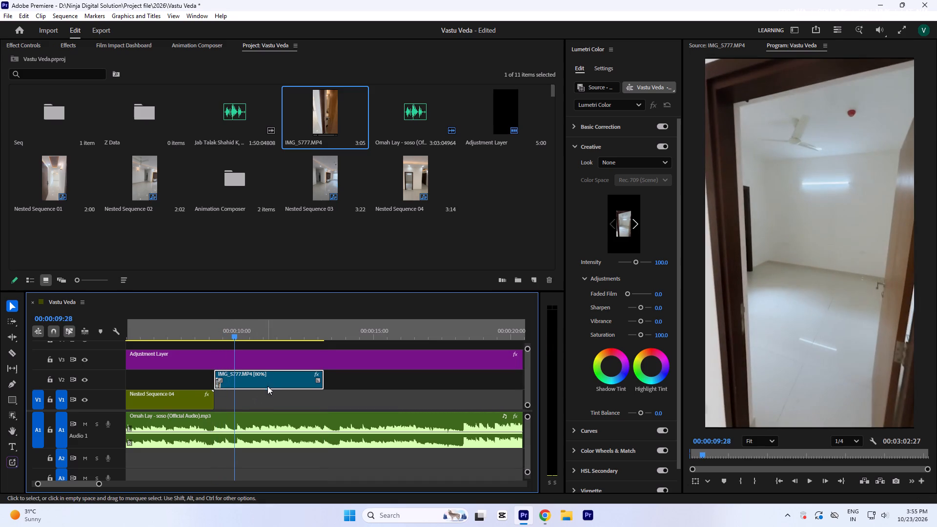
{"action": "left_click_drag", "start_coordinate": [267, 381], "coordinate": [270, 401]}
{"action": "key", "text": "n"}
{"action": "key", "text": "Return"}
Apply Warp Stabilizer to Nested Sequence 05, set its Smoothness to 10% and save the project.
{"action": "left_click", "coordinate": [270, 401]}
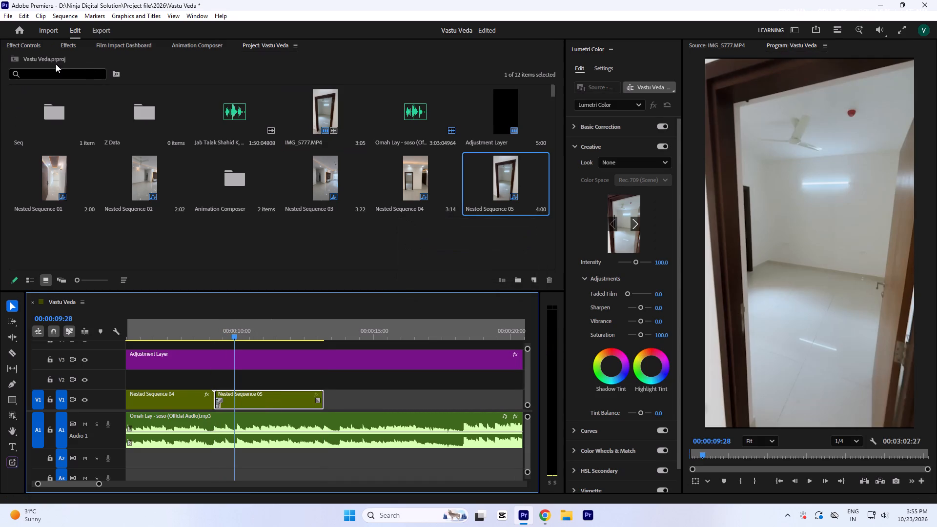
{"action": "left_click", "coordinate": [68, 45]}
{"action": "double_click", "coordinate": [67, 210]}
{"action": "left_click", "coordinate": [36, 47]}
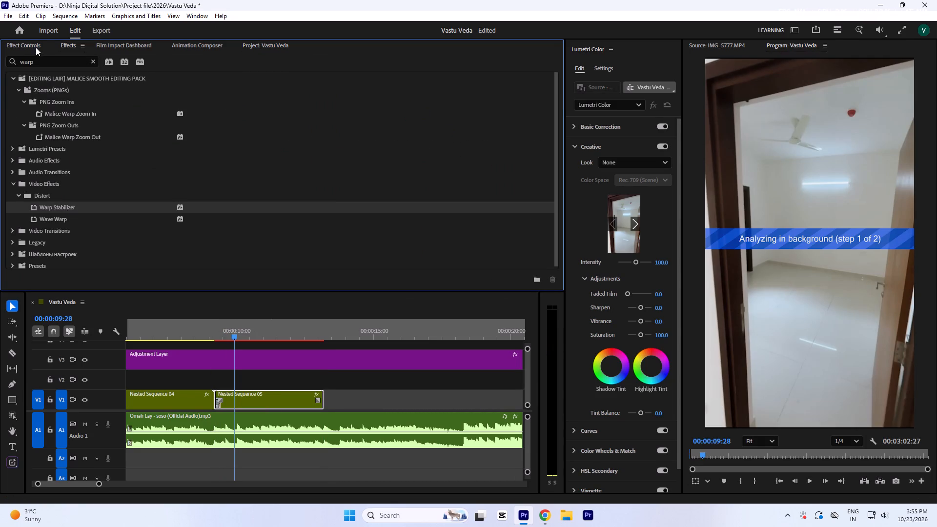
{"action": "scroll", "coordinate": [94, 206], "scroll_direction": "down", "scroll_amount": 7}
{"action": "left_click", "coordinate": [169, 242]}
{"action": "key", "text": "1"}
{"action": "key", "text": "0"}
{"action": "left_click", "coordinate": [454, 141]}
{"action": "left_click", "coordinate": [253, 320]}
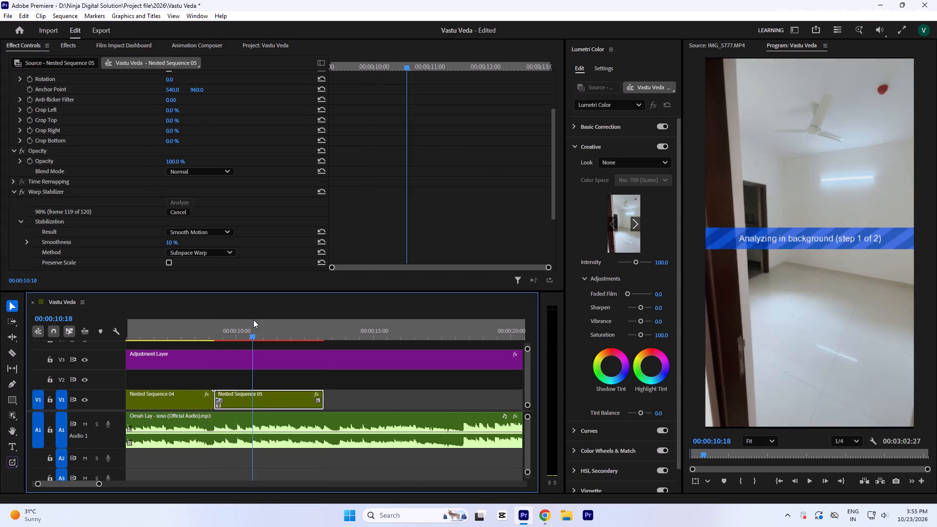
{"action": "key", "text": "ctrl+s"}
Play back Nested Sequence 04 and the stabilized Nested Sequence 05 to review the motion and the cut.
{"action": "left_click", "coordinate": [173, 330]}
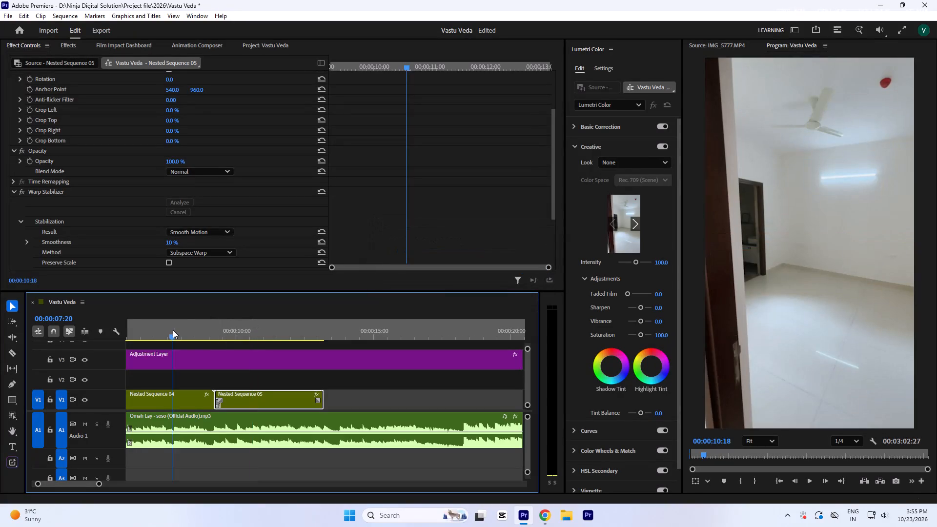
{"action": "key", "text": "minus"}
{"action": "left_click", "coordinate": [208, 332]}
{"action": "key", "text": "space"}
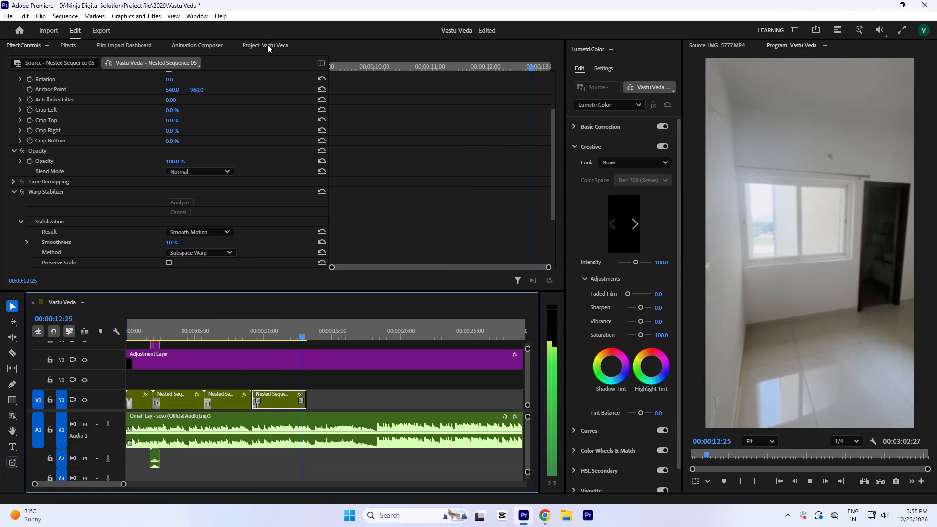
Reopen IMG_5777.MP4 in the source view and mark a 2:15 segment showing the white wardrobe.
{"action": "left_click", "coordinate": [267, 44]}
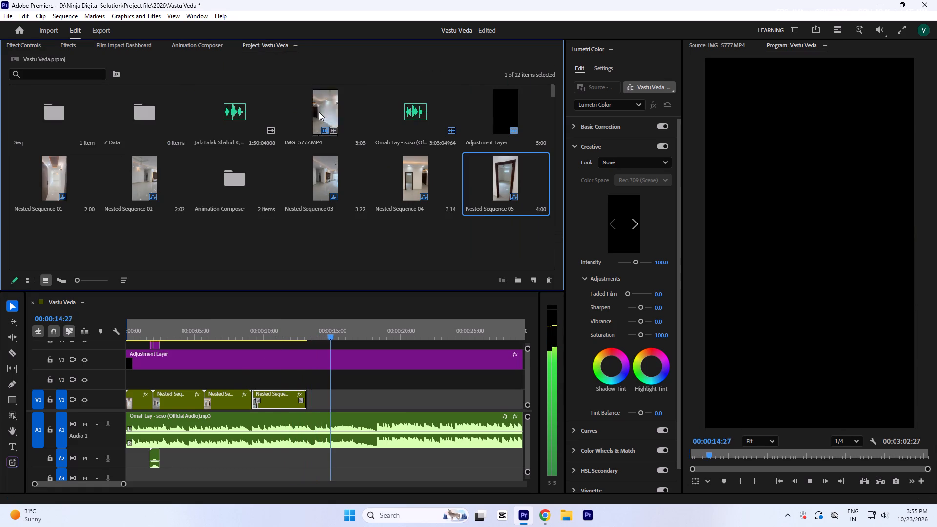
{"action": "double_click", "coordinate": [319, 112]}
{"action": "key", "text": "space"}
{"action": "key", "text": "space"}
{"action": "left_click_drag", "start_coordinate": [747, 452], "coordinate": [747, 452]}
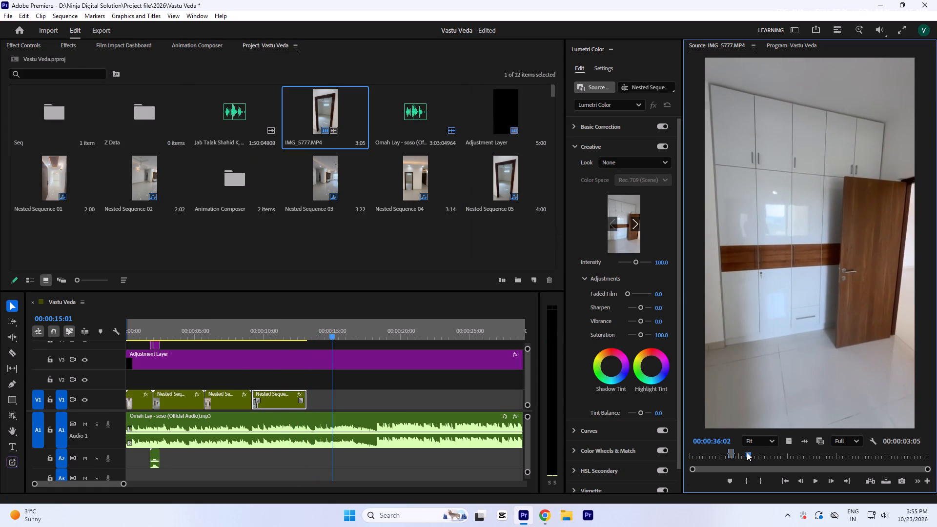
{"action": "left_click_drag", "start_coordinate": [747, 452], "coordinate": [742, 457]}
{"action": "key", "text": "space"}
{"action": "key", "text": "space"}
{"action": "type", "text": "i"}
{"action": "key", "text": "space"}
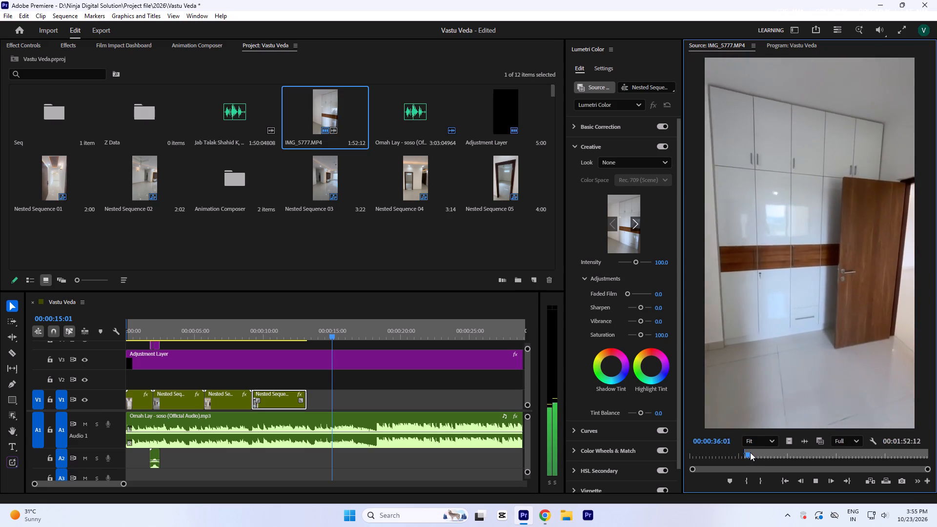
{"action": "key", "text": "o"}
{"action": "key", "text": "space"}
Mark a 1:23 segment of IMG_5777.MP4 approaching the bathroom door and place its video on V2 at about 23 seconds.
{"action": "key", "text": "space"}
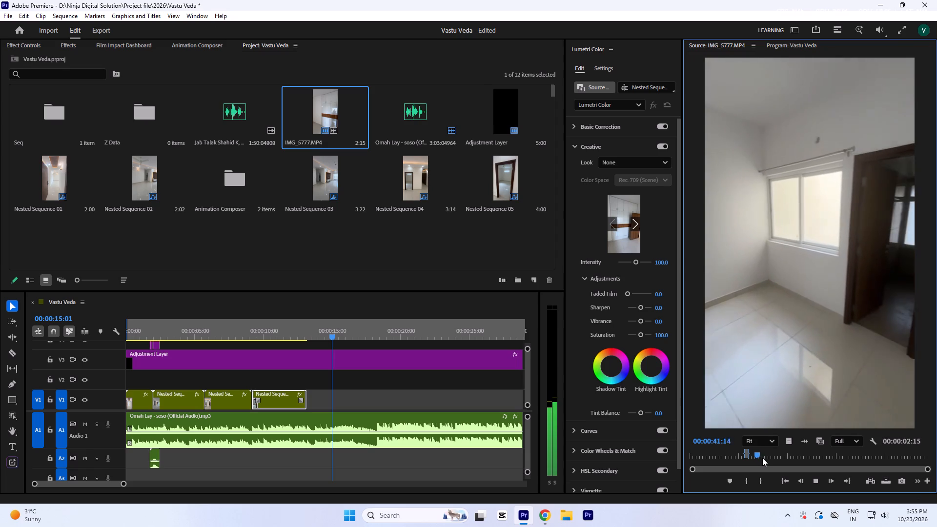
{"action": "key", "text": "space"}
{"action": "key", "text": "space"}
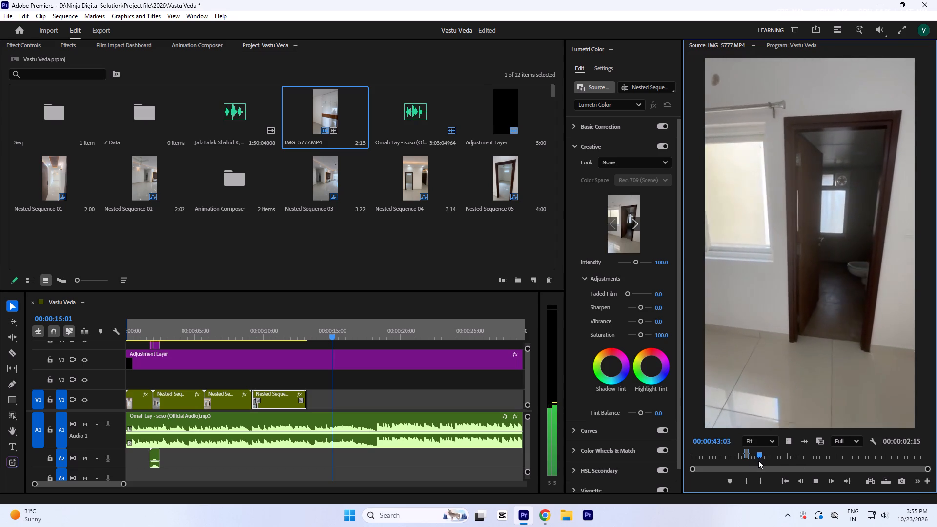
{"action": "key", "text": "space"}
{"action": "left_click_drag", "start_coordinate": [763, 457], "coordinate": [762, 457]}
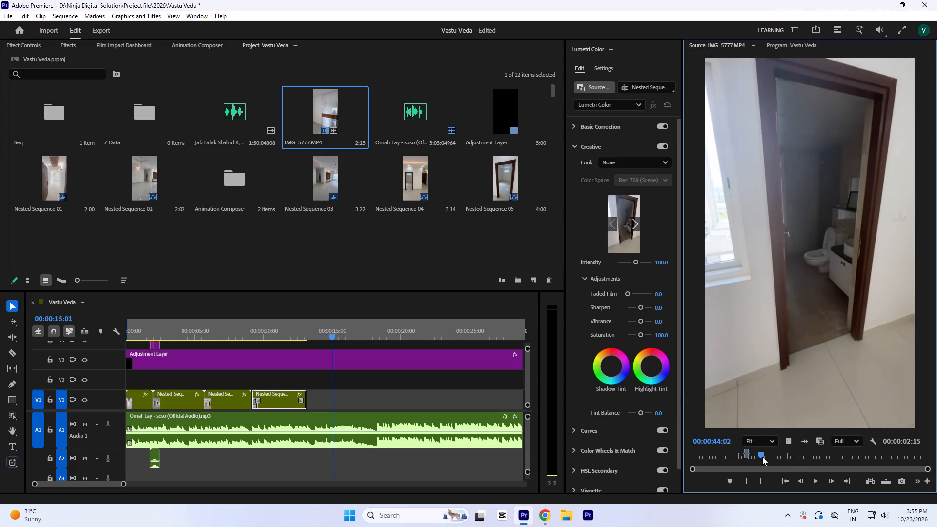
{"action": "left_click_drag", "start_coordinate": [762, 457], "coordinate": [758, 460]}
{"action": "key", "text": "space"}
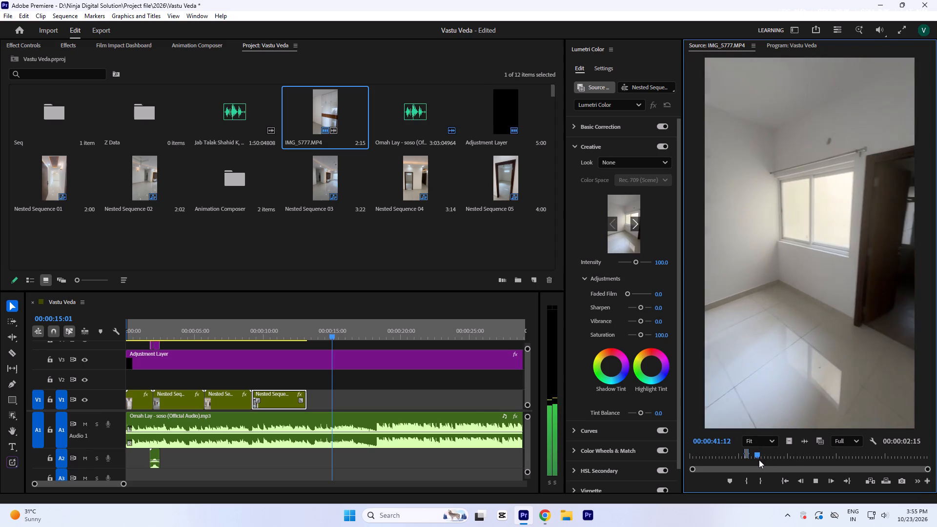
{"action": "key", "text": "space"}
{"action": "key", "text": "space"}
{"action": "key", "text": "space"}
{"action": "type", "text": "i"}
{"action": "key", "text": "space"}
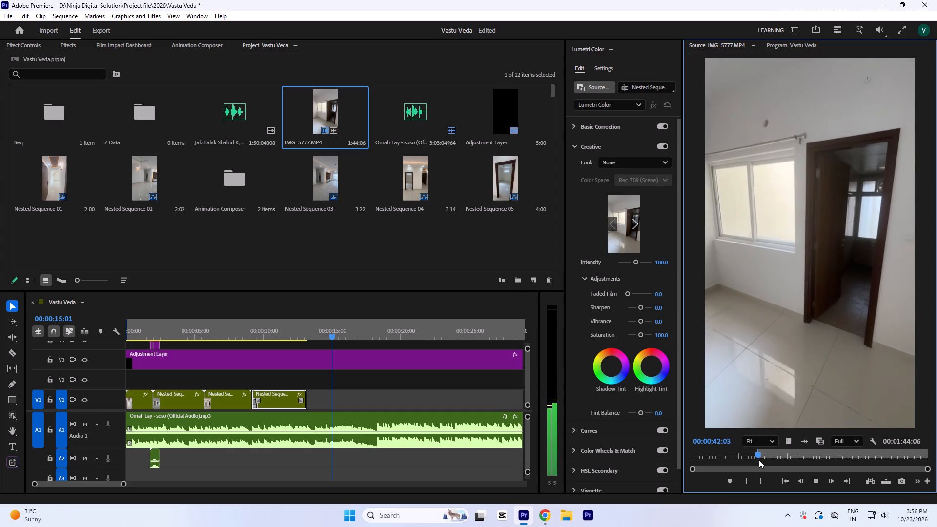
{"action": "key", "text": "o"}
{"action": "key", "text": "space"}
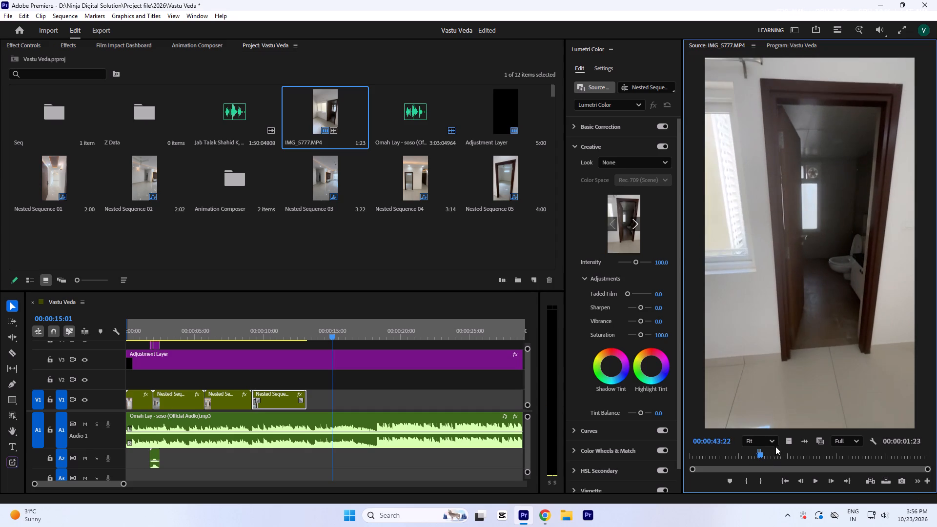
{"action": "left_click_drag", "start_coordinate": [790, 443], "coordinate": [449, 384]}
Reopen IMG_5777.MP4 in the source view and mark a 6:27 segment starting on the white wardrobe beside the open door.
{"action": "left_click", "coordinate": [291, 329]}
{"action": "key", "text": "space"}
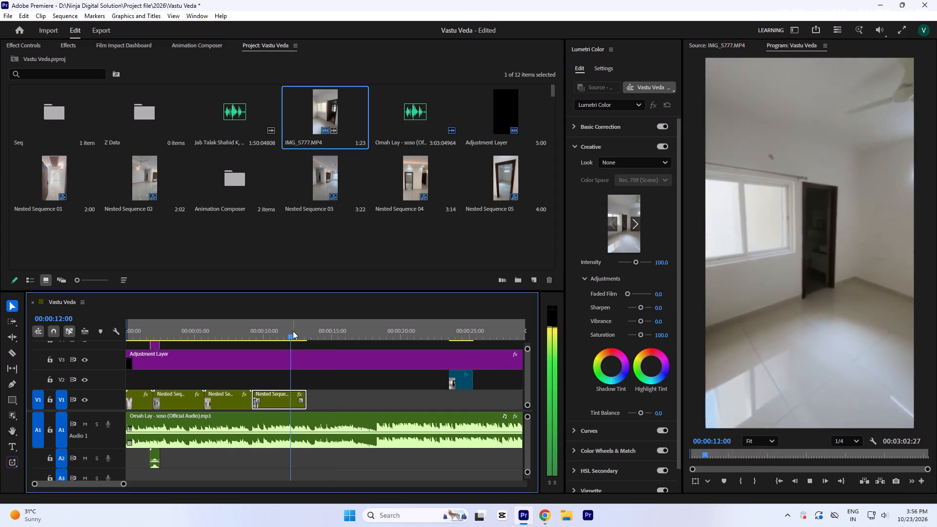
{"action": "key", "text": "space"}
{"action": "left_click", "coordinate": [330, 89]}
{"action": "double_click", "coordinate": [326, 102]}
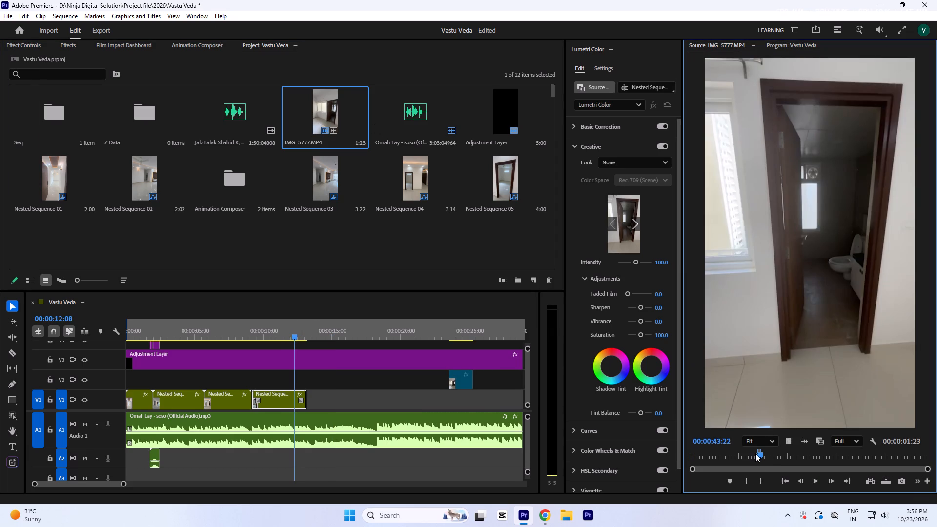
{"action": "left_click_drag", "start_coordinate": [756, 454], "coordinate": [748, 459]}
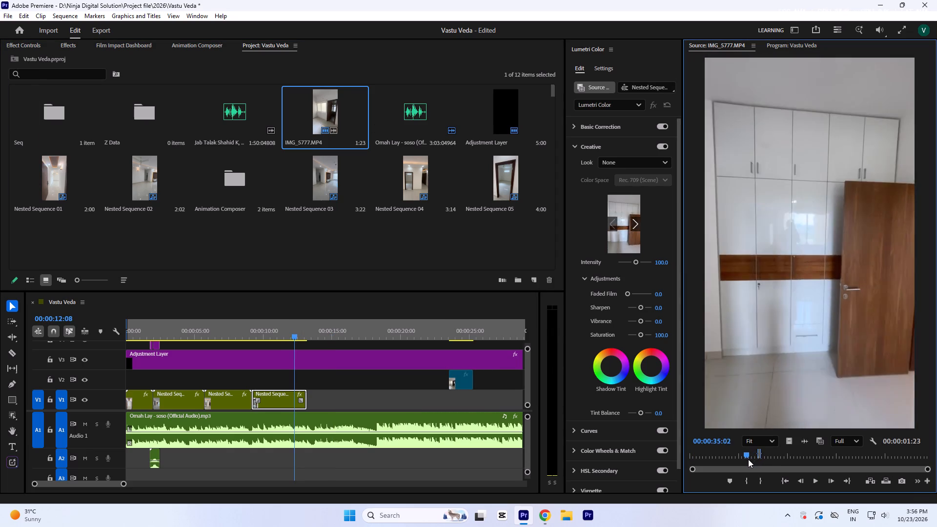
{"action": "left_click_drag", "start_coordinate": [748, 459], "coordinate": [746, 460]}
{"action": "key", "text": "space"}
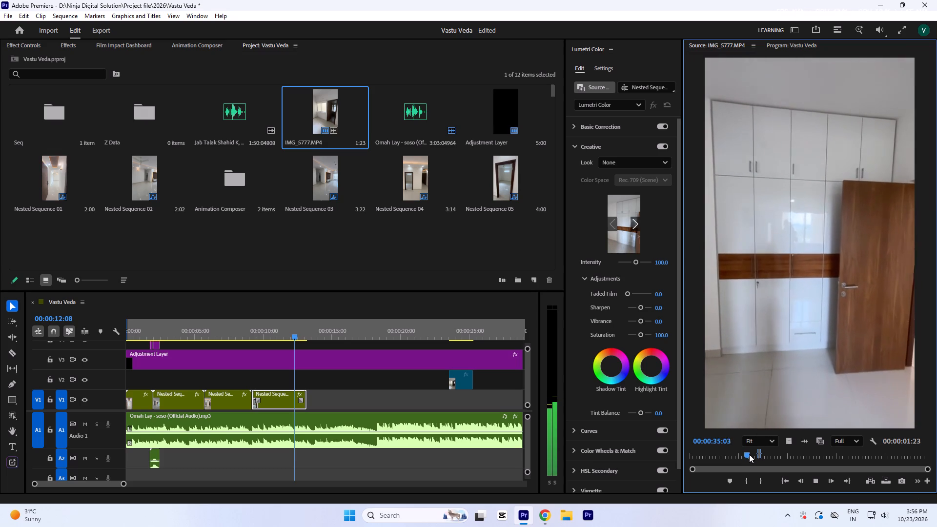
{"action": "key", "text": "space"}
{"action": "key", "text": "i"}
{"action": "key", "text": "space"}
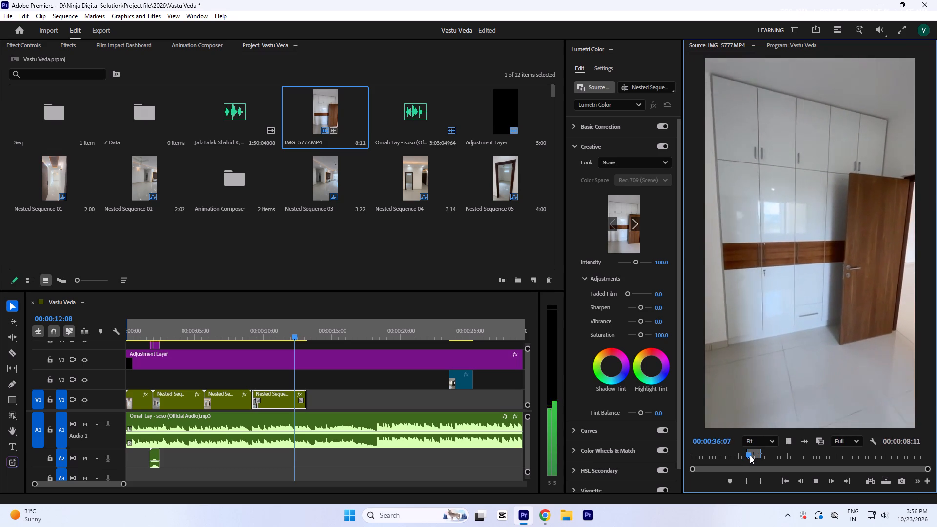
{"action": "key", "text": "space"}
{"action": "type", "text": "i"}
Review the marked wardrobe segment and place its video on V2 at about 14.4 seconds.
{"action": "key", "text": "space"}
{"action": "key", "text": "space"}
{"action": "key", "text": "space"}
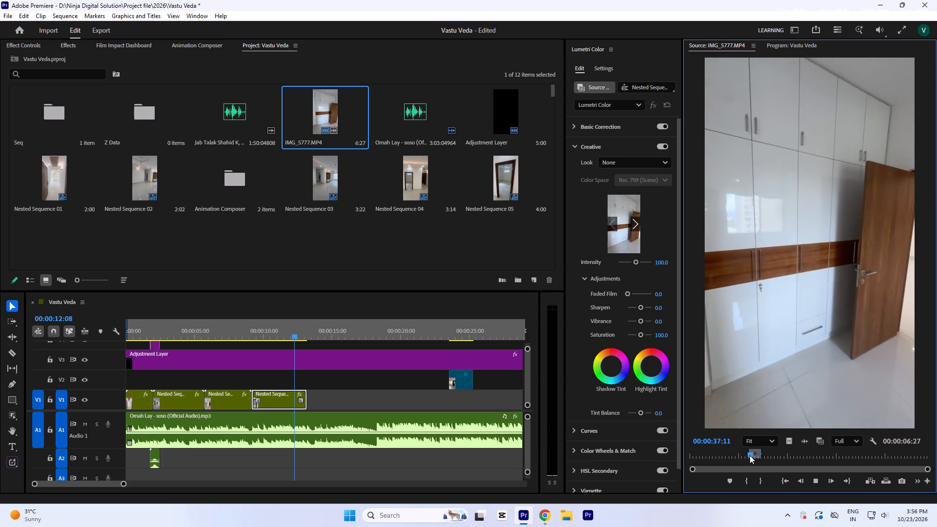
{"action": "key", "text": "space"}
{"action": "key", "text": "space"}
{"action": "key", "text": "space"}
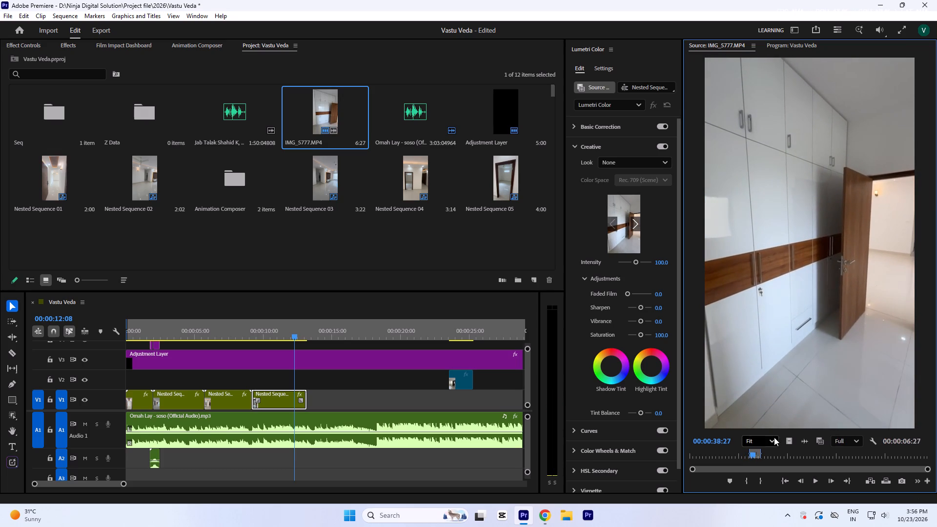
{"action": "left_click_drag", "start_coordinate": [786, 440], "coordinate": [324, 382]}
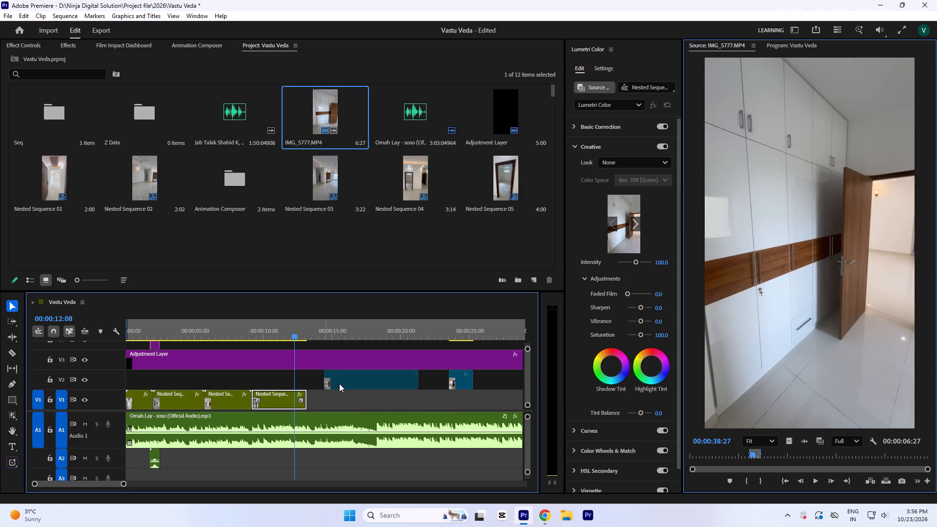
Play the wardrobe clip on V2 and set its speed to 80%.
{"action": "left_click", "coordinate": [340, 384]}
{"action": "left_click", "coordinate": [337, 323]}
{"action": "key", "text": "a"}
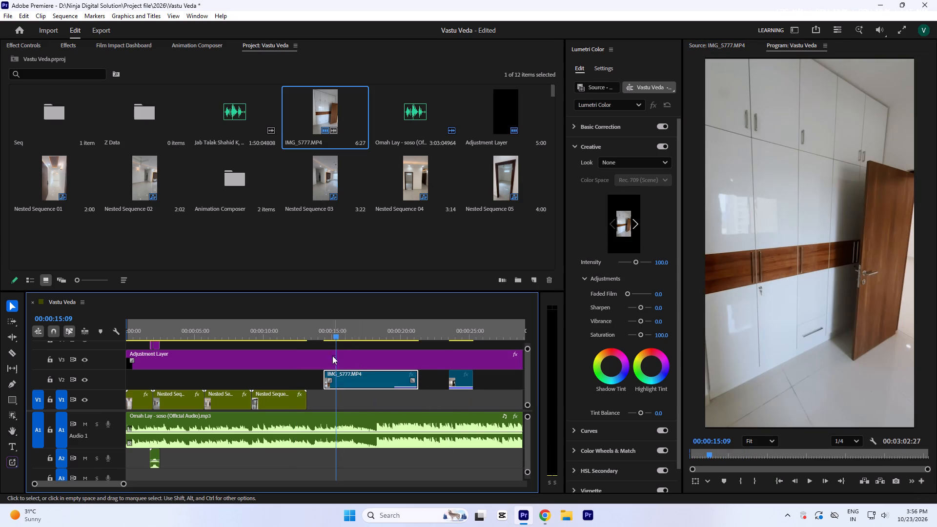
{"action": "left_click", "coordinate": [325, 324]}
{"action": "key", "text": "space"}
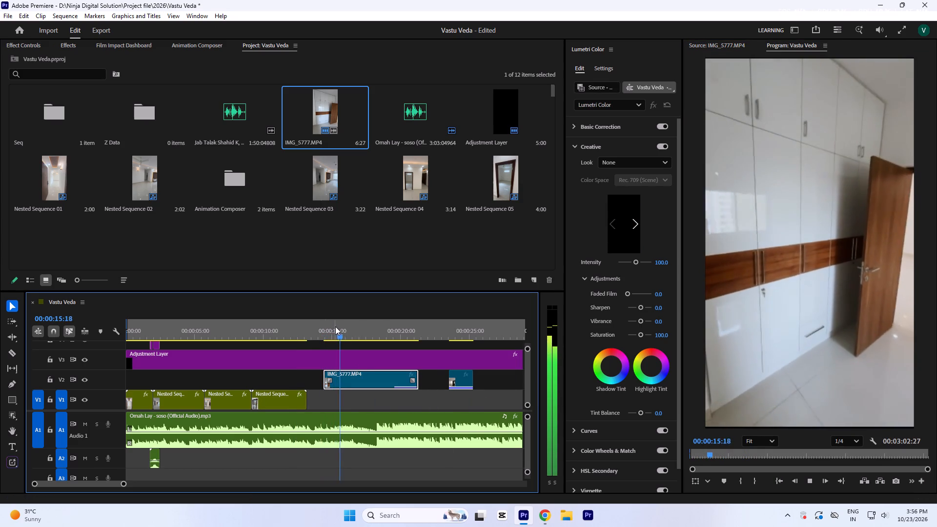
{"action": "key", "text": "space"}
{"action": "key", "text": "space"}
{"action": "key", "text": "space"}
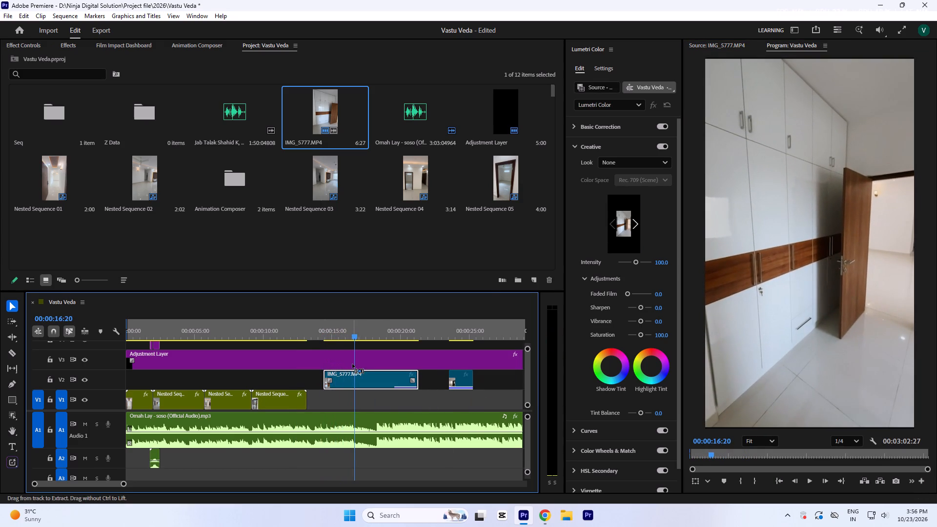
{"action": "key", "text": "ctrl+r"}
{"action": "type", "text": "80"}
{"action": "key", "text": "Return"}
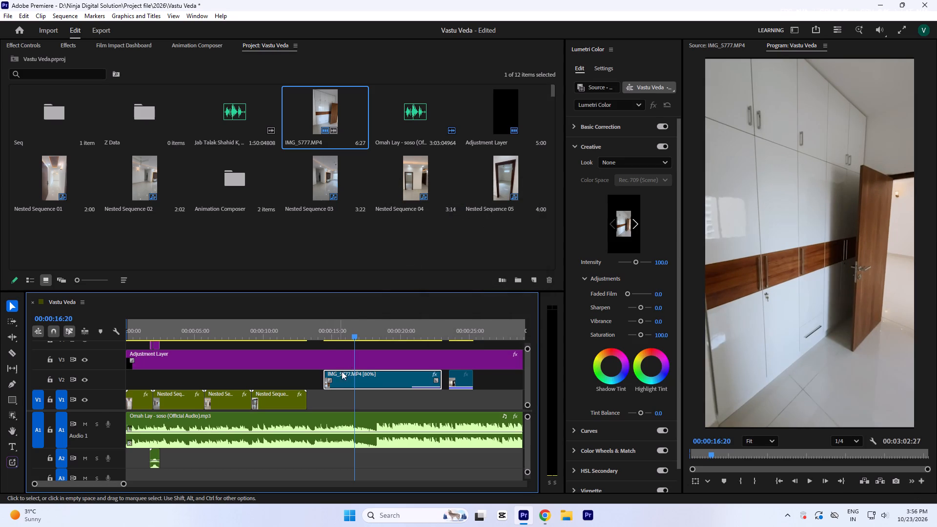
Move the 80% wardrobe clip on V2 to start where Nested Sequence 05 ends and play the join.
{"action": "left_click_drag", "start_coordinate": [358, 386], "coordinate": [343, 386]}
{"action": "left_click", "coordinate": [274, 327]}
{"action": "key", "text": "space"}
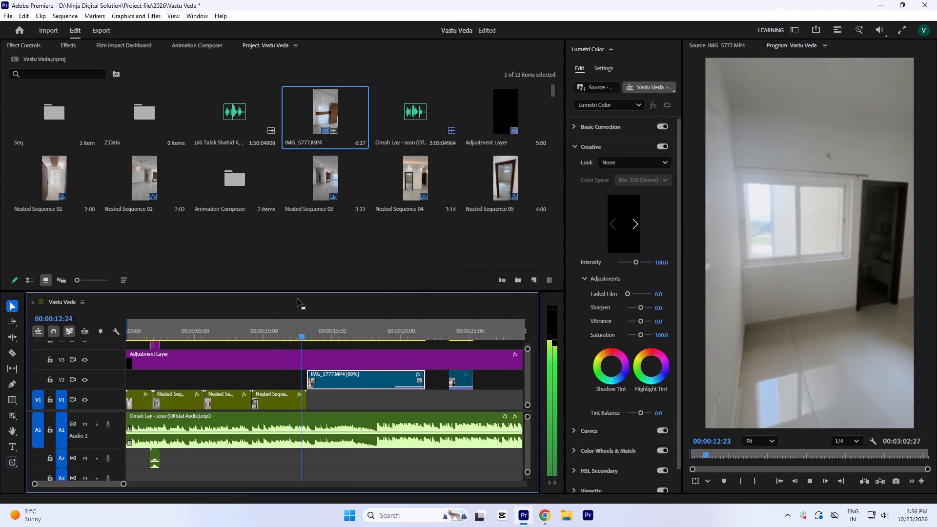
{"action": "key", "text": "space"}
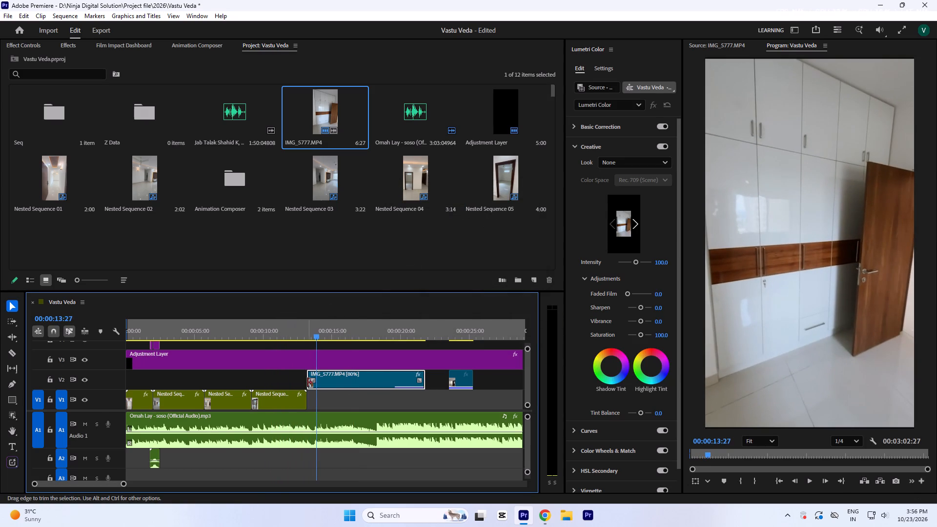
Extend the wardrobe clip's start back to 9:24 and place the clip on V1 directly after Nested Sequence 05.
{"action": "left_click_drag", "start_coordinate": [305, 383], "coordinate": [239, 385]}
{"action": "left_click", "coordinate": [245, 322]}
{"action": "key", "text": "space"}
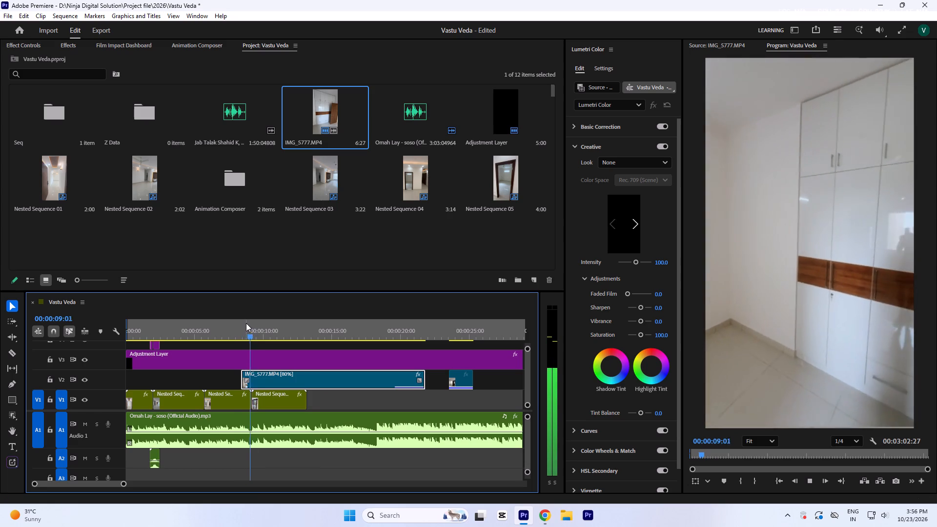
{"action": "key", "text": "space"}
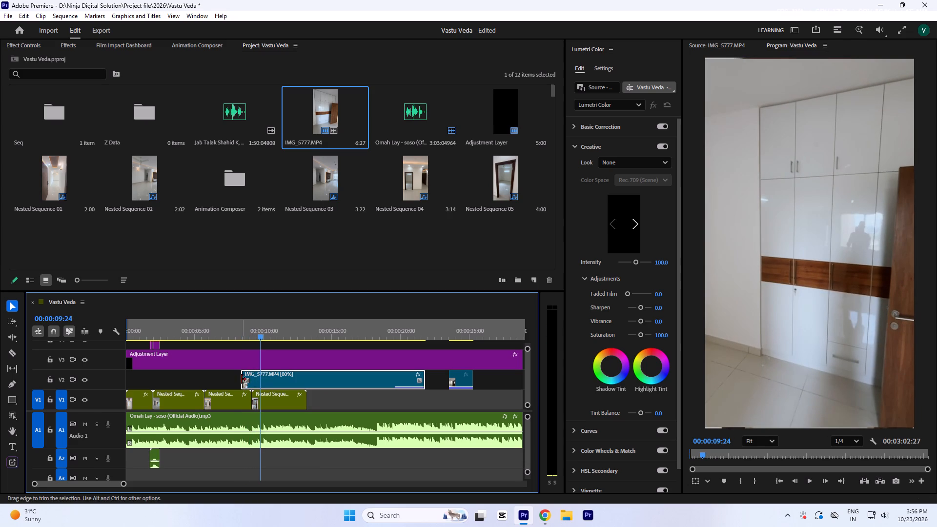
{"action": "left_click_drag", "start_coordinate": [242, 379], "coordinate": [261, 380]}
{"action": "left_click_drag", "start_coordinate": [284, 384], "coordinate": [355, 414]}
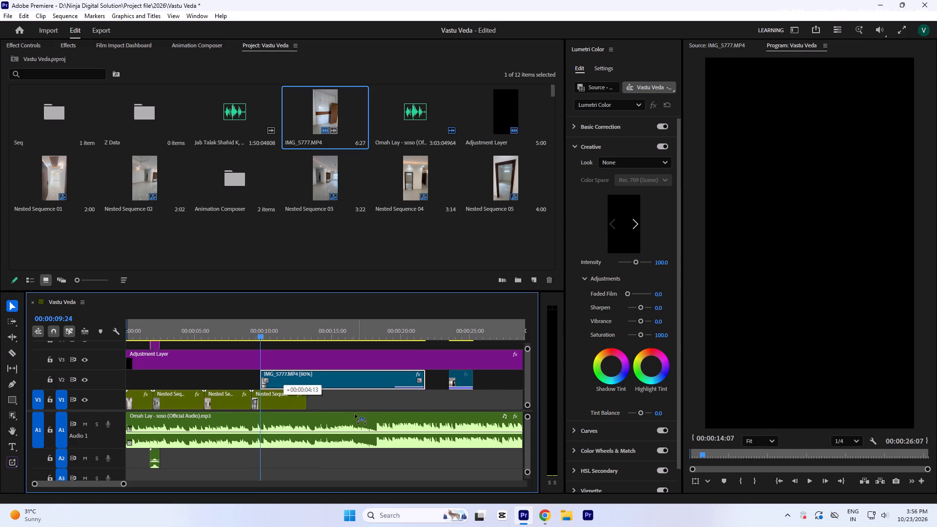
{"action": "left_click_drag", "start_coordinate": [355, 414], "coordinate": [335, 405]}
{"action": "key", "text": "equal"}
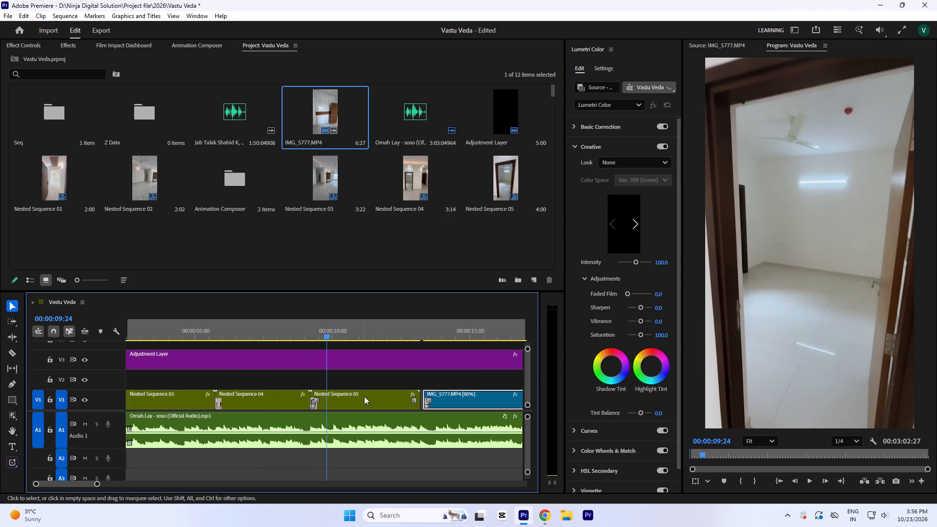
{"action": "left_click", "coordinate": [435, 403]}
Play from Nested Sequence 05 into the wardrobe clip to examine the motion and find a cut point in the music.
{"action": "key", "text": "minus"}
{"action": "key", "text": "space"}
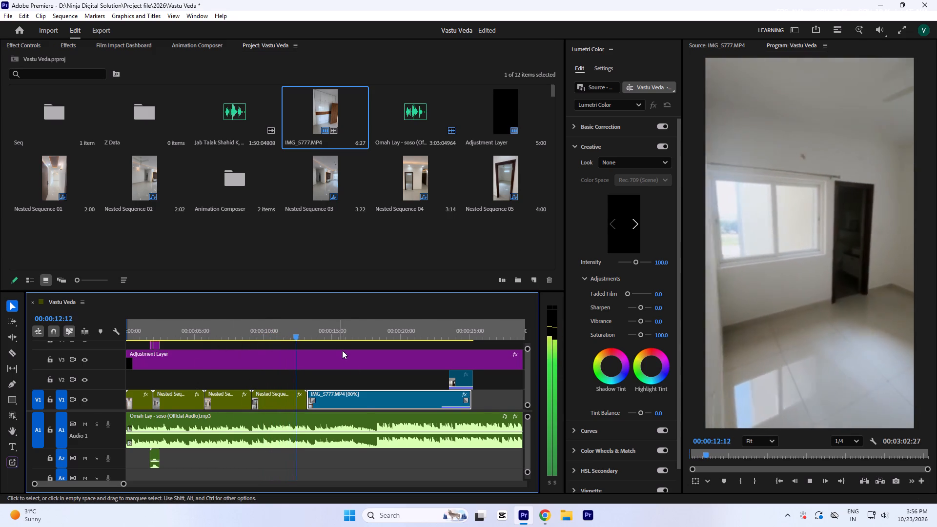
{"action": "key", "text": "space"}
{"action": "key", "text": "space"}
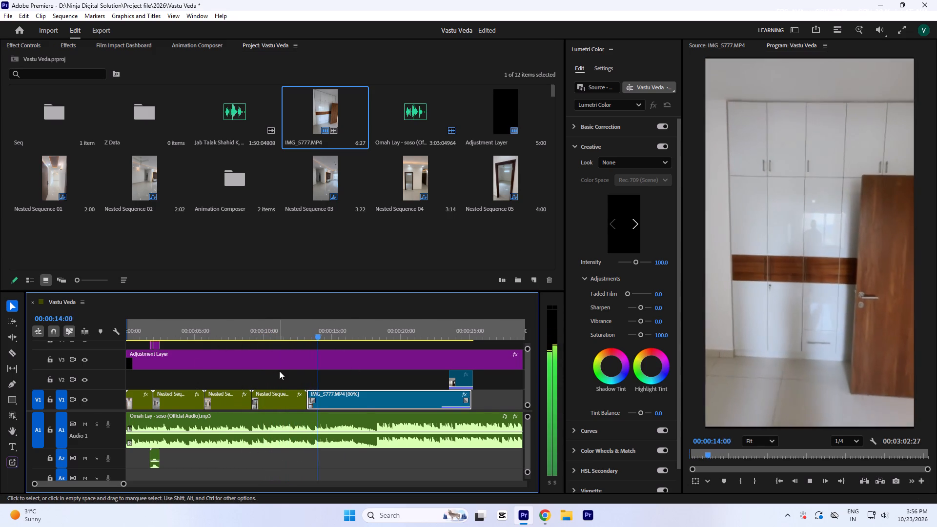
{"action": "key", "text": "space"}
{"action": "key", "text": "space"}
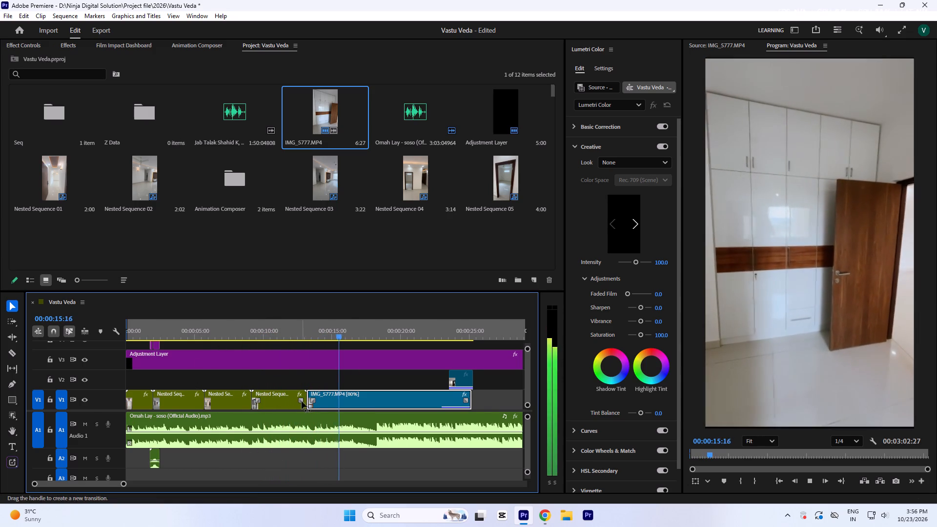
{"action": "key", "text": "space"}
{"action": "key", "text": "equal"}
{"action": "key", "text": "space"}
{"action": "key", "text": "space"}
{"action": "type", "text": "="}
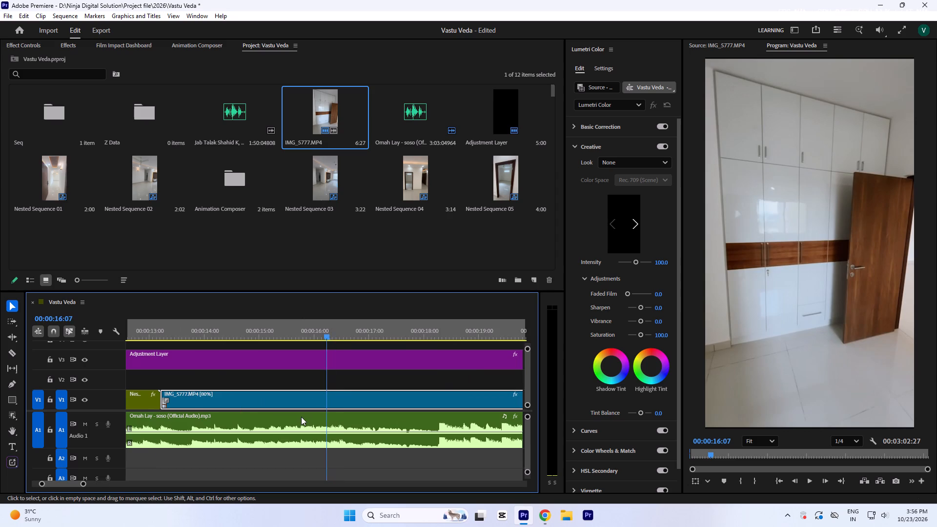
{"action": "key", "text": "space"}
{"action": "key", "text": "space"}
{"action": "key", "text": "equal"}
{"action": "key", "text": "equal"}
Locate the music cut point at 16:14 and trim the wardrobe clip's end to it.
{"action": "left_click", "coordinate": [302, 327]}
{"action": "key", "text": "space"}
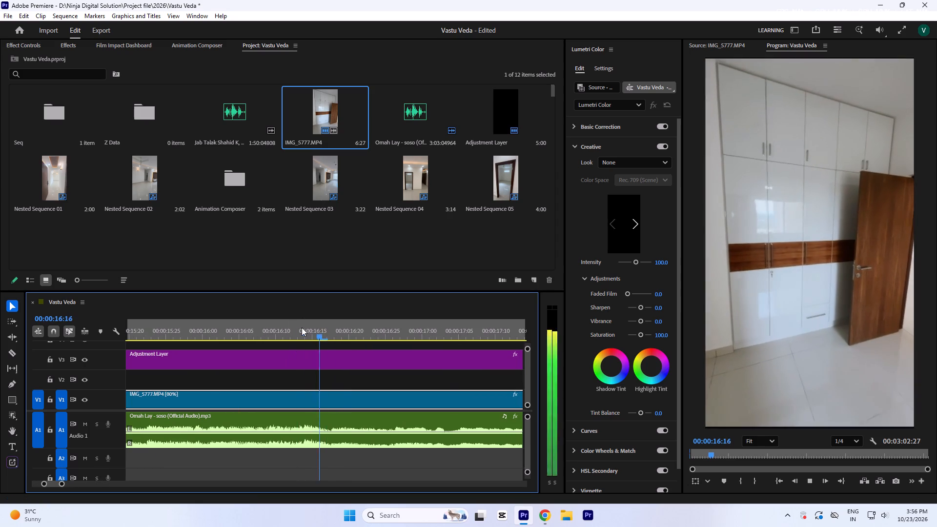
{"action": "key", "text": "space"}
{"action": "left_click", "coordinate": [304, 327]}
{"action": "key", "text": "equal"}
{"action": "key", "text": "equal"}
{"action": "key", "text": "equal"}
{"action": "key", "text": "space"}
{"action": "key", "text": "space"}
{"action": "left_click", "coordinate": [326, 327]}
{"action": "key", "text": "minus"}
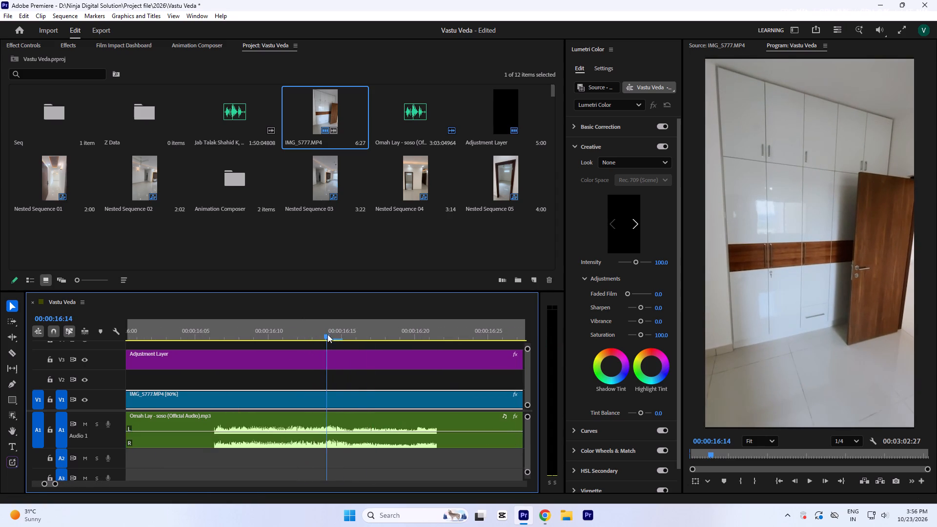
{"action": "key", "text": "minus"}
{"action": "key", "text": "minus"}
{"action": "key", "text": "minus"}
{"action": "key", "text": "minus"}
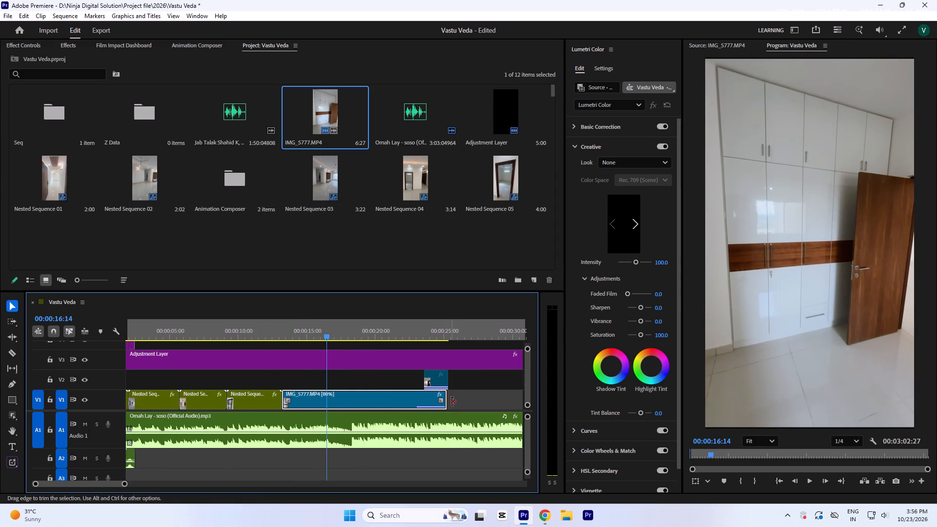
{"action": "left_click_drag", "start_coordinate": [451, 402], "coordinate": [330, 405]}
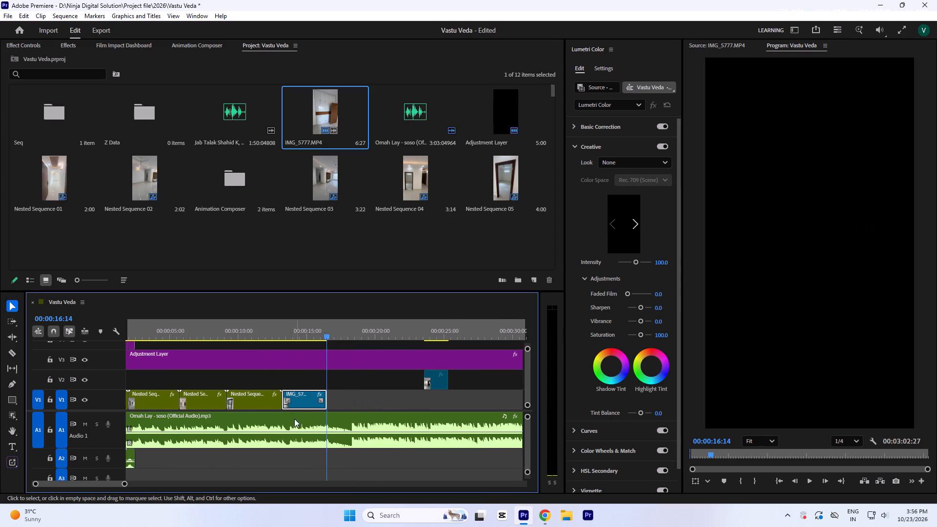
Extend the end of the wardrobe clip on V1 to 16:26.
{"action": "left_click_drag", "start_coordinate": [311, 399], "coordinate": [305, 382]}
{"action": "key", "text": "equal"}
{"action": "key", "text": "equal"}
{"action": "key", "text": "equal"}
{"action": "key", "text": "equal"}
{"action": "left_click_drag", "start_coordinate": [289, 384], "coordinate": [290, 401]}
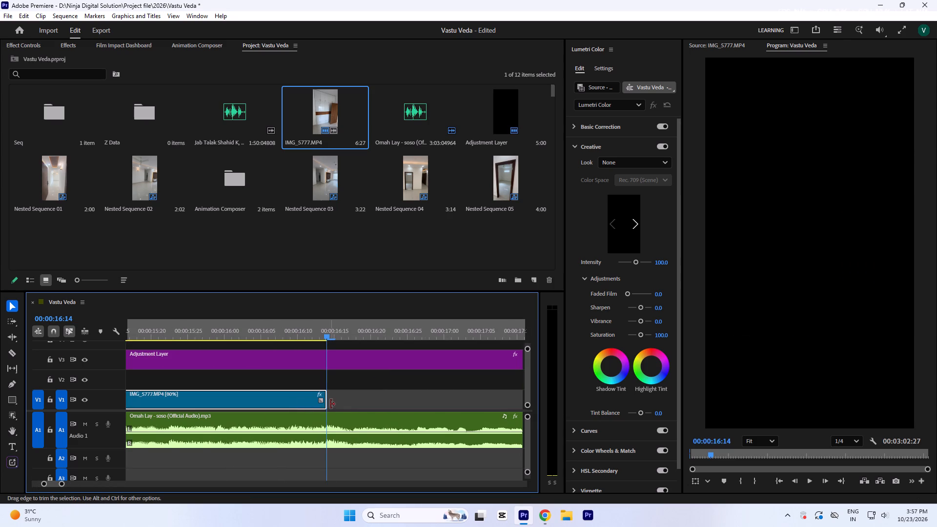
{"action": "left_click_drag", "start_coordinate": [330, 404], "coordinate": [422, 401]}
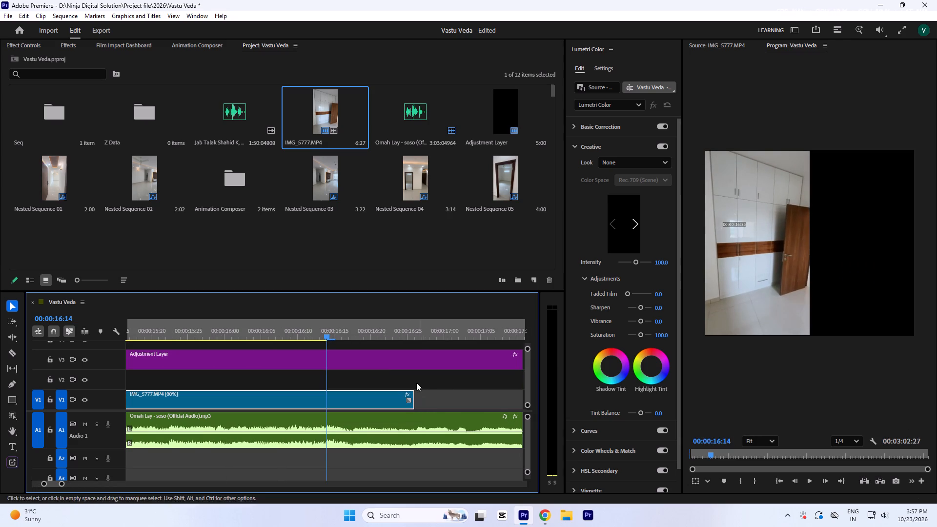
{"action": "left_click", "coordinate": [421, 327]}
{"action": "key", "text": "equal"}
{"action": "key", "text": "equal"}
{"action": "key", "text": "equal"}
{"action": "left_click", "coordinate": [321, 330]}
{"action": "left_click", "coordinate": [313, 334]}
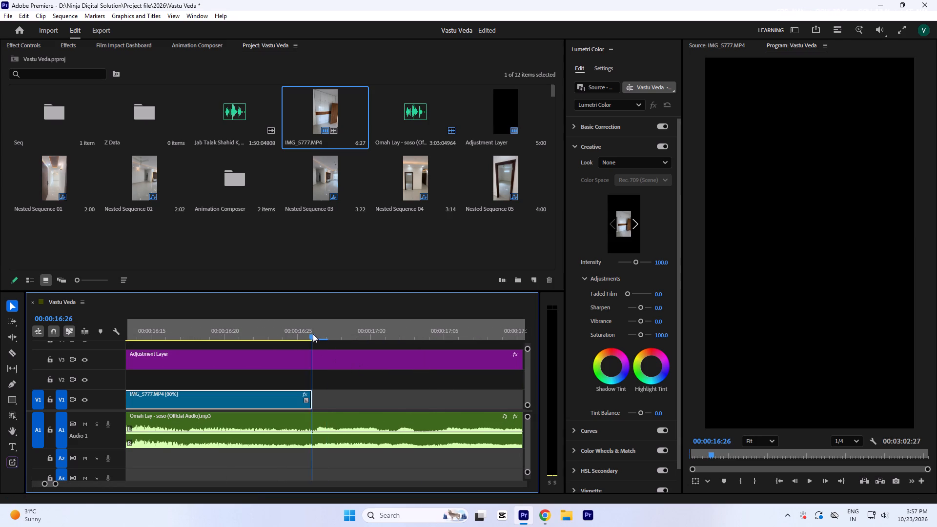
Play back from 11:09 to the end of the wardrobe clip to review the cut against the music.
{"action": "key", "text": "minus"}
{"action": "key", "text": "minus"}
{"action": "key", "text": "minus"}
{"action": "key", "text": "minus"}
{"action": "key", "text": "minus"}
{"action": "left_click", "coordinate": [251, 331]}
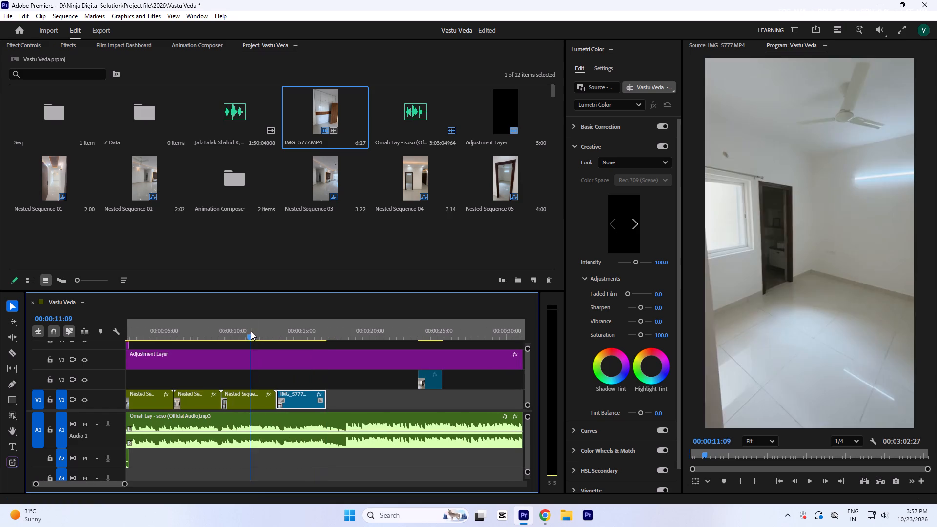
{"action": "key", "text": "space"}
{"action": "key", "text": "equal"}
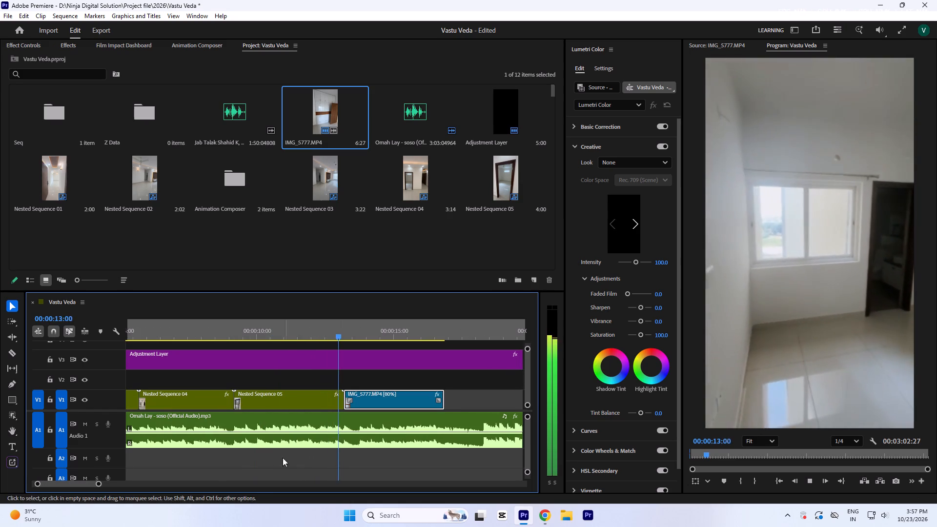
{"action": "key", "text": "minus"}
{"action": "key", "text": "equal"}
{"action": "key", "text": "equal"}
{"action": "key", "text": "minus"}
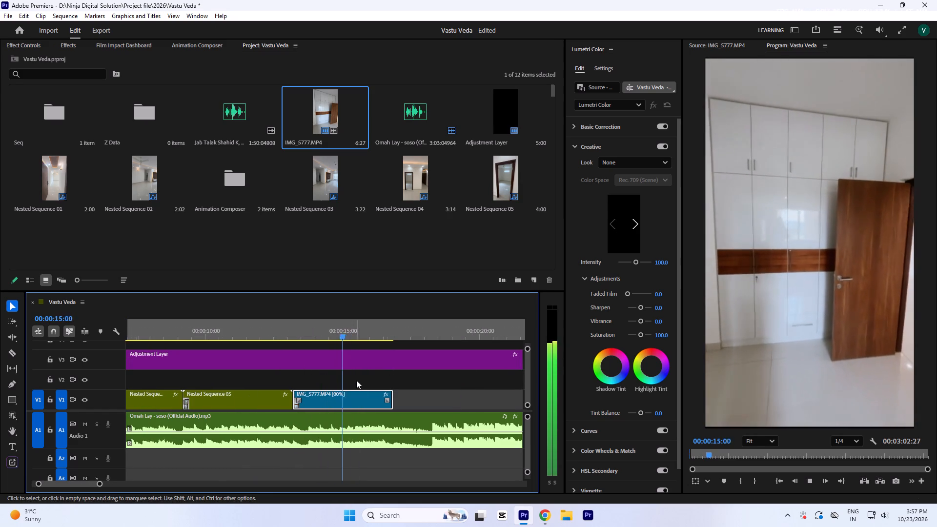
{"action": "key", "text": "equal"}
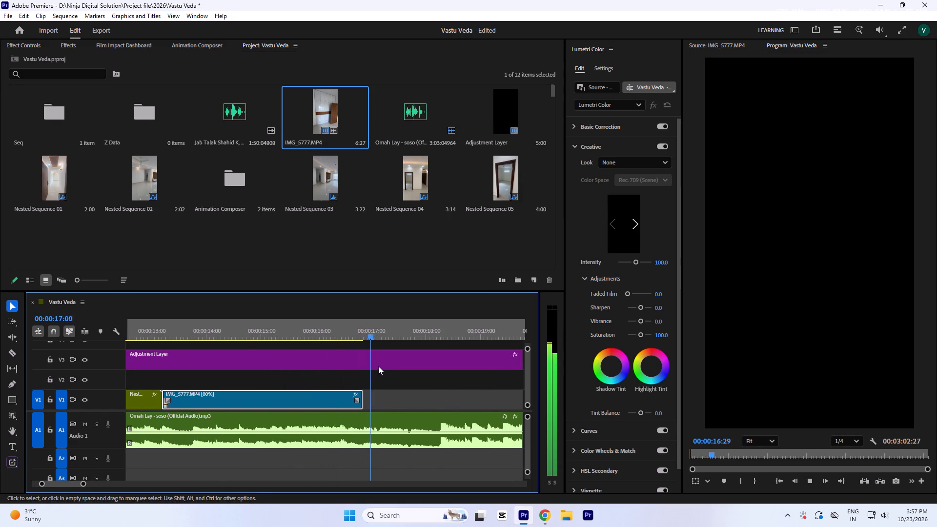
{"action": "key", "text": "space"}
Nest the trimmed 80% wardrobe clip on V1, keeping the default sequence name.
{"action": "left_click", "coordinate": [392, 392]}
{"action": "left_click", "coordinate": [338, 401]}
{"action": "key", "text": "n"}
{"action": "key", "text": "Return"}
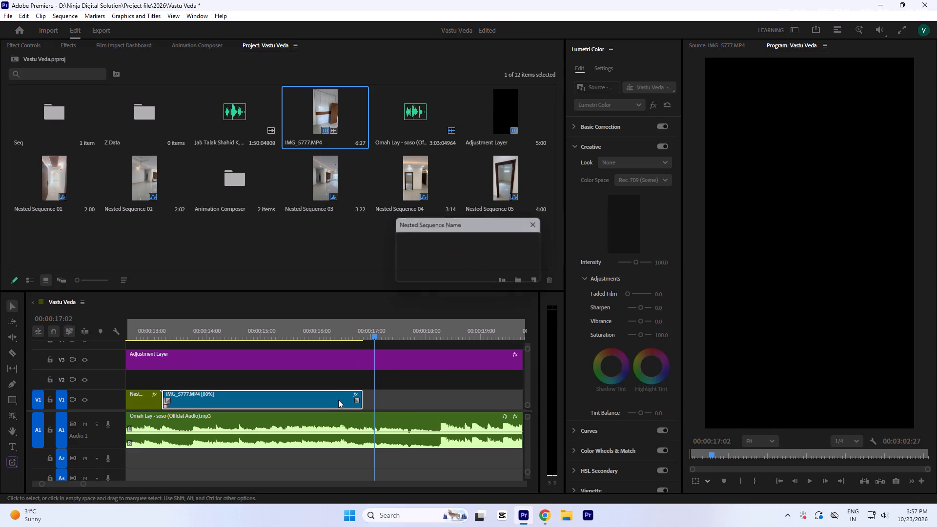
Apply Warp Stabilizer to the newly nested wardrobe clip on V1 and set its smoothness to 10%.
{"action": "left_click", "coordinate": [338, 400]}
{"action": "left_click", "coordinate": [61, 39]}
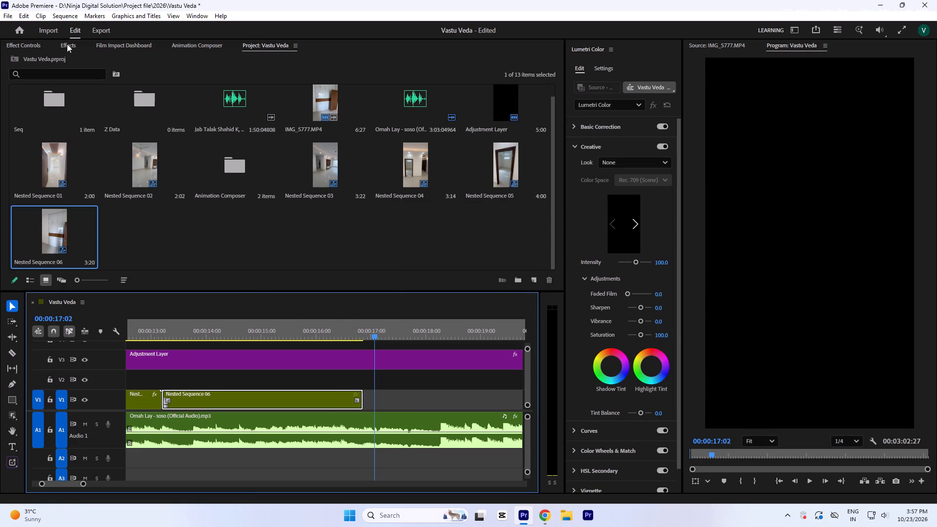
{"action": "left_click", "coordinate": [67, 45]}
{"action": "double_click", "coordinate": [86, 206]}
{"action": "left_click", "coordinate": [36, 48]}
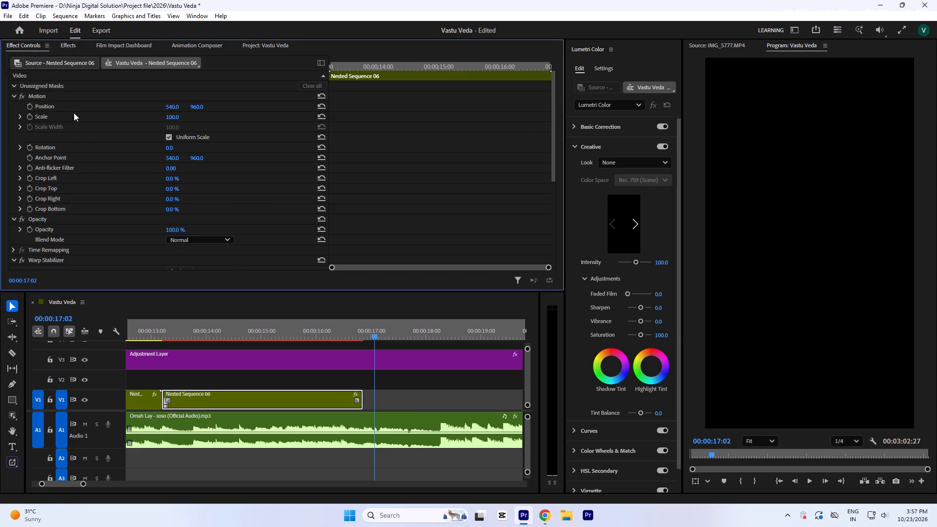
{"action": "scroll", "coordinate": [100, 179], "scroll_direction": "down", "scroll_amount": 9}
{"action": "left_click", "coordinate": [170, 222]}
{"action": "key", "text": "1"}
{"action": "key", "text": "0"}
{"action": "left_click", "coordinate": [409, 148]}
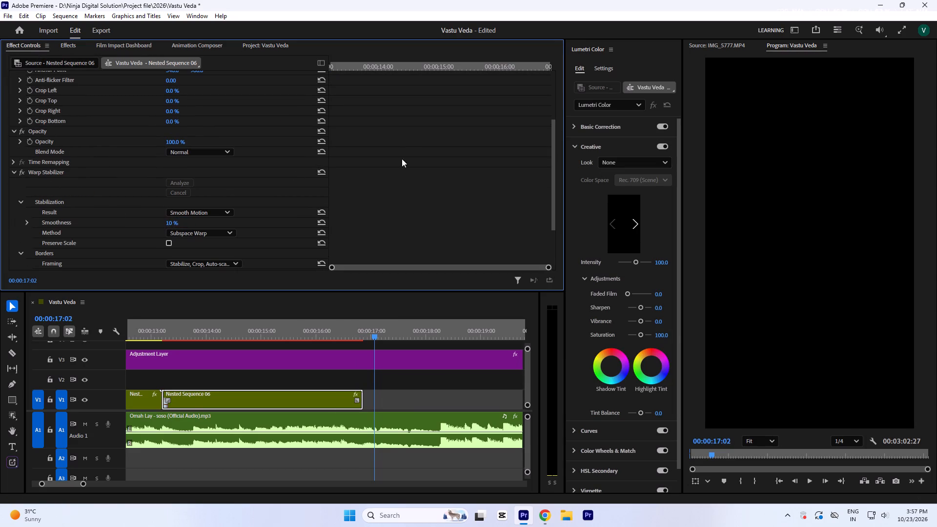
Save the project.
{"action": "left_click", "coordinate": [315, 332]}
{"action": "key", "text": "ctrl+s"}
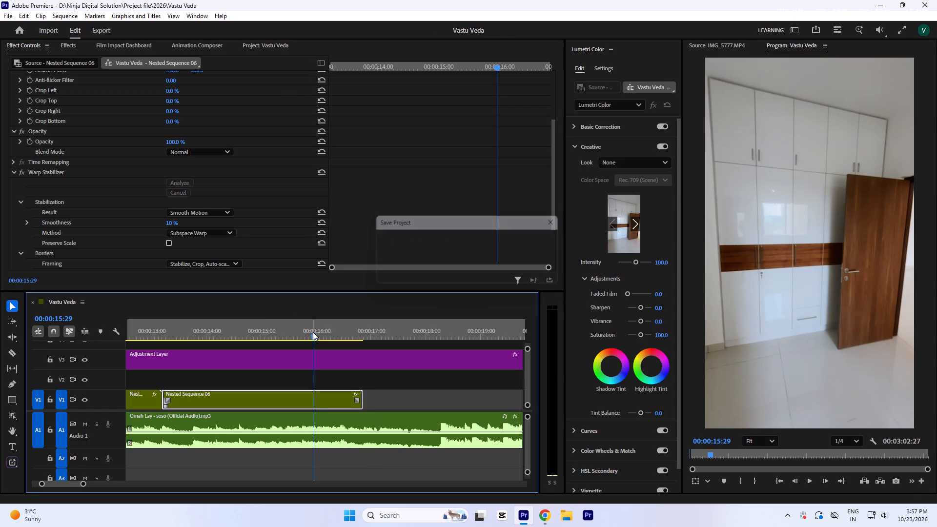
Play back the stabilized wardrobe nest from 13:07 past its end to review it against the music.
{"action": "key", "text": "minus"}
{"action": "left_click", "coordinate": [246, 331]}
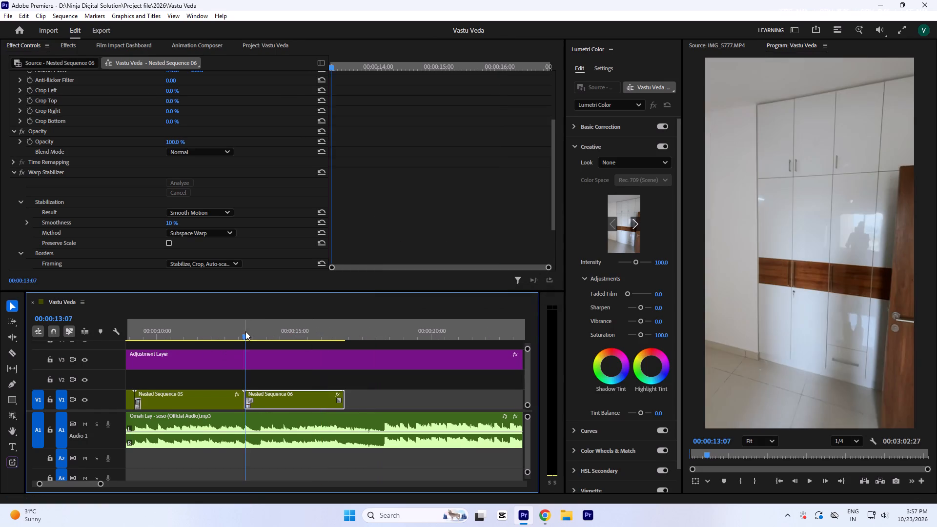
{"action": "key", "text": "space"}
{"action": "key", "text": "minus"}
{"action": "key", "text": "minus"}
{"action": "key", "text": "equal"}
{"action": "key", "text": "equal"}
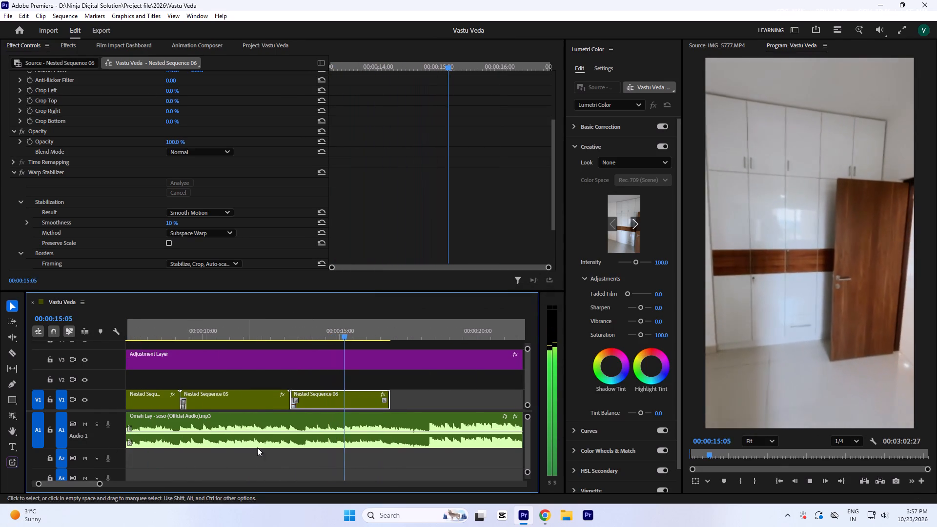
{"action": "key", "text": "minus"}
{"action": "key", "text": "minus"}
{"action": "key", "text": "equal"}
{"action": "key", "text": "equal"}
{"action": "key", "text": "minus"}
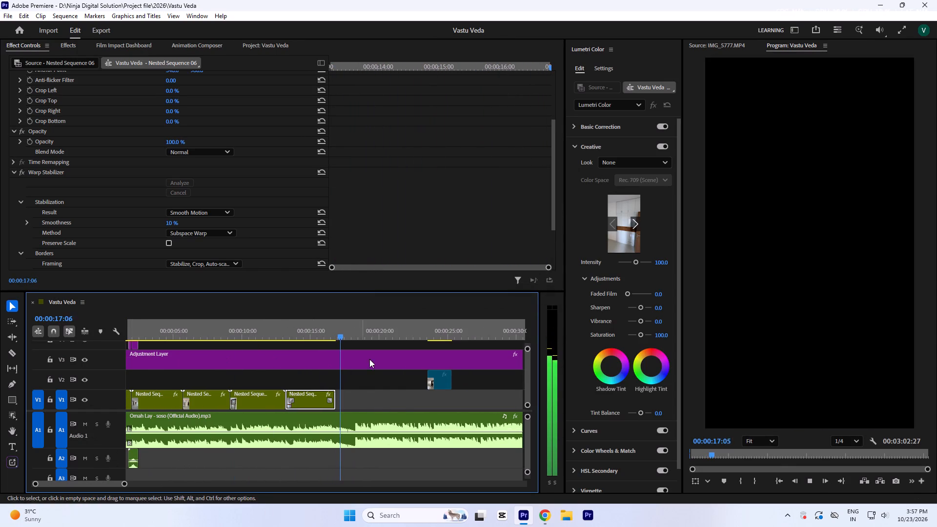
{"action": "key", "text": "space"}
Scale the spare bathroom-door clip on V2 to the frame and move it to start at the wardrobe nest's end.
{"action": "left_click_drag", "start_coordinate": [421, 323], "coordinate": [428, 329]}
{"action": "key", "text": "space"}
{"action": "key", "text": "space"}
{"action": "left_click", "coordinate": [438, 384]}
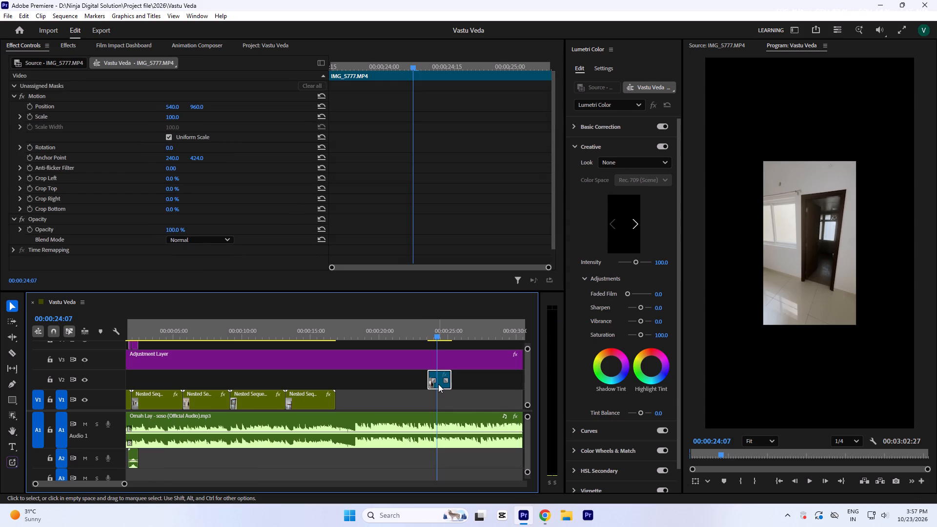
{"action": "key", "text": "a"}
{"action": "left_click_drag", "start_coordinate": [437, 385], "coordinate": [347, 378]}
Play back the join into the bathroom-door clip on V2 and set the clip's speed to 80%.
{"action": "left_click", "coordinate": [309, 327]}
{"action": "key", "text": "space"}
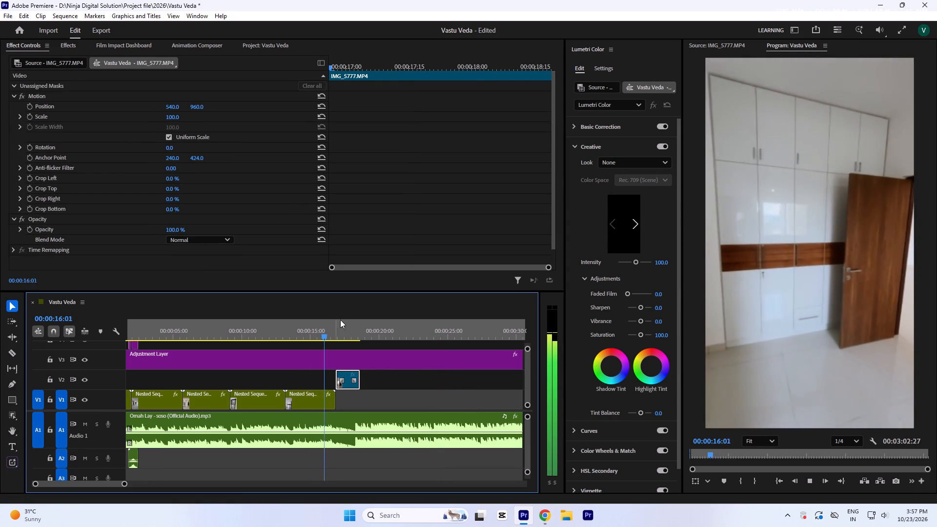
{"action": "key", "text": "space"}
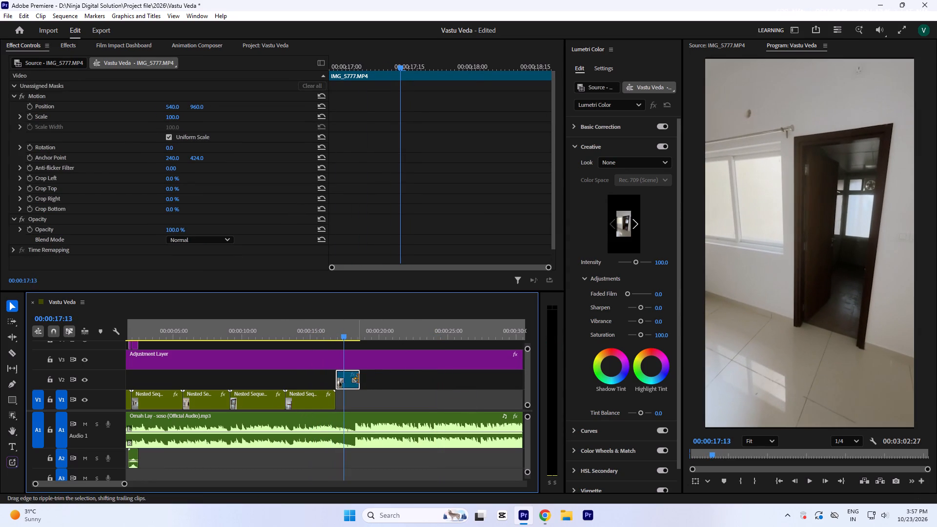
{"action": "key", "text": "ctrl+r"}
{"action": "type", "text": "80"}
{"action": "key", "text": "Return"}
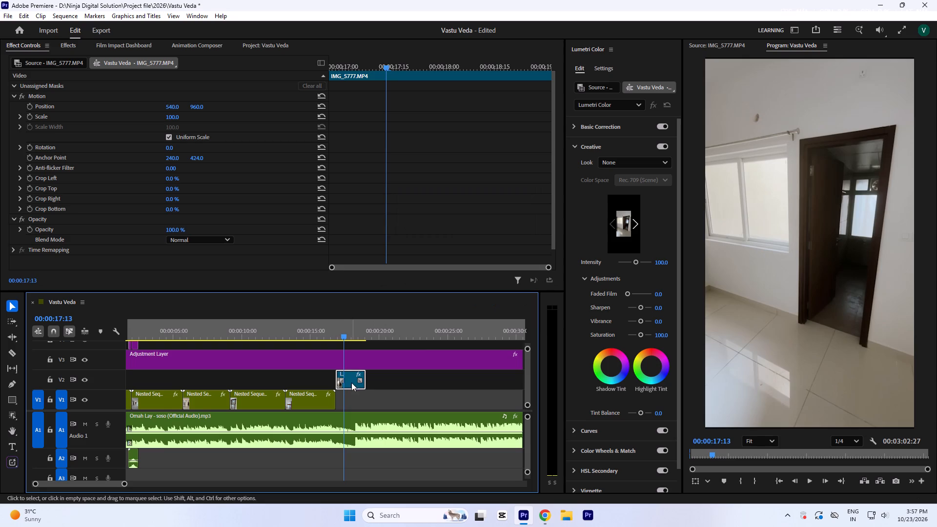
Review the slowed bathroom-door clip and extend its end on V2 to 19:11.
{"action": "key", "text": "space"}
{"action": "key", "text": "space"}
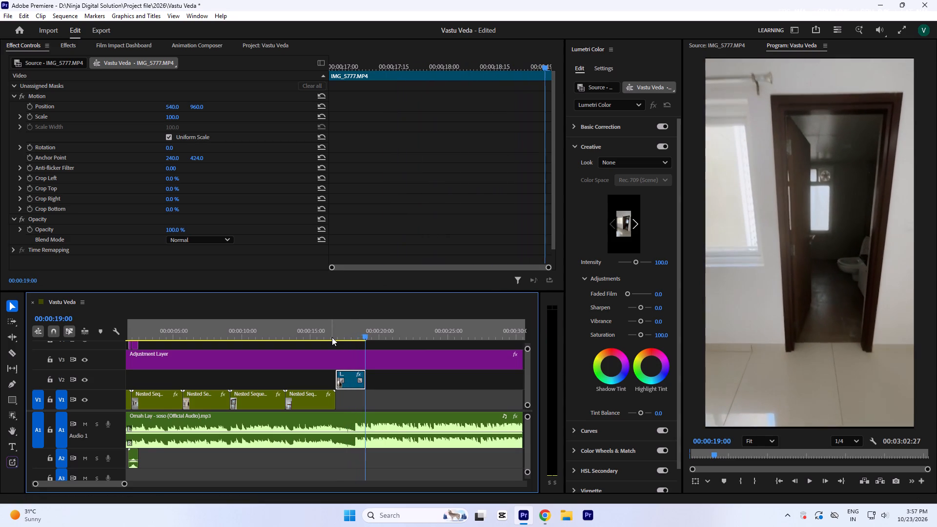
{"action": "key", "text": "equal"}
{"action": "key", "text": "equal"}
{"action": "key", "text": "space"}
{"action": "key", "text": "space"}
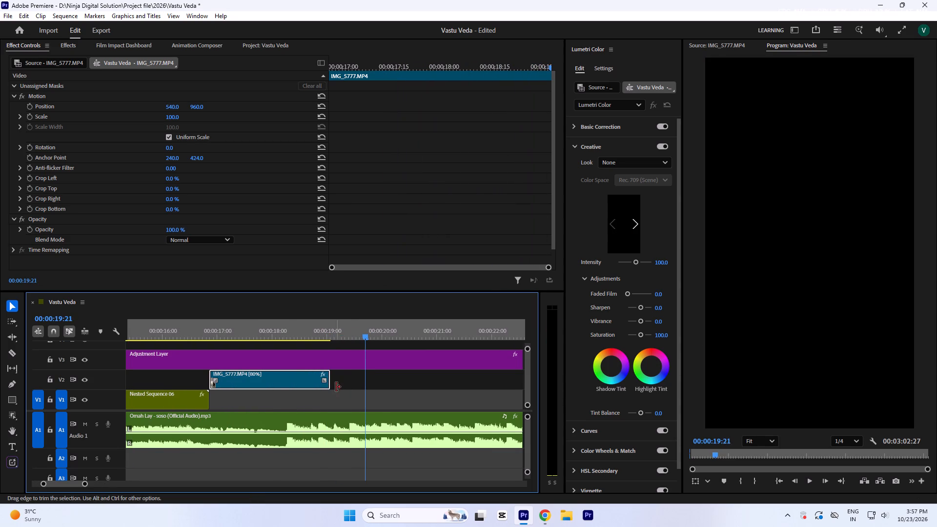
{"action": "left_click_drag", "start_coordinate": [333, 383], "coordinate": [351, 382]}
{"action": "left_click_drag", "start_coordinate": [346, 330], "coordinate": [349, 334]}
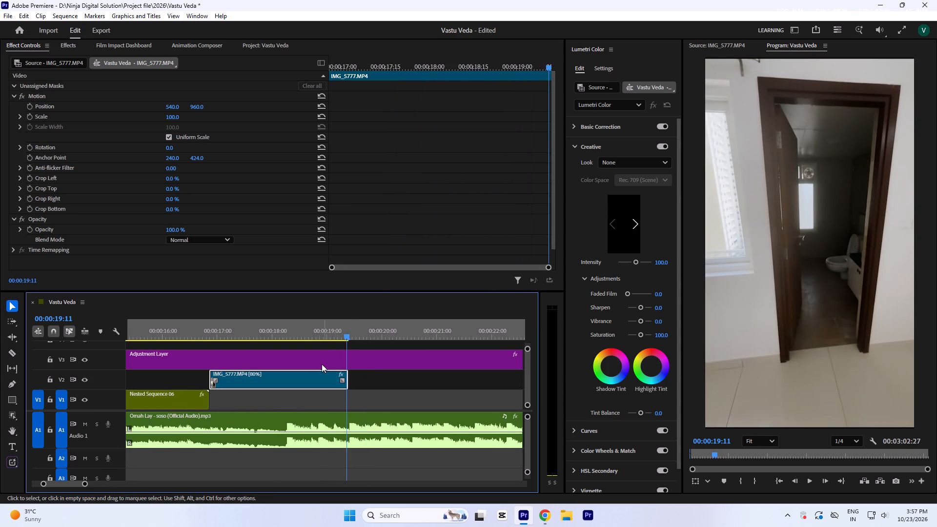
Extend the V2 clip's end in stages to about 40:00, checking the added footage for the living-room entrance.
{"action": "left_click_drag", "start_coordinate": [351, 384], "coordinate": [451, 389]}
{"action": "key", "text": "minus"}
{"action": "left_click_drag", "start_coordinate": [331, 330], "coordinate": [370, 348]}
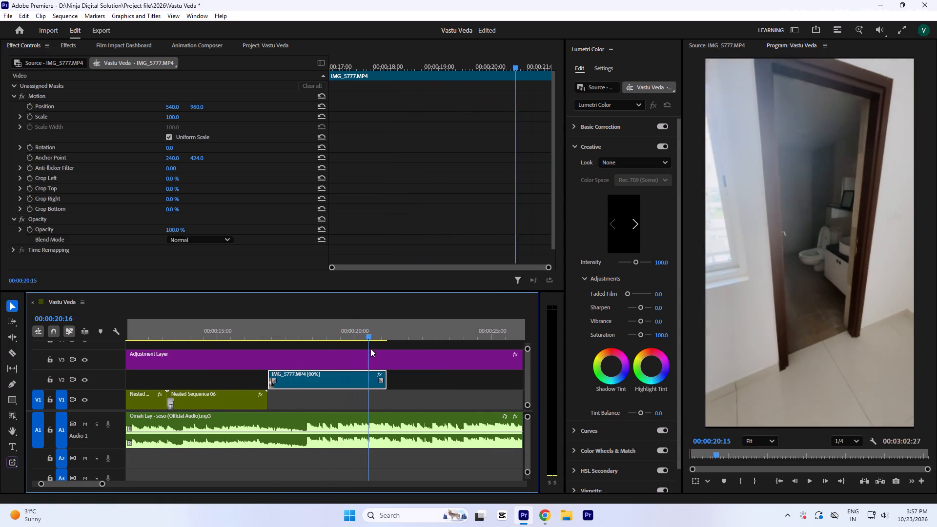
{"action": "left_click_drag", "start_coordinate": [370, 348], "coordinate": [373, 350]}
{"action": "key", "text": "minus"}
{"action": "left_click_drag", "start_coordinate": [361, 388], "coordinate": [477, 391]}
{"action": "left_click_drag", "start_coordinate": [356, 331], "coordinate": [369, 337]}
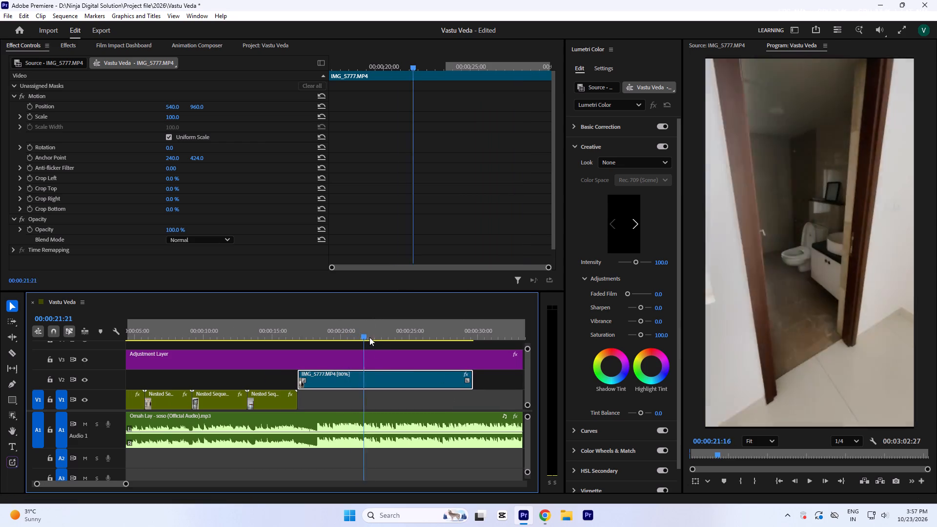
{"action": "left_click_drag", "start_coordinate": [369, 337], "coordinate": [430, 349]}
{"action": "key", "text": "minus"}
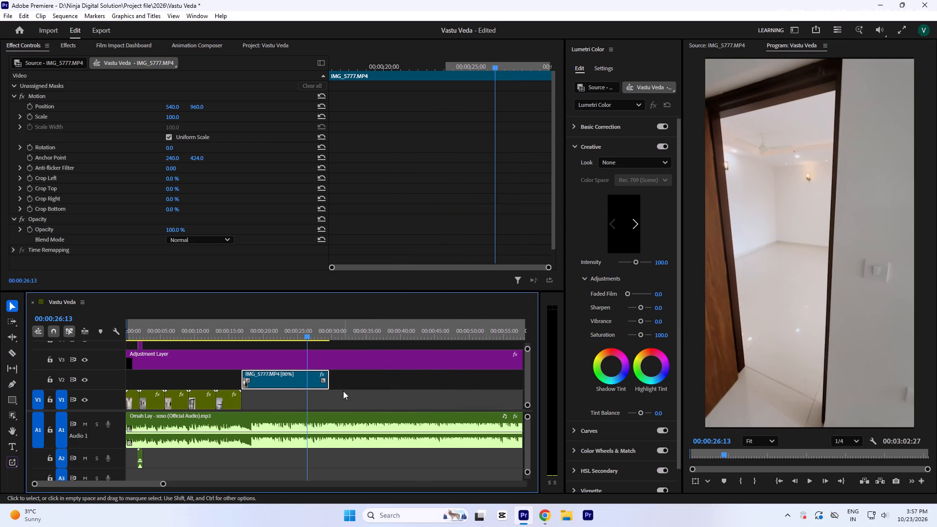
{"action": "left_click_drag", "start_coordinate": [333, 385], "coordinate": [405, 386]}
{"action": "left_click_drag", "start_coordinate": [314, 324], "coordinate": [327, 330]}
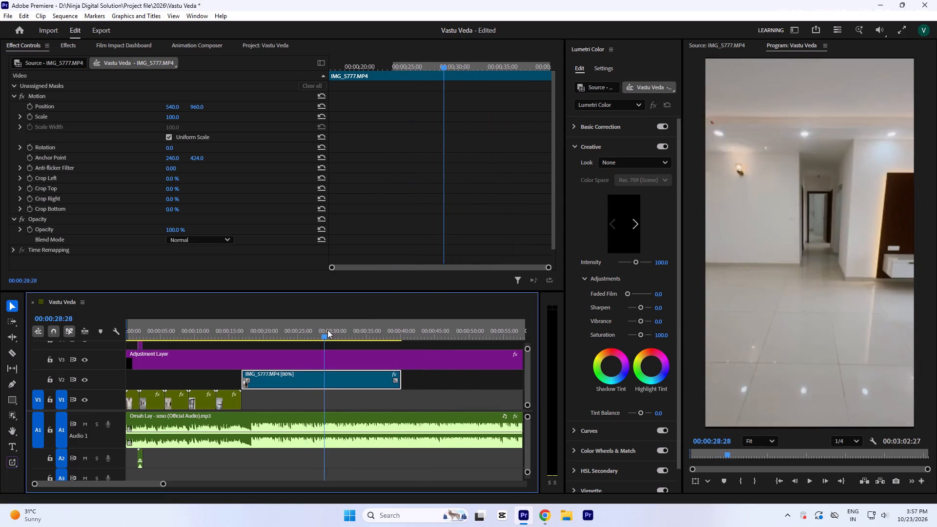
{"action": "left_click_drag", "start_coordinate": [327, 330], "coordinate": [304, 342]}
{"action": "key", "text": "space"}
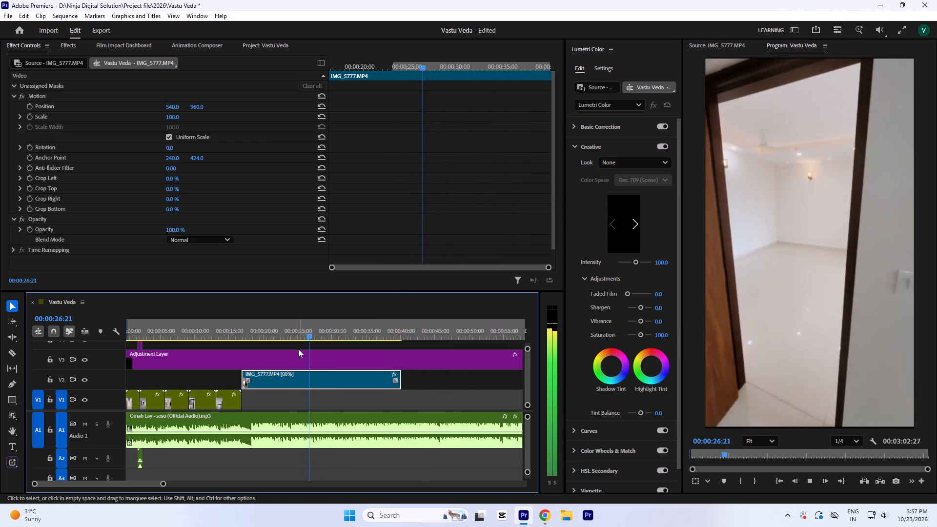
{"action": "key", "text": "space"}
Delete the extended IMG_5777 clip from V2.
{"action": "left_click_drag", "start_coordinate": [237, 380], "coordinate": [241, 380]}
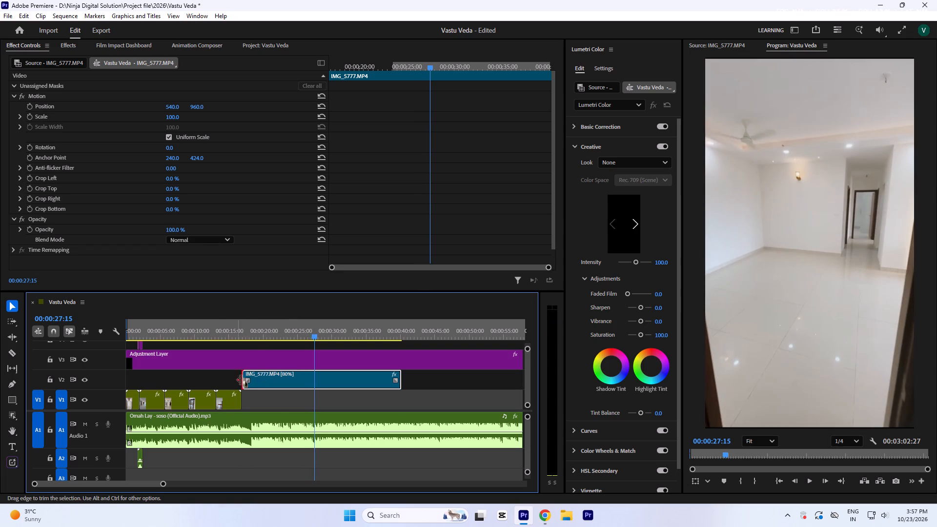
{"action": "left_click_drag", "start_coordinate": [241, 380], "coordinate": [305, 377]}
{"action": "left_click", "coordinate": [329, 381]}
{"action": "key", "text": "Delete"}
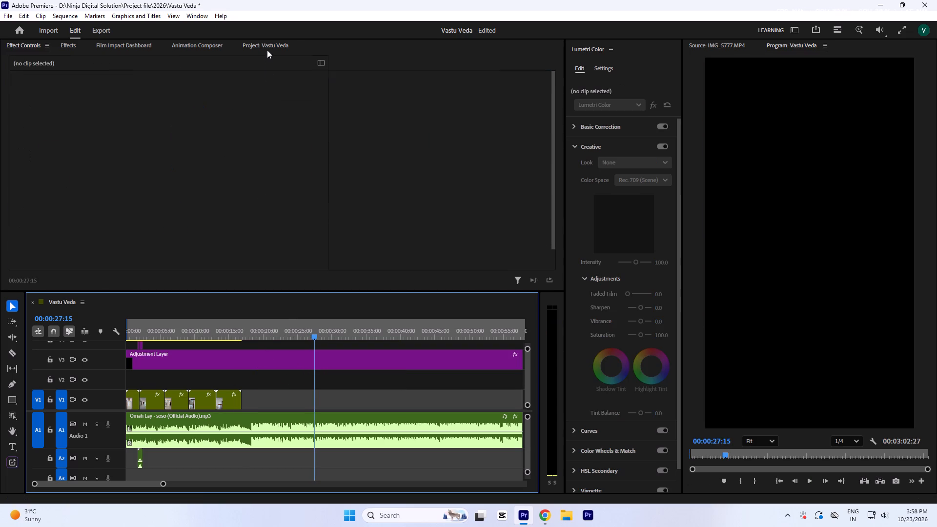
Open IMG_5777.MP4 as source and mark the living-room segment from 50:11 to 54:22.
{"action": "left_click", "coordinate": [267, 50]}
{"action": "double_click", "coordinate": [321, 101]}
{"action": "key", "text": "space"}
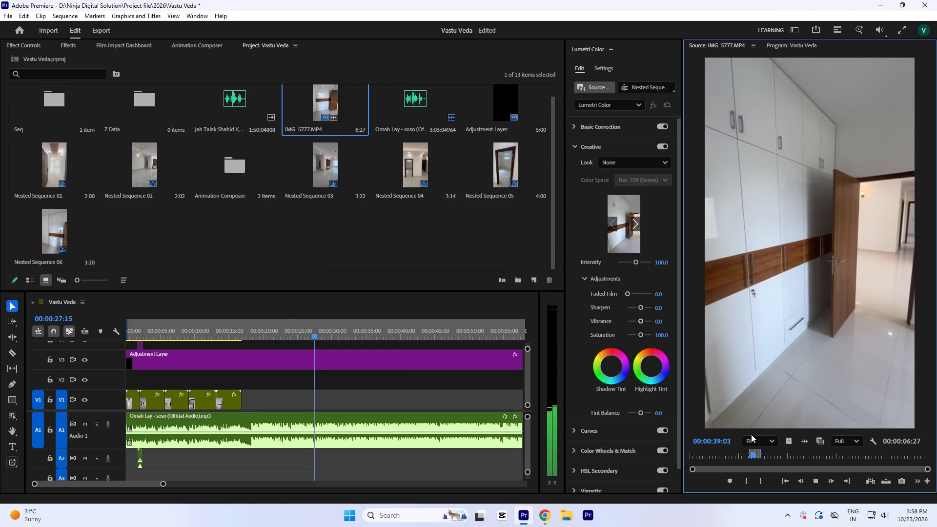
{"action": "left_click", "coordinate": [766, 454]}
{"action": "key", "text": "space"}
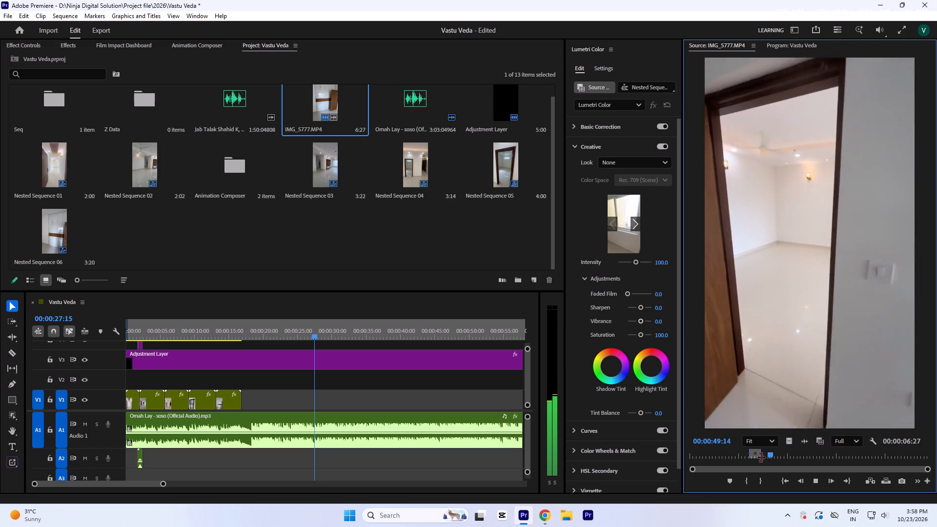
{"action": "key", "text": "space"}
{"action": "type", "text": "i"}
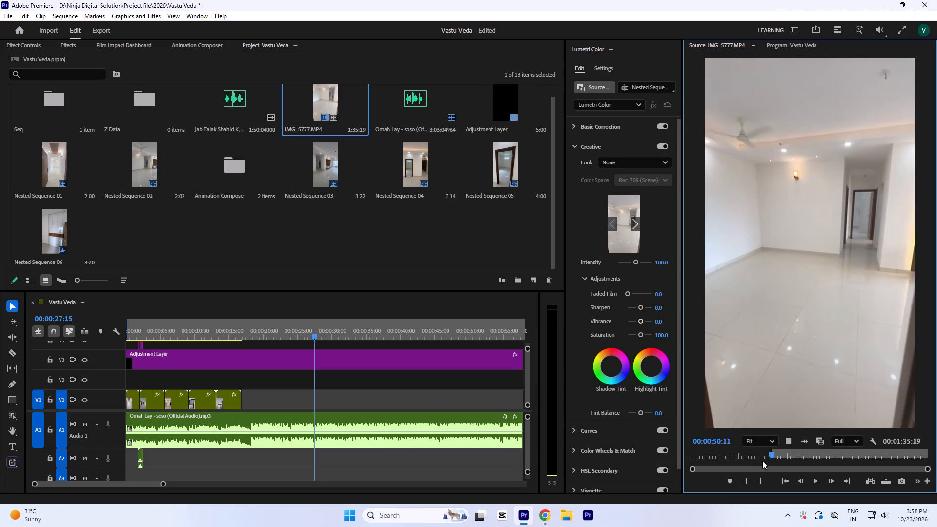
{"action": "key", "text": "space"}
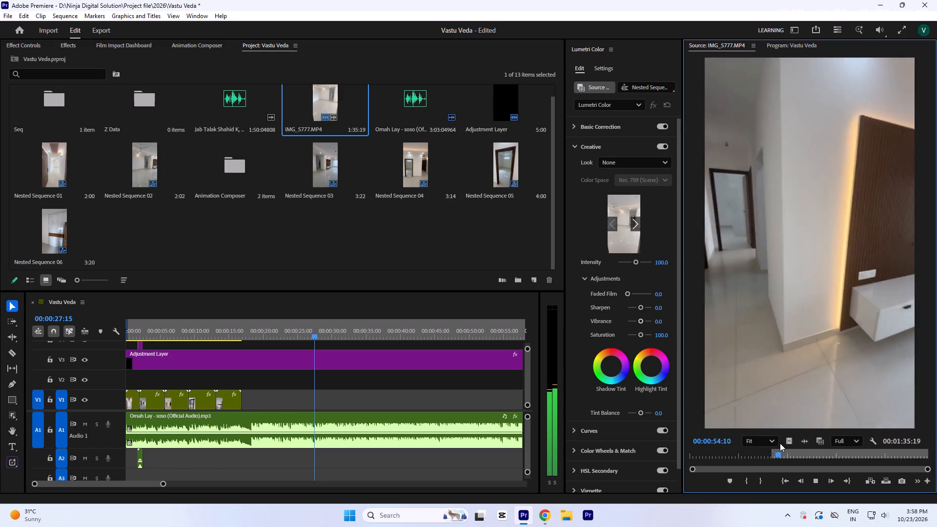
{"action": "key", "text": "space"}
{"action": "key", "text": "o"}
Place the marked living-room segment on V2, scale it to the frame and align its start with the wardrobe nest's end.
{"action": "left_click_drag", "start_coordinate": [790, 440], "coordinate": [262, 377]}
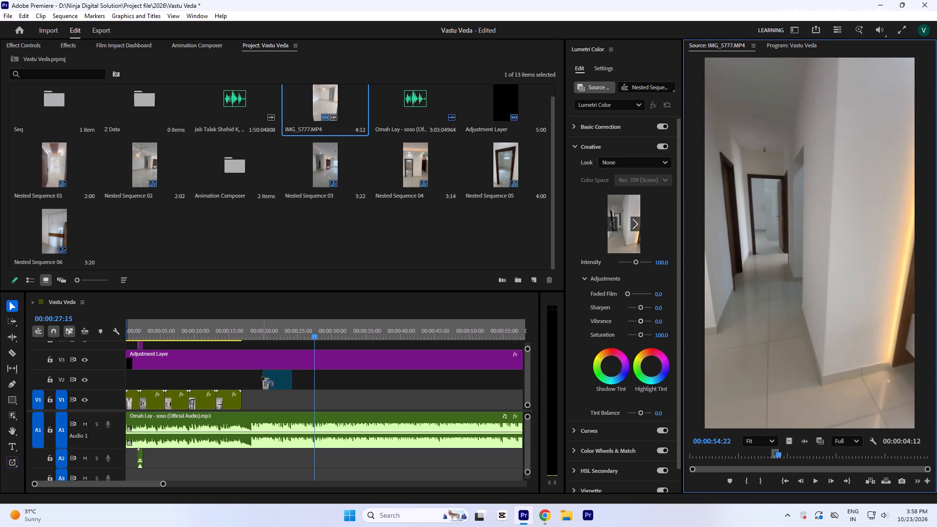
{"action": "left_click_drag", "start_coordinate": [262, 377], "coordinate": [257, 377]}
{"action": "left_click", "coordinate": [270, 376]}
{"action": "left_click", "coordinate": [272, 331]}
{"action": "key", "text": "equal"}
{"action": "key", "text": "equal"}
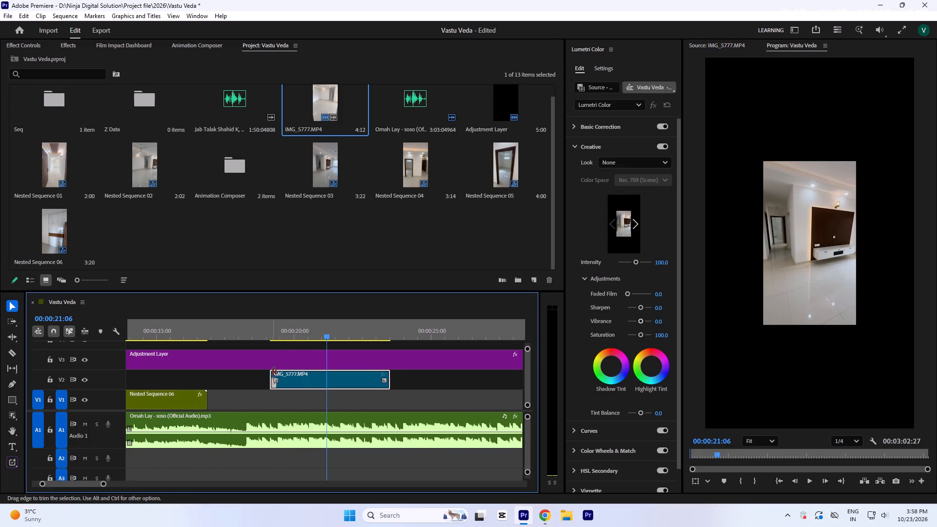
{"action": "key", "text": "a"}
{"action": "key", "text": "minus"}
{"action": "left_click_drag", "start_coordinate": [319, 383], "coordinate": [294, 382]}
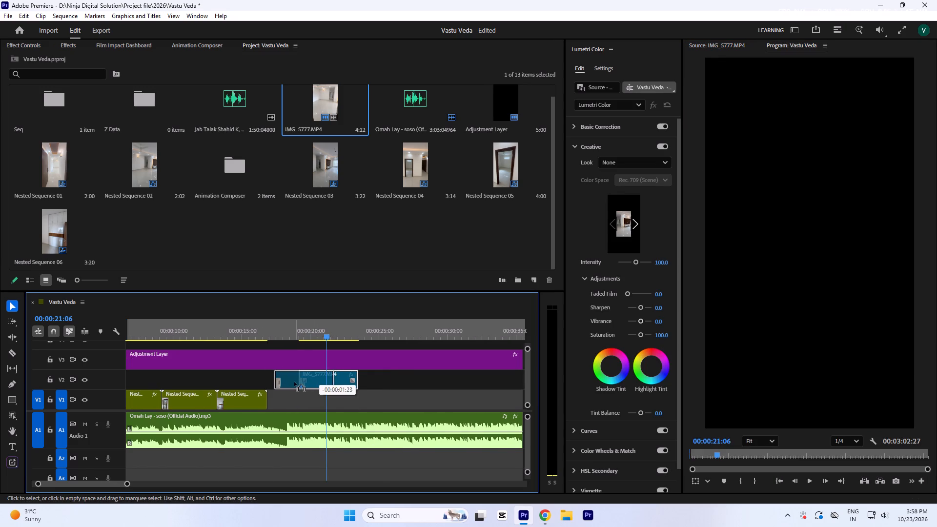
{"action": "left_click_drag", "start_coordinate": [294, 382], "coordinate": [289, 382]}
Set the living-room clip's speed to 80%.
{"action": "left_click", "coordinate": [284, 320]}
{"action": "key", "text": "ctrl+r"}
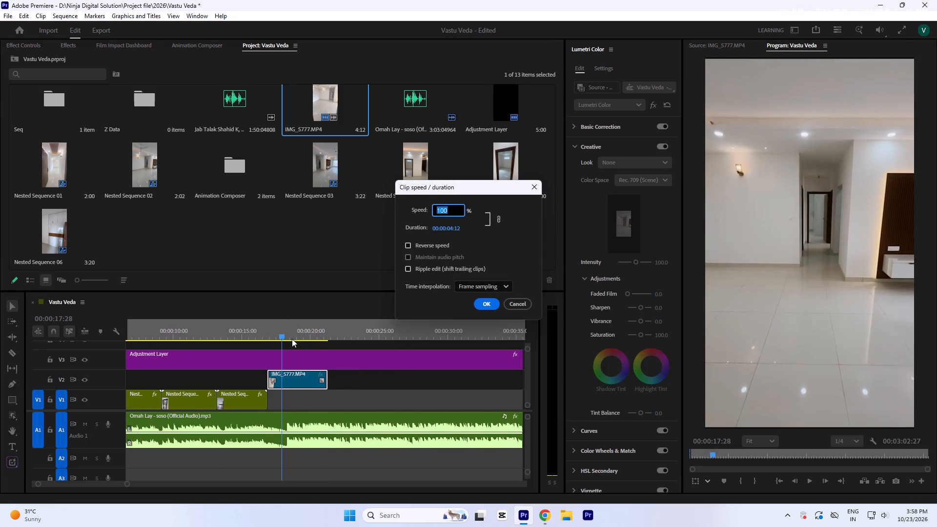
{"action": "type", "text": "80"}
{"action": "key", "text": "Return"}
Review the join, extend the living-room clip's start about 2 seconds earlier and realign it with the wardrobe nest's end.
{"action": "left_click", "coordinate": [228, 319]}
{"action": "key", "text": "space"}
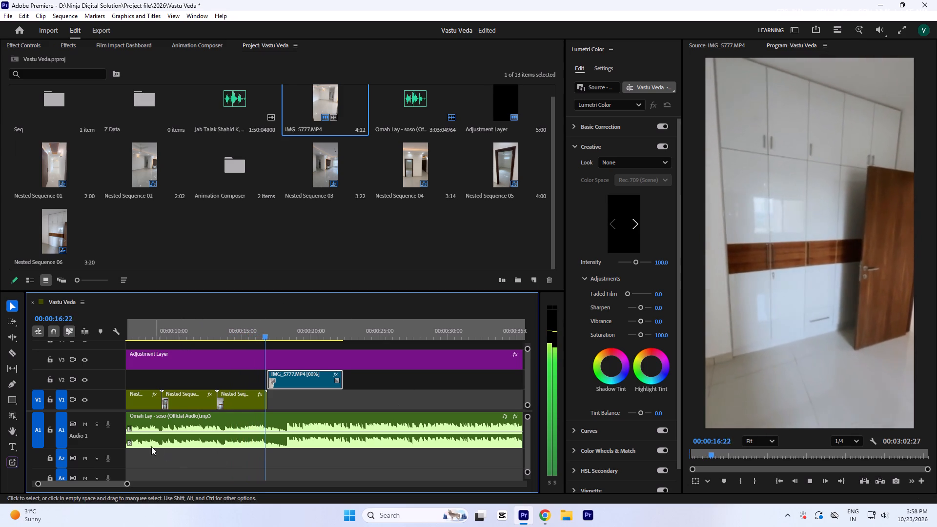
{"action": "key", "text": "space"}
{"action": "left_click_drag", "start_coordinate": [264, 382], "coordinate": [242, 382]}
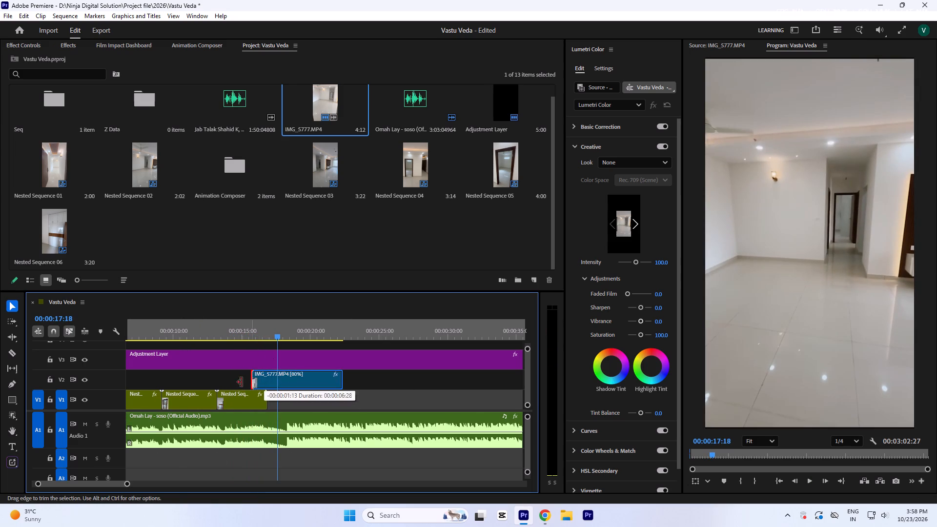
{"action": "left_click_drag", "start_coordinate": [242, 382], "coordinate": [237, 383]}
{"action": "left_click_drag", "start_coordinate": [256, 380], "coordinate": [283, 384]}
Play to 17:29, trim the living-room clip's start there and move the clip onto V1 directly after the wardrobe nest.
{"action": "left_click", "coordinate": [245, 328]}
{"action": "key", "text": "space"}
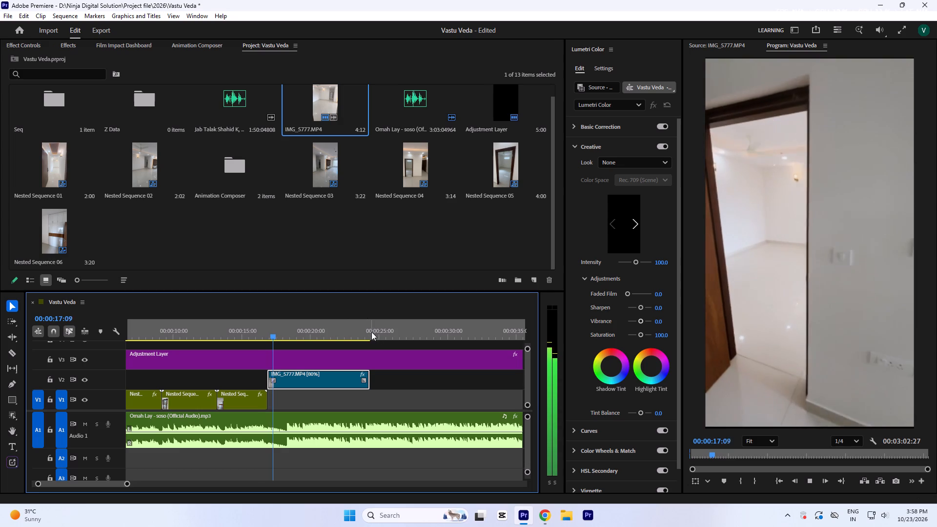
{"action": "key", "text": "space"}
{"action": "key", "text": "space"}
{"action": "key", "text": "space"}
{"action": "key", "text": "space"}
{"action": "key", "text": "space"}
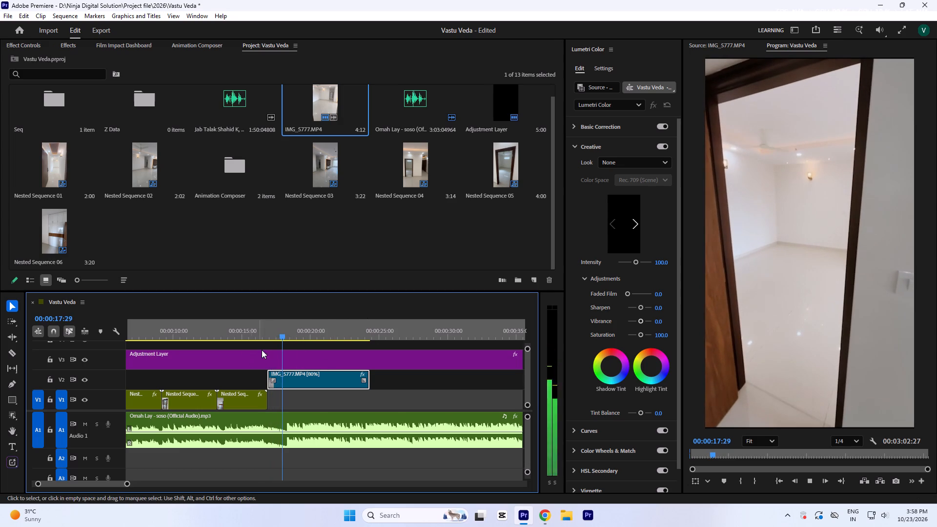
{"action": "left_click_drag", "start_coordinate": [261, 377], "coordinate": [278, 377]}
{"action": "left_click_drag", "start_coordinate": [302, 381], "coordinate": [289, 381]}
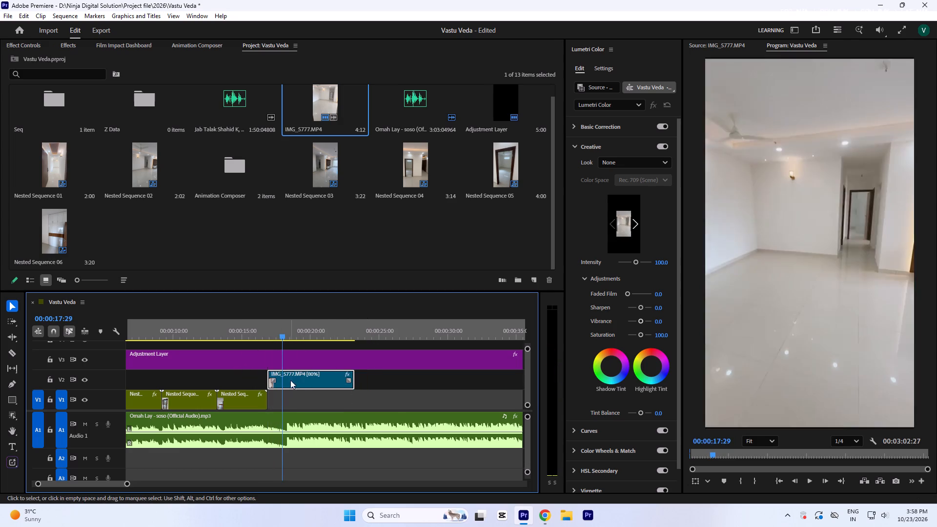
{"action": "left_click_drag", "start_coordinate": [290, 380], "coordinate": [293, 395]}
Add an Animation Composer zoom transition with sound at the join between the wardrobe nest and the living-room clip.
{"action": "left_click", "coordinate": [263, 324]}
{"action": "key", "text": "equal"}
{"action": "key", "text": "equal"}
{"action": "key", "text": "equal"}
{"action": "left_click_drag", "start_coordinate": [362, 324], "coordinate": [345, 305]}
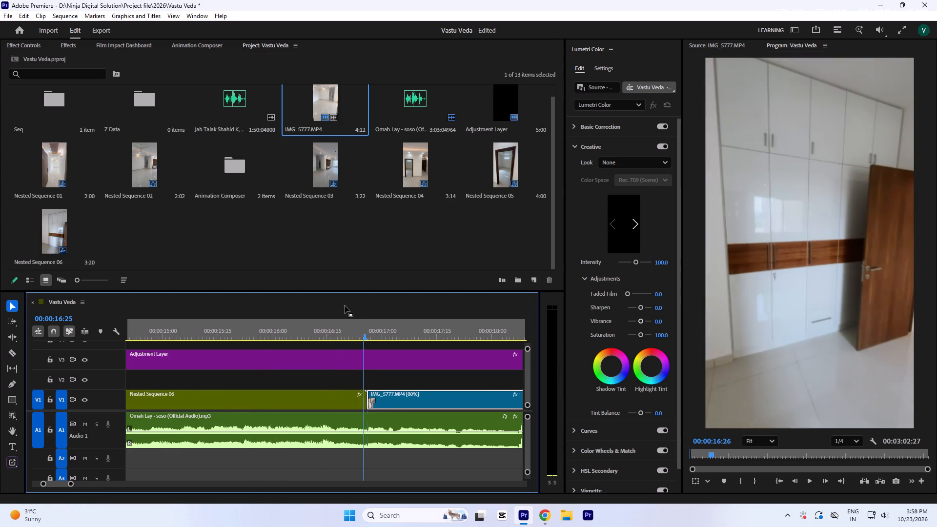
{"action": "left_click_drag", "start_coordinate": [345, 305], "coordinate": [367, 330]}
{"action": "left_click", "coordinate": [148, 49]}
{"action": "left_click", "coordinate": [170, 42]}
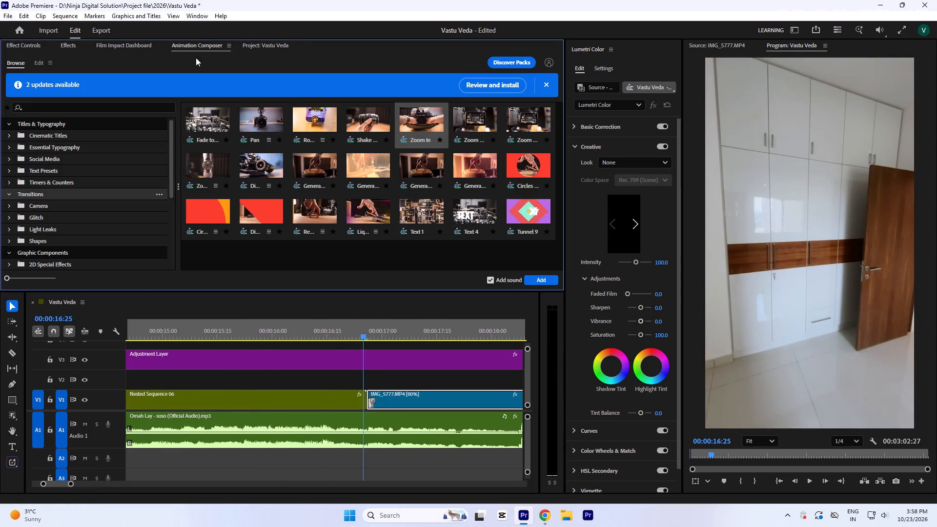
{"action": "left_click", "coordinate": [204, 163]}
{"action": "double_click", "coordinate": [209, 166]}
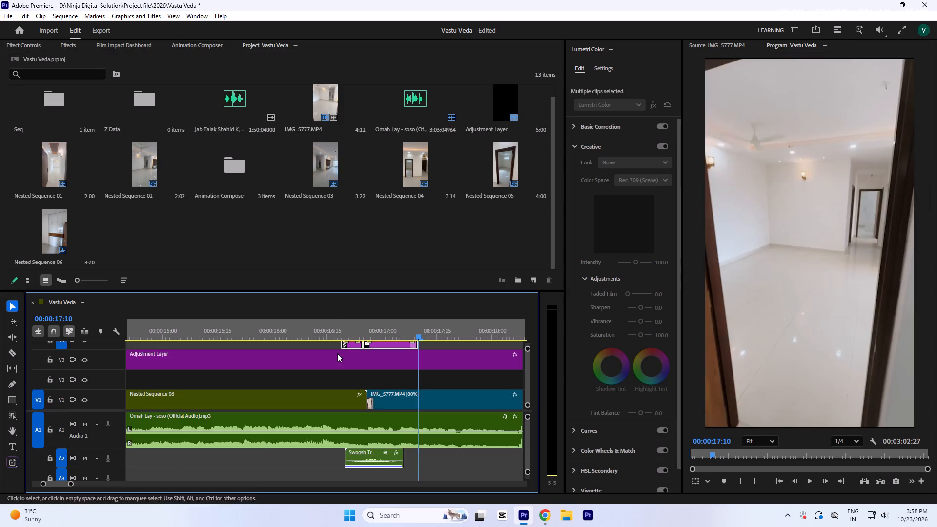
Play through the new zoom transition and on into the living-room clip to check how the join plays.
{"action": "key", "text": "minus"}
{"action": "left_click", "coordinate": [281, 328]}
{"action": "key", "text": "space"}
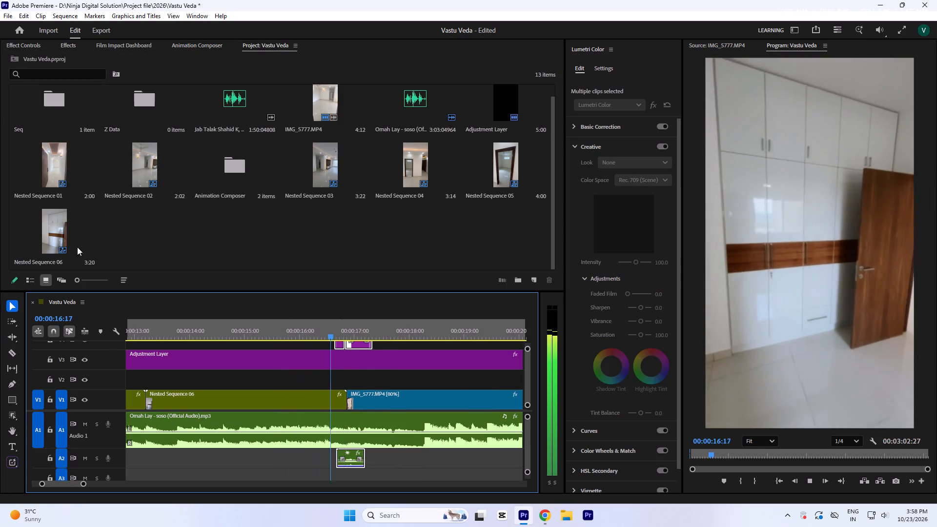
{"action": "key", "text": "space"}
{"action": "left_click", "coordinate": [285, 335]}
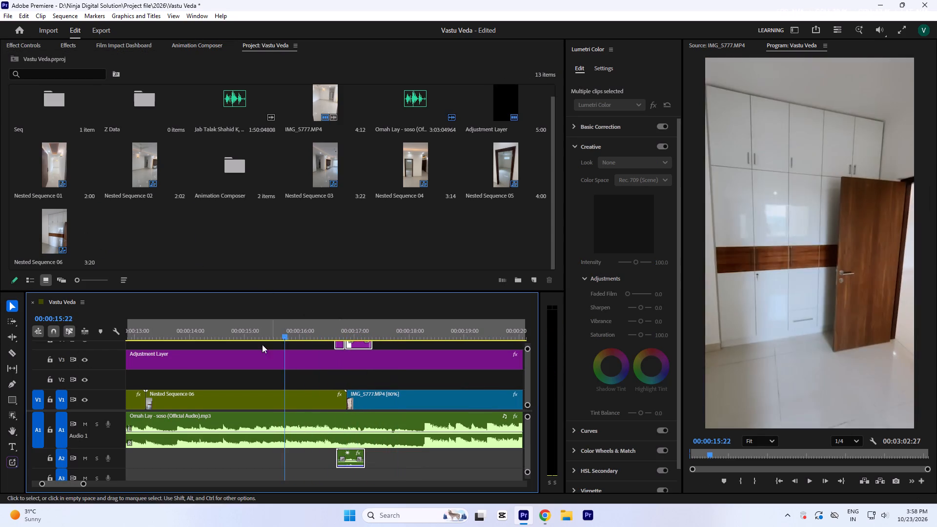
{"action": "key", "text": "space"}
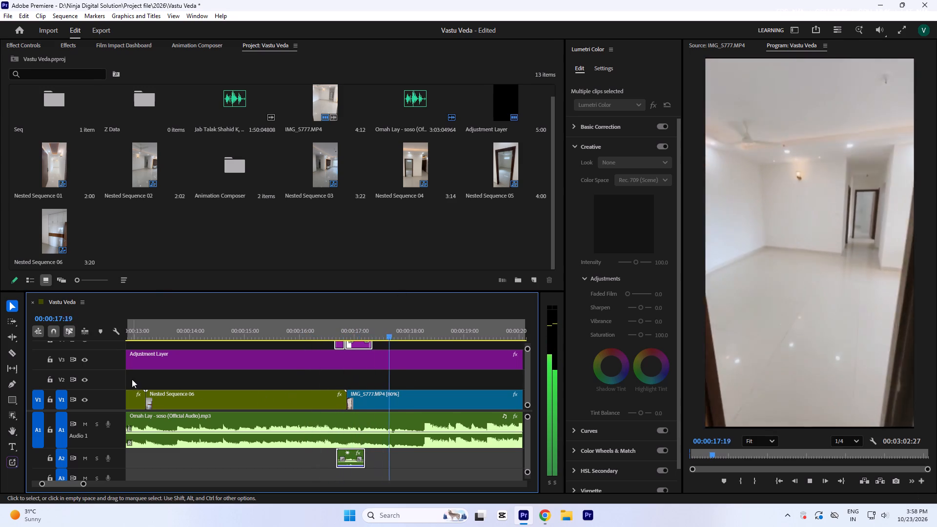
{"action": "key", "text": "space"}
{"action": "key", "text": "minus"}
{"action": "key", "text": "space"}
{"action": "key", "text": "space"}
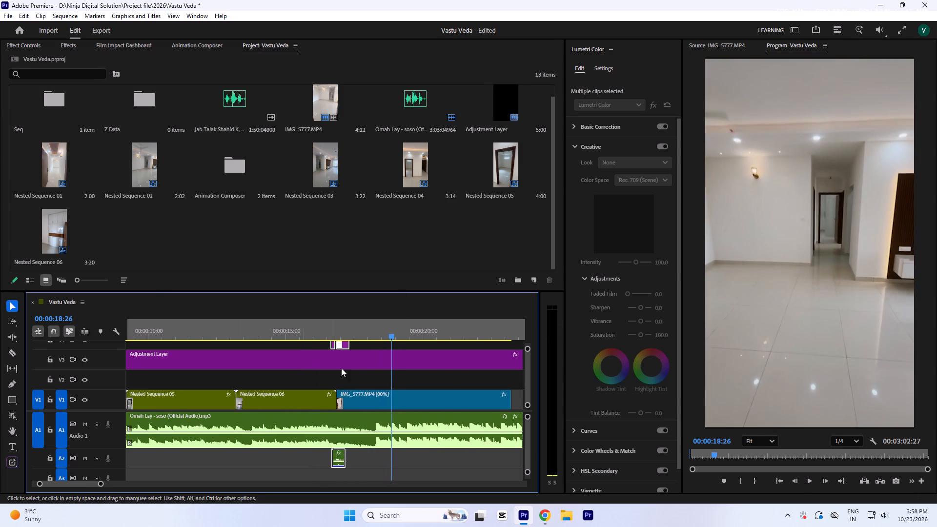
{"action": "key", "text": "space"}
{"action": "key", "text": "space"}
Find the cut point at 20:00 on the music and trim the living-room clip's end there.
{"action": "key", "text": "equal"}
{"action": "key", "text": "space"}
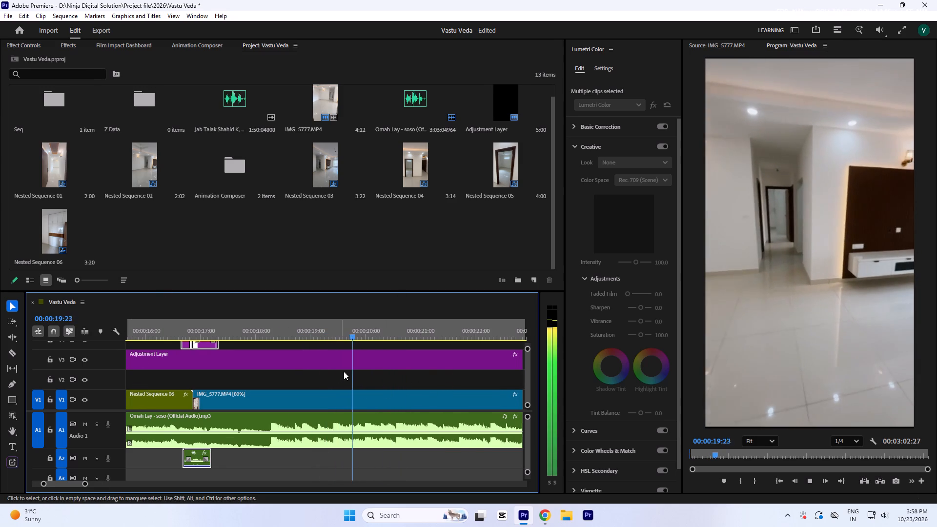
{"action": "key", "text": "space"}
{"action": "left_click", "coordinate": [355, 330]}
{"action": "key", "text": "space"}
{"action": "key", "text": "space"}
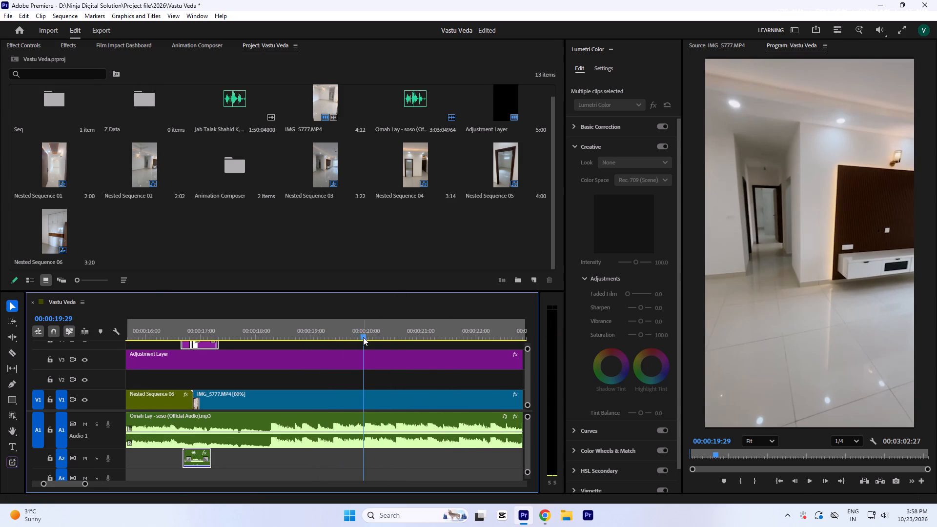
{"action": "key", "text": "equal"}
{"action": "key", "text": "equal"}
{"action": "key", "text": "space"}
{"action": "key", "text": "space"}
{"action": "left_click", "coordinate": [334, 327]}
{"action": "key", "text": "minus"}
{"action": "key", "text": "minus"}
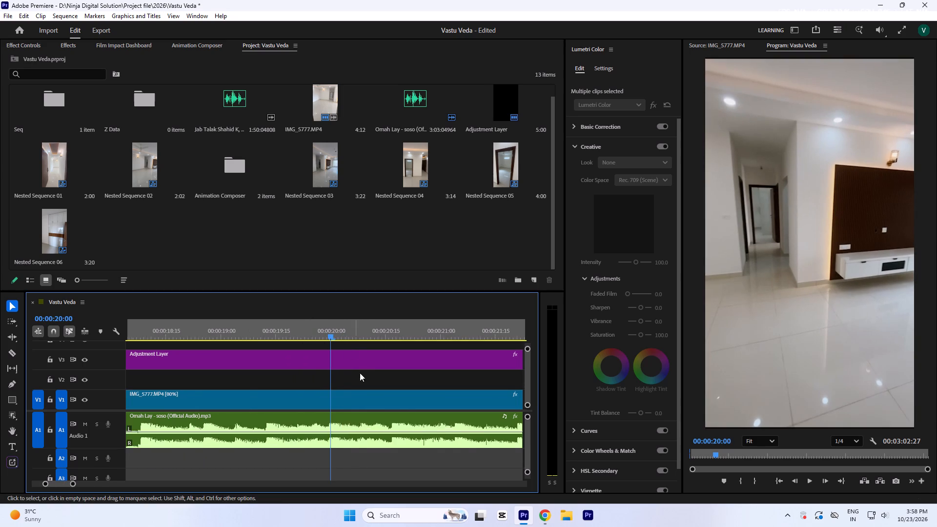
{"action": "key", "text": "minus"}
{"action": "left_click_drag", "start_coordinate": [420, 404], "coordinate": [331, 409]}
{"action": "left_click", "coordinate": [316, 400]}
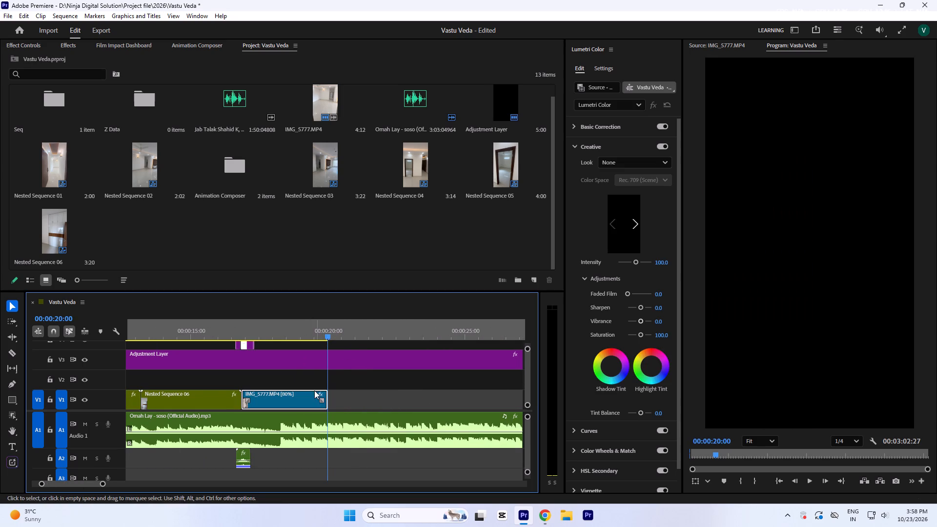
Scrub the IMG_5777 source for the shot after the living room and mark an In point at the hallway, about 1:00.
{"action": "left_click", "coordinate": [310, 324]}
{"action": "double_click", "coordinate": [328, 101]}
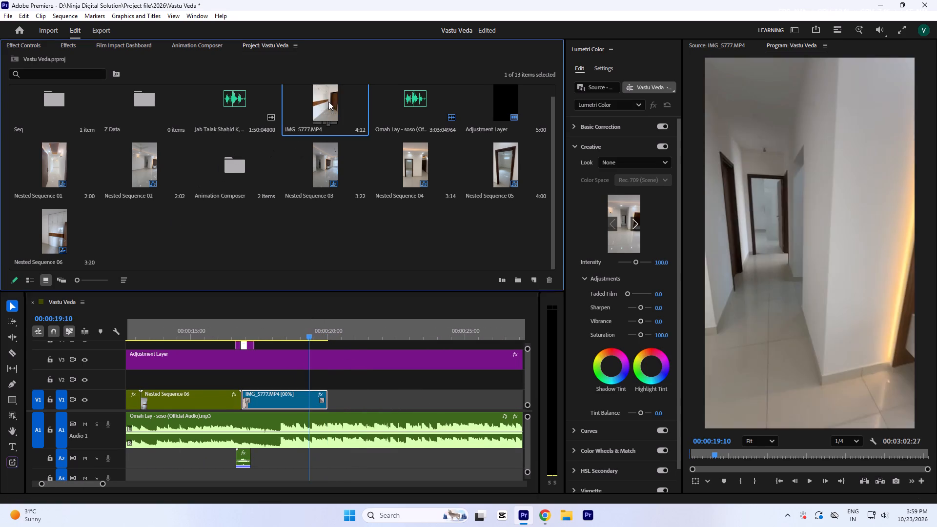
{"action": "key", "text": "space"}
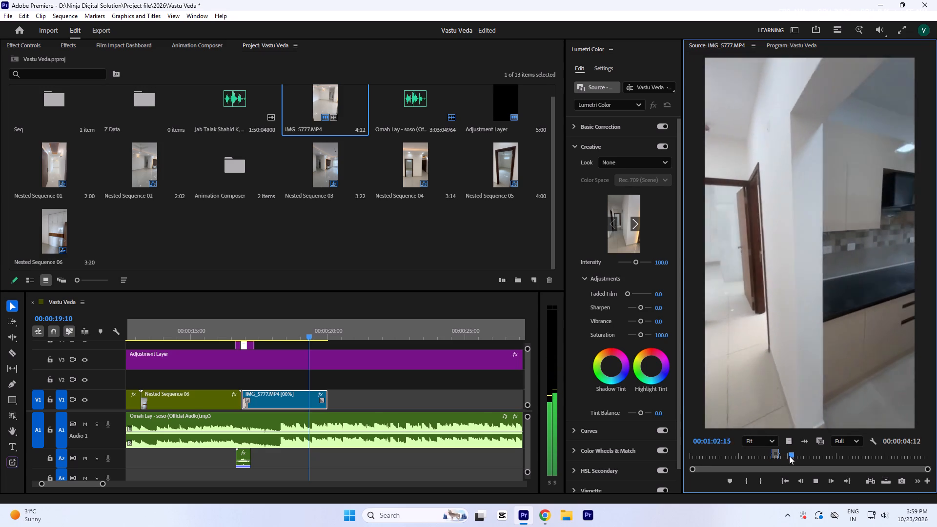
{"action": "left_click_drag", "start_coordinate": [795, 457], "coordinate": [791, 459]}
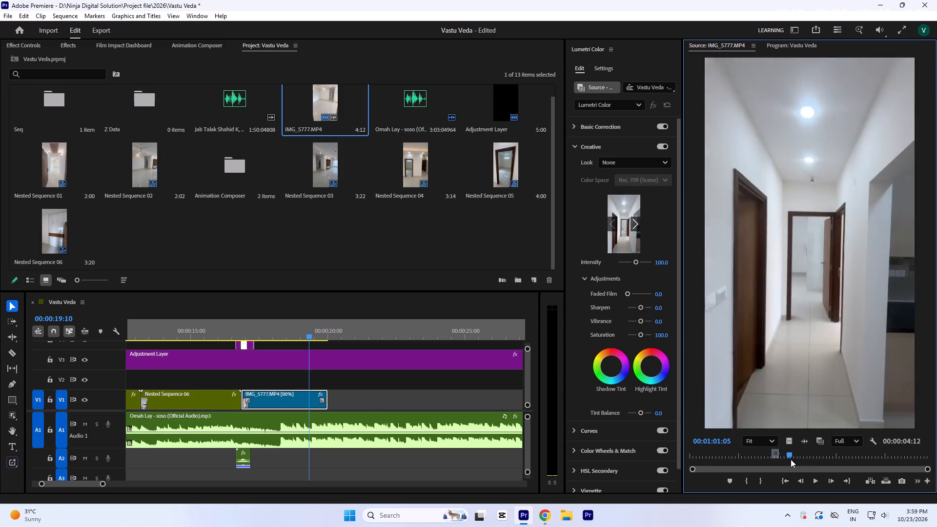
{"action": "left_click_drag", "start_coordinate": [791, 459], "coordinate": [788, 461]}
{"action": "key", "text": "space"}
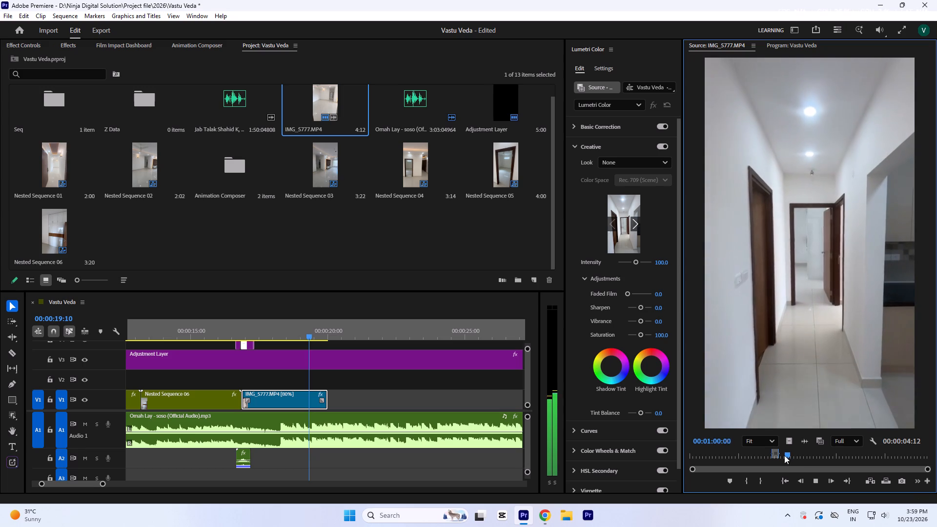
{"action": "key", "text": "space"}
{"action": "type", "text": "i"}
Review the source's kitchen and living-room passages and the living-room clip's ending in the sequence to choose the following shot.
{"action": "key", "text": "space"}
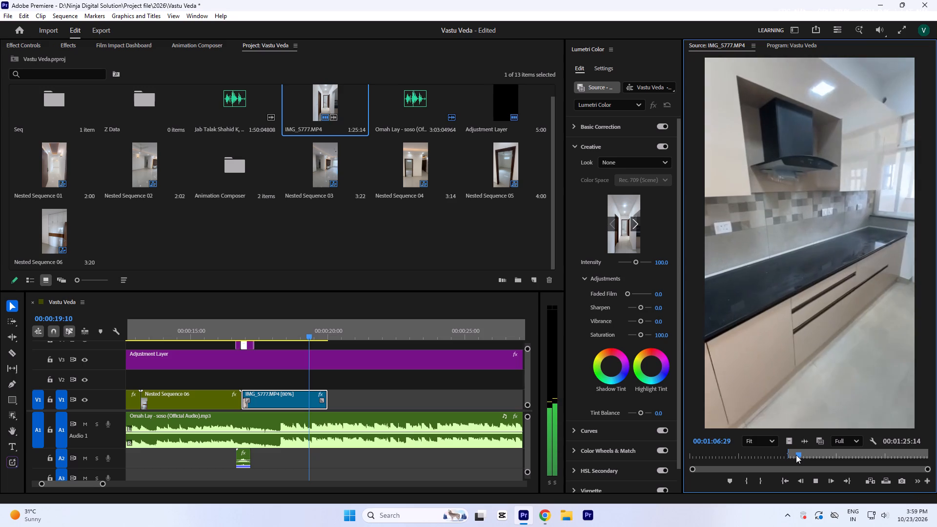
{"action": "key", "text": "space"}
{"action": "left_click_drag", "start_coordinate": [798, 455], "coordinate": [798, 456]}
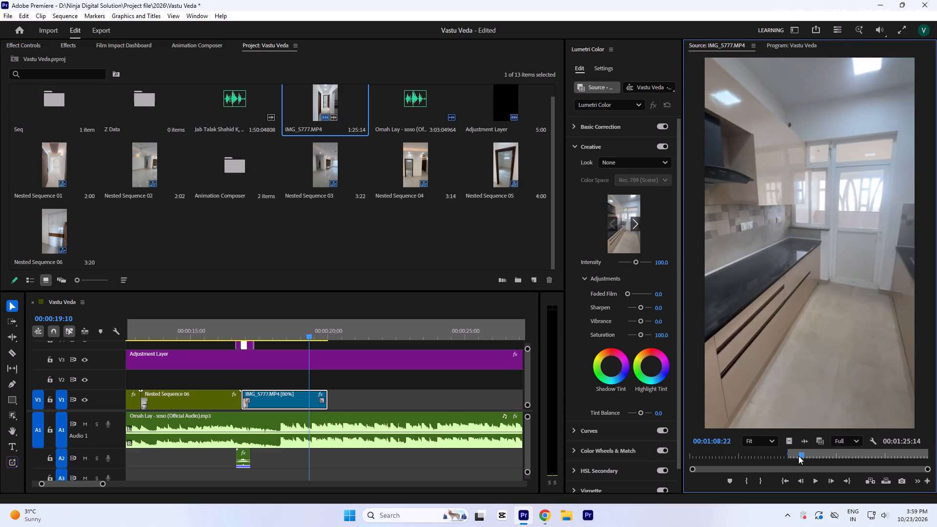
{"action": "left_click_drag", "start_coordinate": [798, 456], "coordinate": [770, 459]}
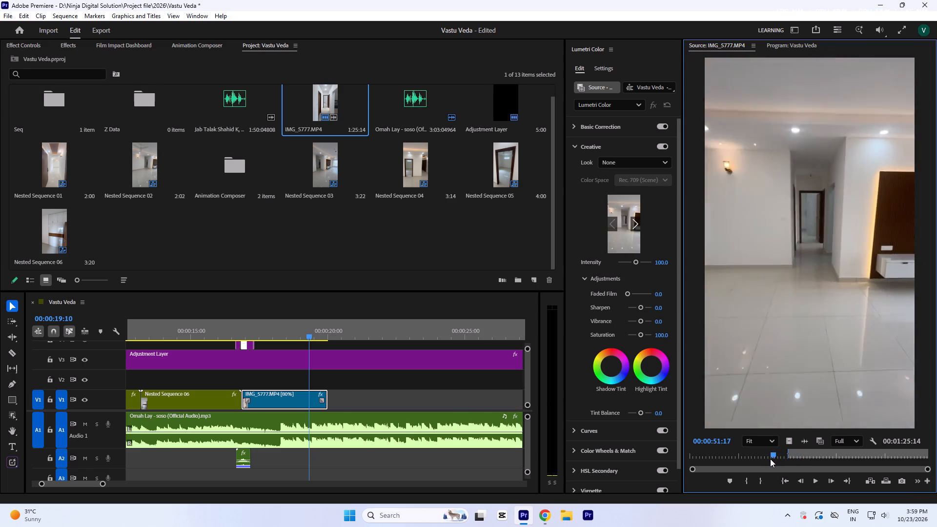
{"action": "left_click_drag", "start_coordinate": [770, 459], "coordinate": [771, 459]}
{"action": "key", "text": "space"}
{"action": "key", "text": "space"}
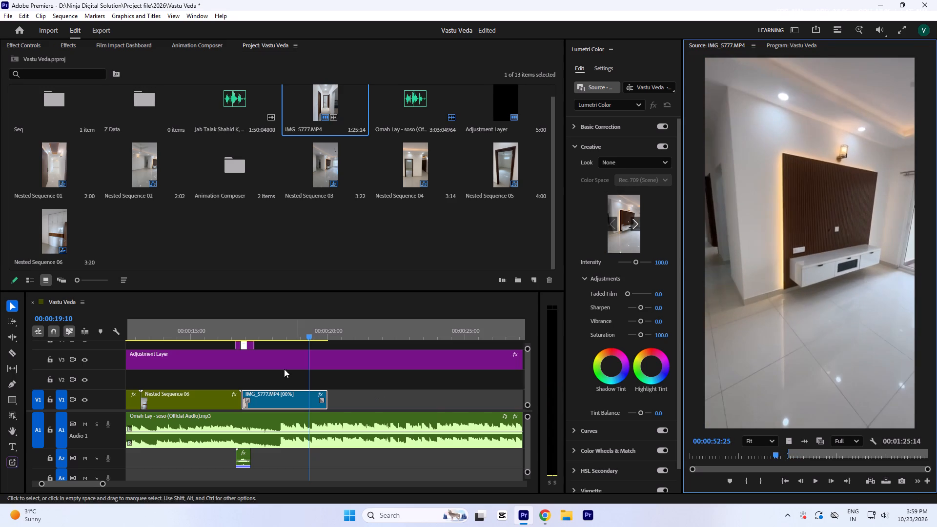
{"action": "left_click", "coordinate": [216, 329]}
{"action": "key", "text": "space"}
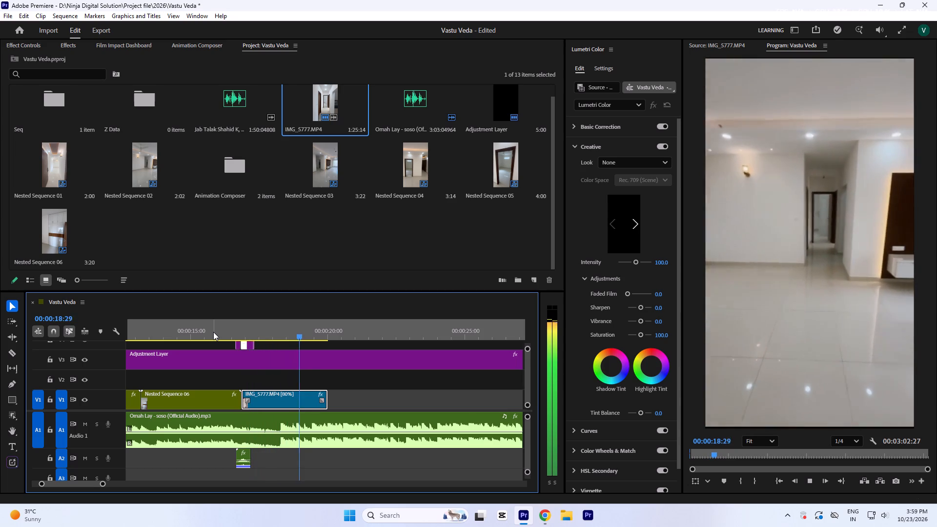
{"action": "key", "text": "space"}
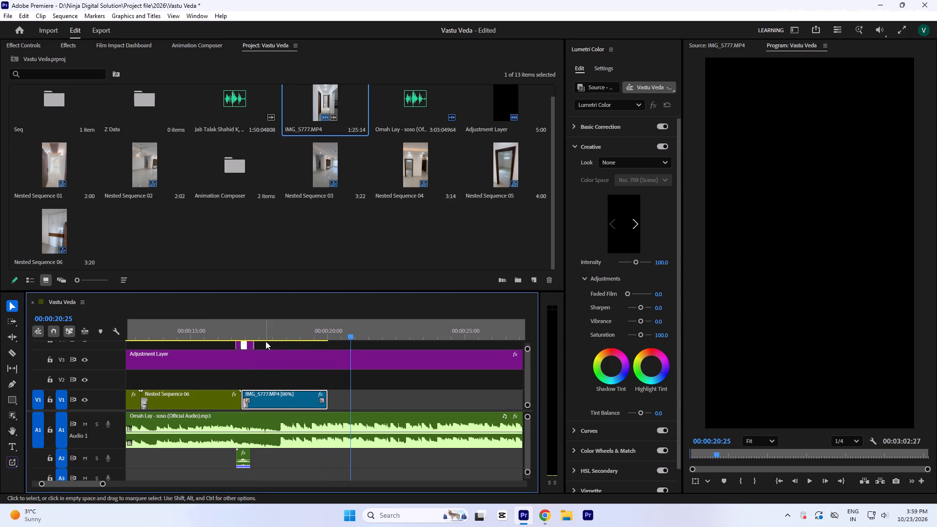
{"action": "left_click_drag", "start_coordinate": [297, 327], "coordinate": [306, 335]}
{"action": "key", "text": "space"}
{"action": "key", "text": "space"}
{"action": "key", "text": "space"}
{"action": "key", "text": "space"}
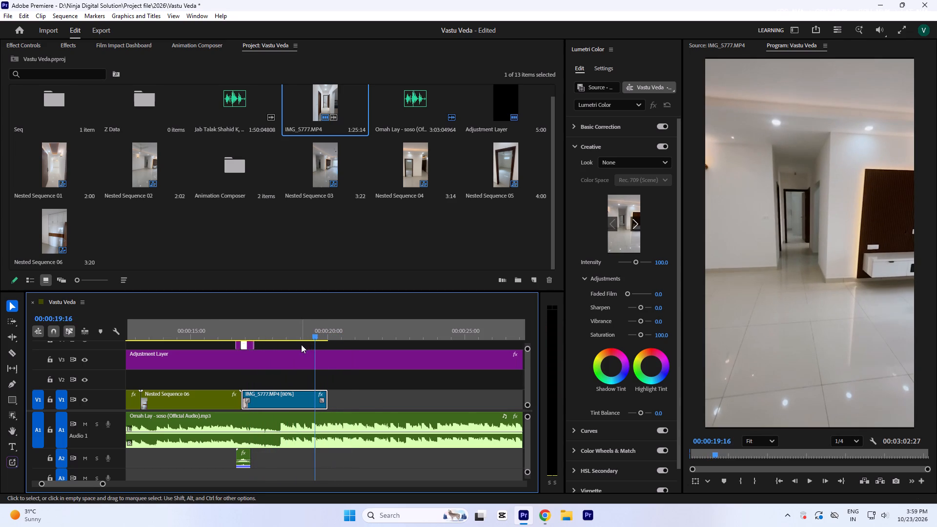
Mark the hallway-to-kitchen segment of the IMG_5777 source with In at about 1:00 and Out at about 1:03.
{"action": "double_click", "coordinate": [319, 102]}
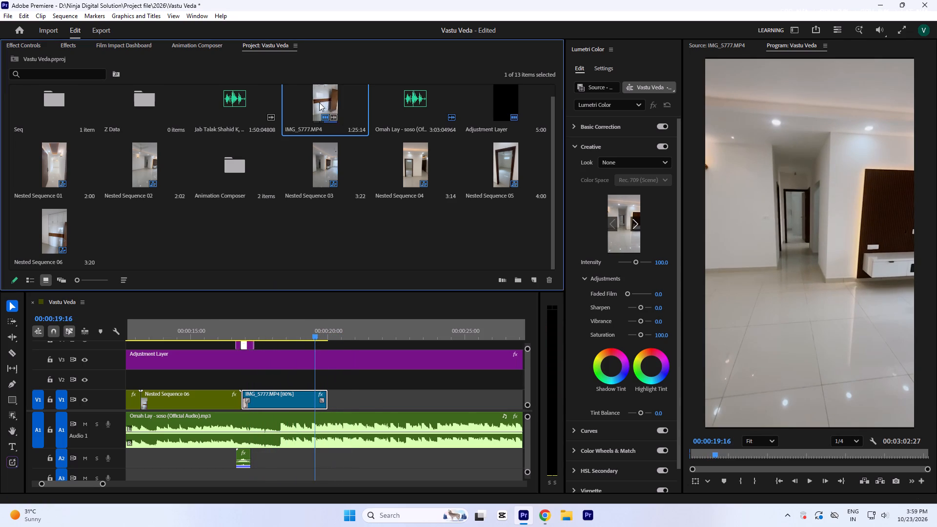
{"action": "key", "text": "space"}
{"action": "key", "text": "space"}
{"action": "key", "text": "space"}
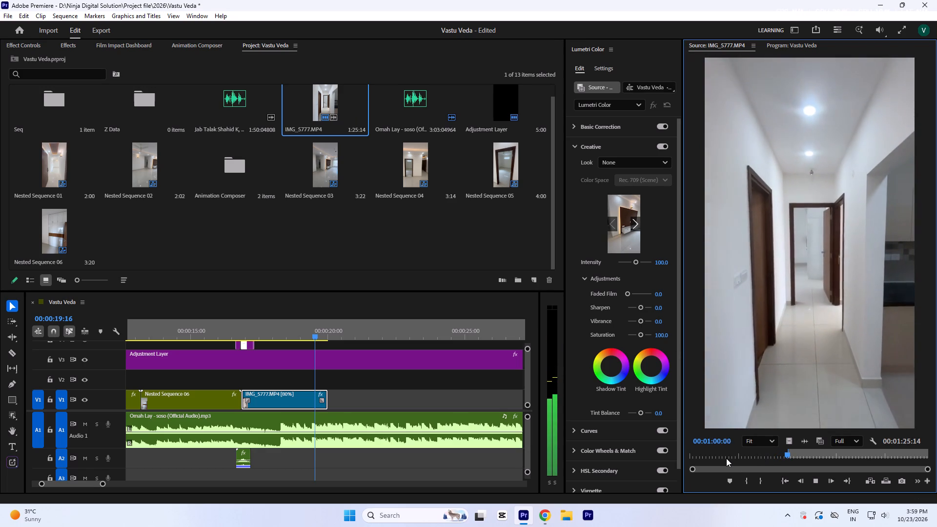
{"action": "key", "text": "space"}
{"action": "type", "text": "i"}
{"action": "key", "text": "space"}
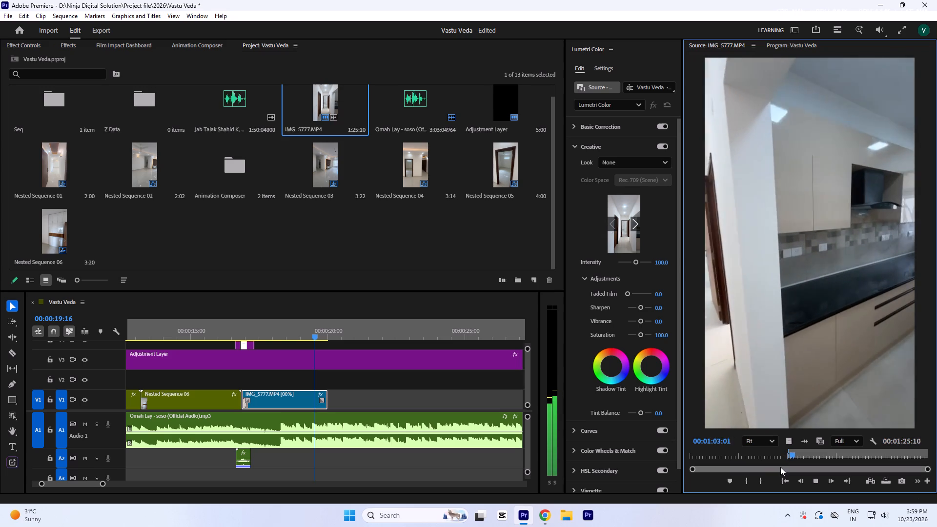
{"action": "key", "text": "o"}
{"action": "key", "text": "space"}
Place the marked hallway segment on V2 from the living-room clip's end at 20:00 and scale it to the frame.
{"action": "left_click_drag", "start_coordinate": [791, 441], "coordinate": [329, 377]}
{"action": "left_click_drag", "start_coordinate": [352, 382], "coordinate": [357, 382]}
{"action": "left_click", "coordinate": [359, 329]}
{"action": "key", "text": "a"}
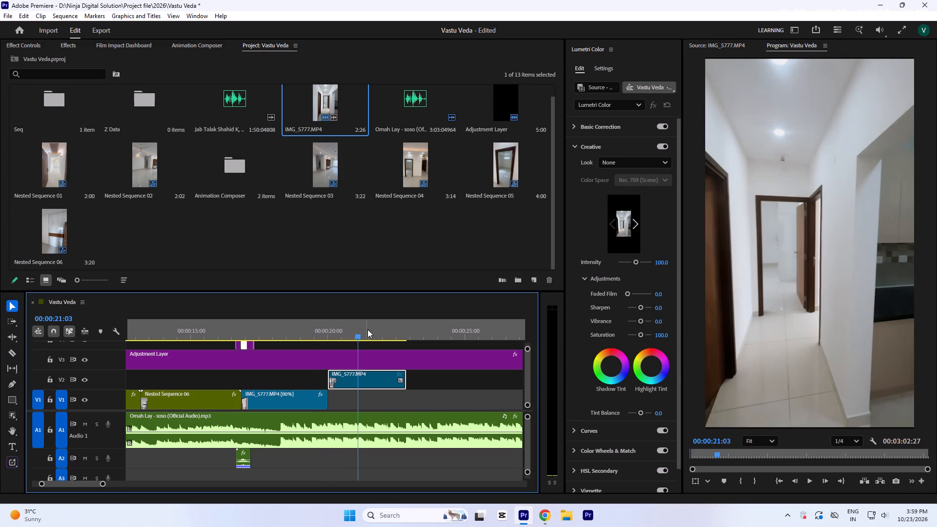
Set the hallway clip's speed to 80%.
{"action": "key", "text": "ctrl+r"}
{"action": "type", "text": "80"}
{"action": "key", "text": "Return"}
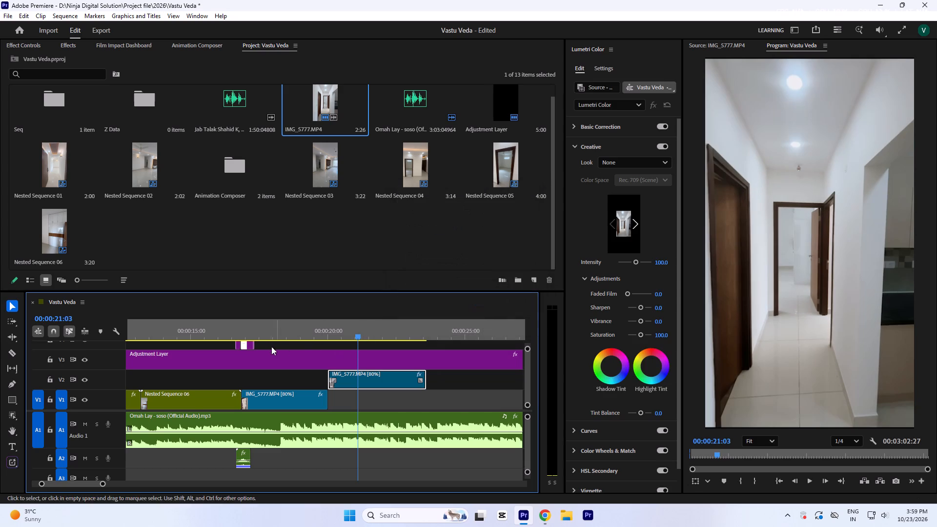
Play the living-room clip into the hallway clip, then nest the living-room clip on V1 with the default name.
{"action": "left_click", "coordinate": [248, 332]}
{"action": "key", "text": "space"}
{"action": "key", "text": "minus"}
{"action": "key", "text": "equal"}
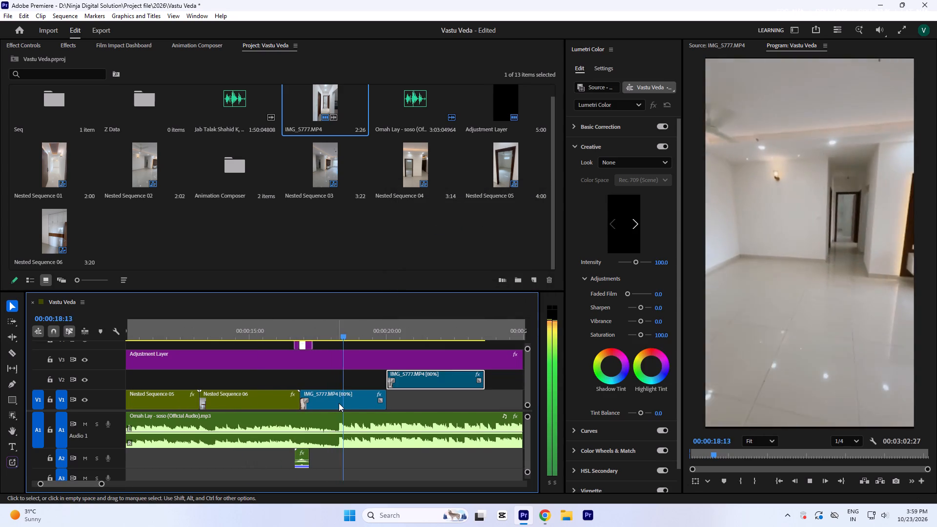
{"action": "left_click", "coordinate": [339, 403]}
{"action": "key", "text": "equal"}
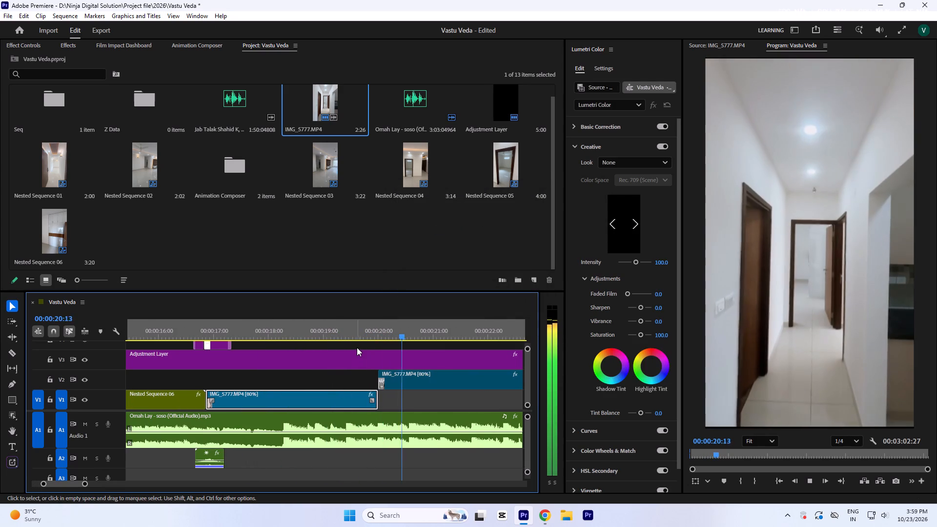
{"action": "key", "text": "space"}
{"action": "left_click_drag", "start_coordinate": [372, 324], "coordinate": [362, 334]}
{"action": "key", "text": "n"}
{"action": "key", "text": "Return"}
Apply Warp Stabilizer to the living-room nest and set its Smoothness to 10%.
{"action": "left_click", "coordinate": [332, 400]}
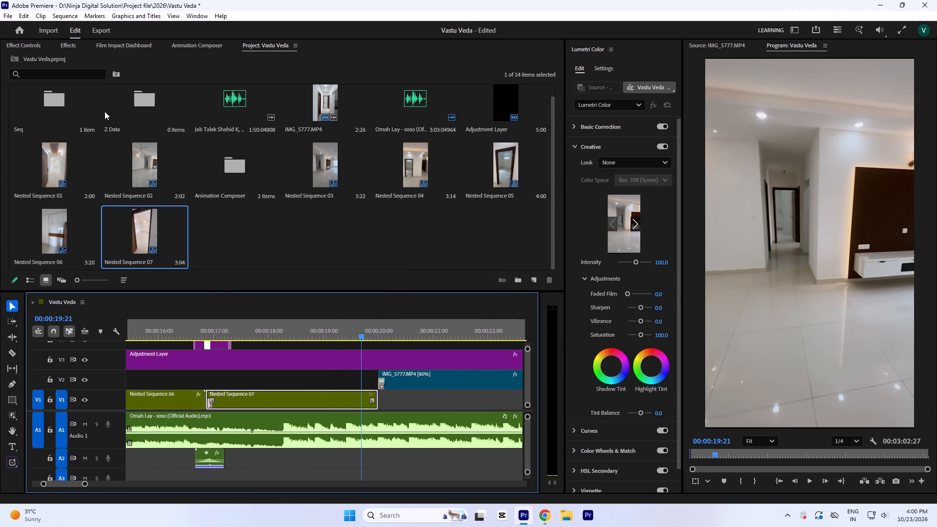
{"action": "left_click", "coordinate": [70, 43]}
{"action": "double_click", "coordinate": [89, 209]}
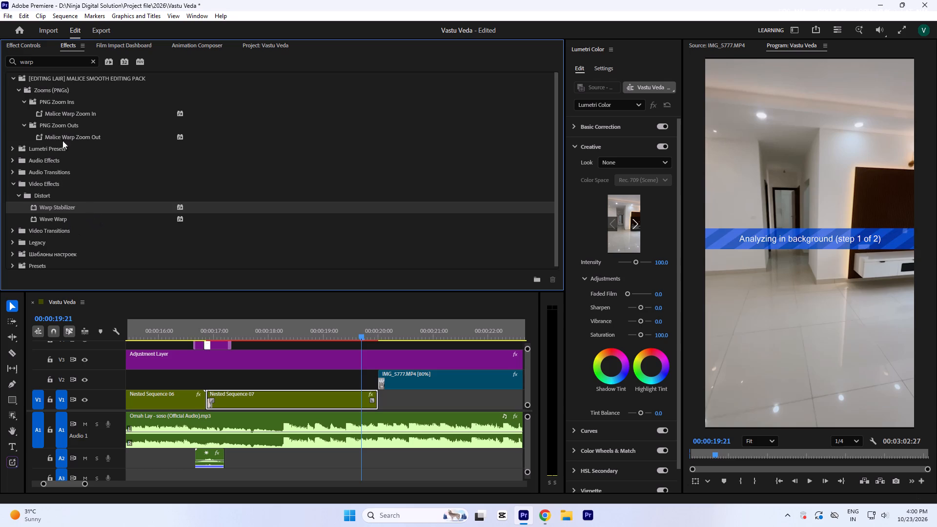
{"action": "left_click", "coordinate": [39, 47]}
{"action": "scroll", "coordinate": [107, 230], "scroll_direction": "down", "scroll_amount": 10}
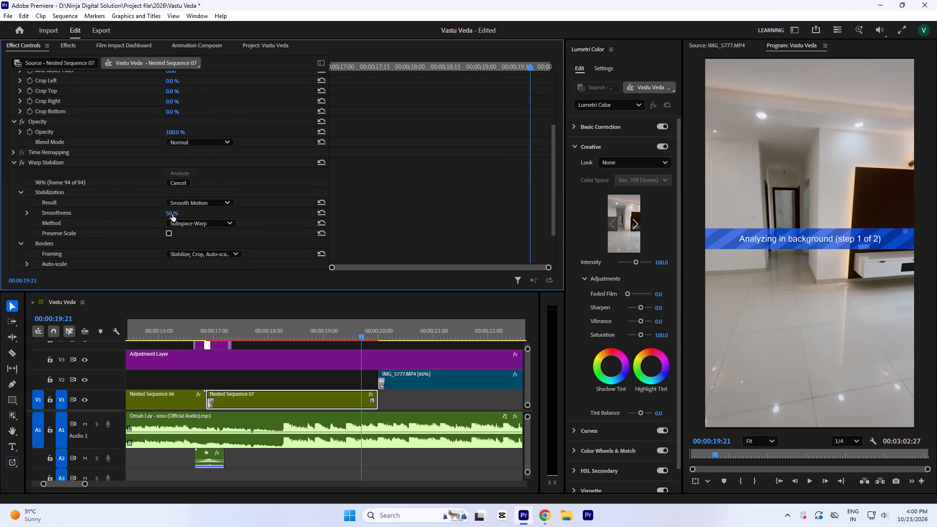
{"action": "left_click", "coordinate": [173, 214]}
{"action": "key", "text": "1"}
{"action": "key", "text": "0"}
{"action": "left_click", "coordinate": [411, 195]}
Play the stabilized living-room nest through its cut into the hallway clip.
{"action": "left_click", "coordinate": [289, 324]}
{"action": "key", "text": "minus"}
{"action": "key", "text": "space"}
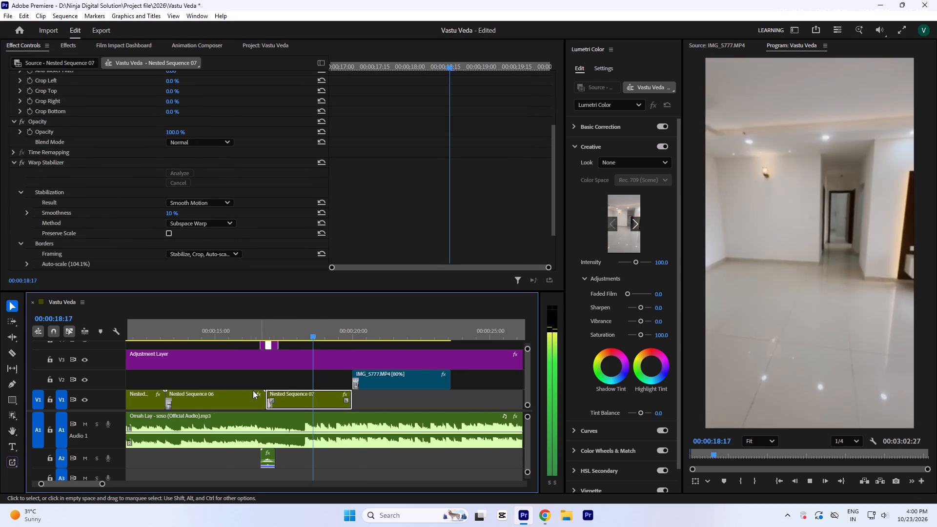
{"action": "key", "text": "minus"}
{"action": "key", "text": "equal"}
{"action": "key", "text": "equal"}
{"action": "key", "text": "space"}
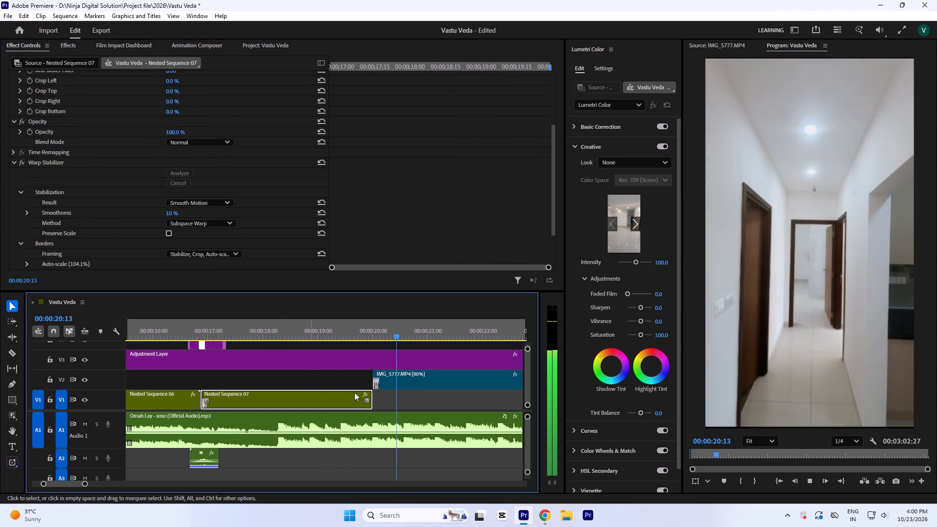
Move the hallway clip from V2 down to V1, directly after the living-room nest.
{"action": "left_click_drag", "start_coordinate": [397, 381], "coordinate": [403, 383]}
{"action": "key", "text": "equal"}
{"action": "left_click_drag", "start_coordinate": [357, 381], "coordinate": [351, 382]}
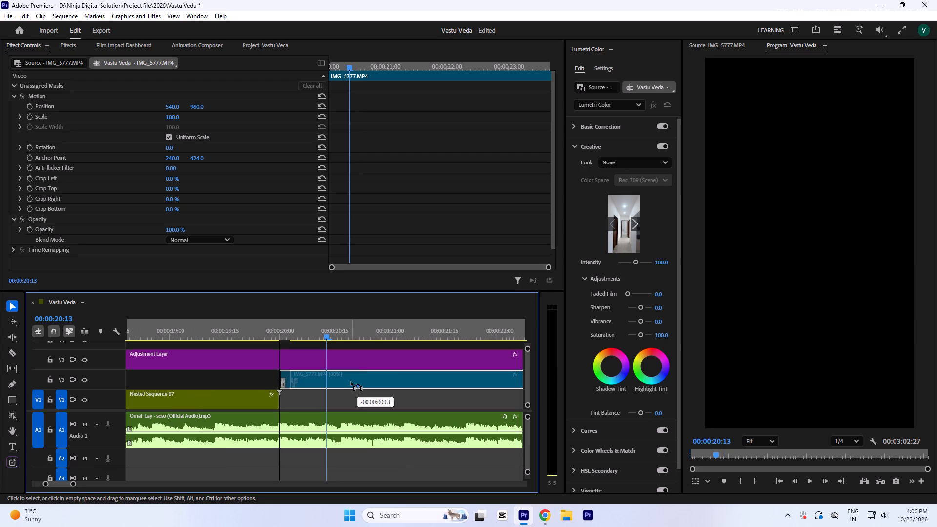
{"action": "left_click_drag", "start_coordinate": [351, 382], "coordinate": [350, 382]}
{"action": "left_click_drag", "start_coordinate": [350, 381], "coordinate": [352, 397]}
Play the hallway clip on V1 against the music and check its speed setting.
{"action": "key", "text": "minus"}
{"action": "key", "text": "minus"}
{"action": "left_click", "coordinate": [272, 335]}
{"action": "key", "text": "space"}
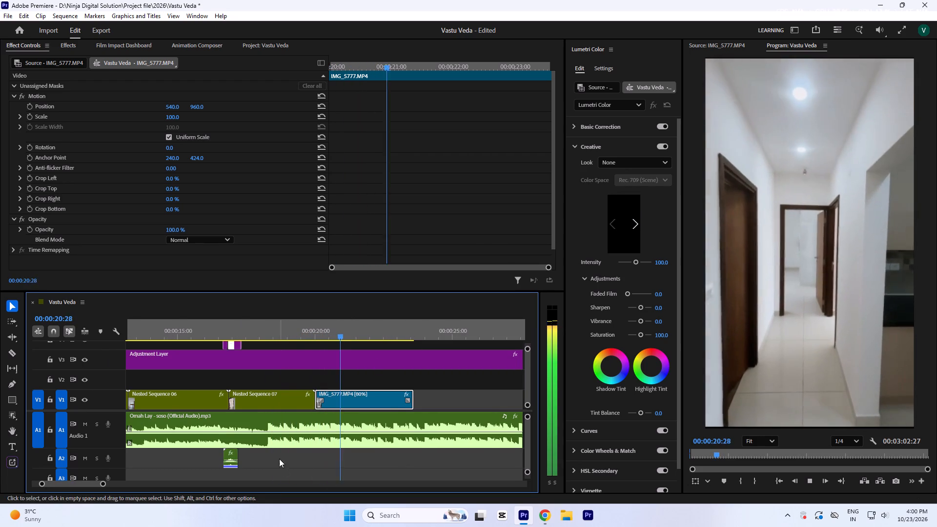
{"action": "key", "text": "space"}
{"action": "key", "text": "ctrl+r"}
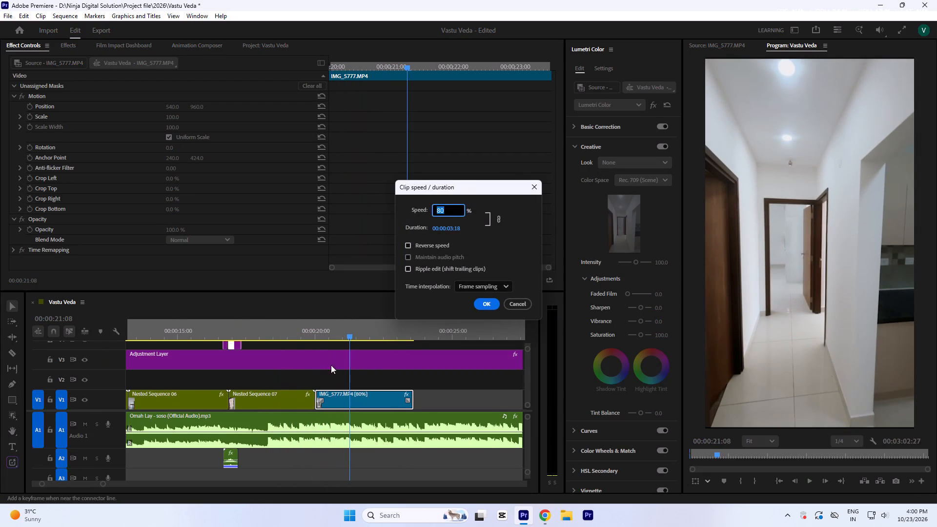
{"action": "key", "text": "Return"}
{"action": "left_click", "coordinate": [291, 321]}
{"action": "key", "text": "space"}
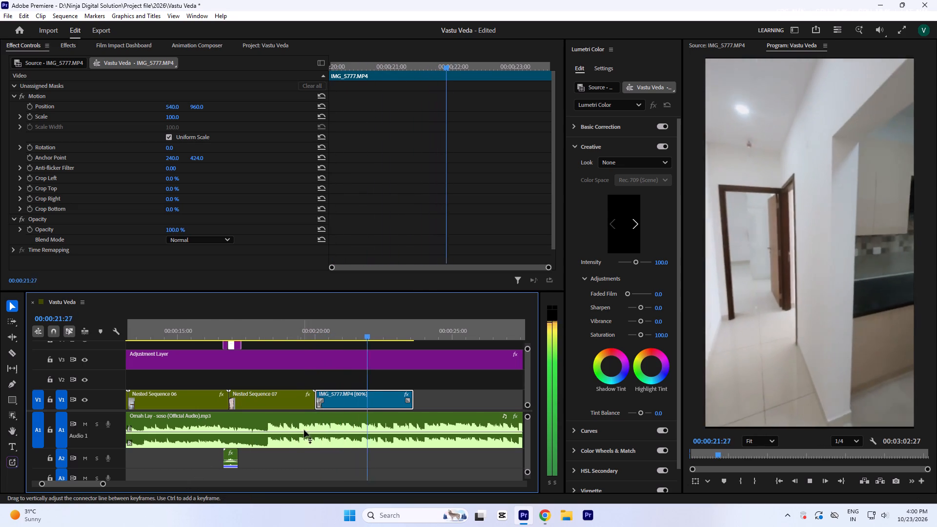
{"action": "key", "text": "space"}
{"action": "key", "text": "space"}
{"action": "key", "text": "space"}
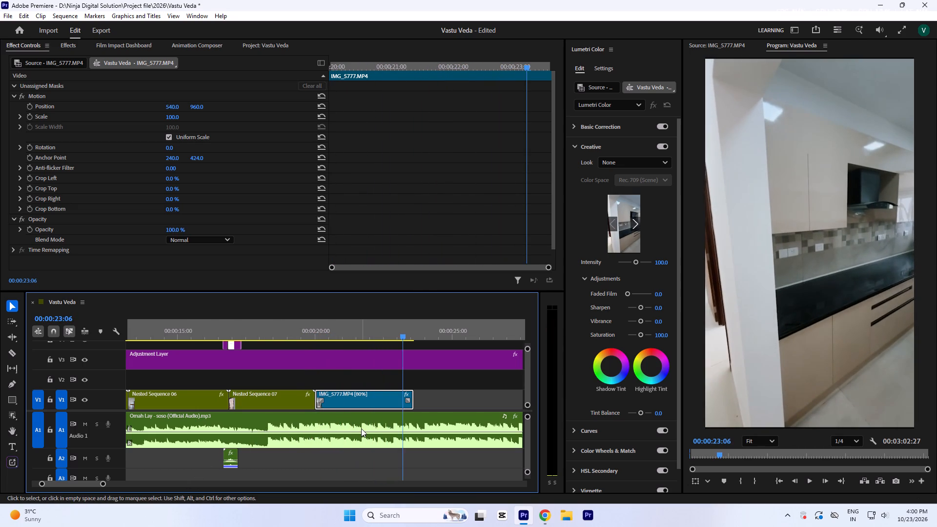
Find the music beat near the hallway clip's end and trim the clip's end to 00:00:23:08.
{"action": "key", "text": "space"}
{"action": "key", "text": "space"}
{"action": "key", "text": "equal"}
{"action": "key", "text": "equal"}
{"action": "key", "text": "equal"}
{"action": "key", "text": "space"}
{"action": "key", "text": "space"}
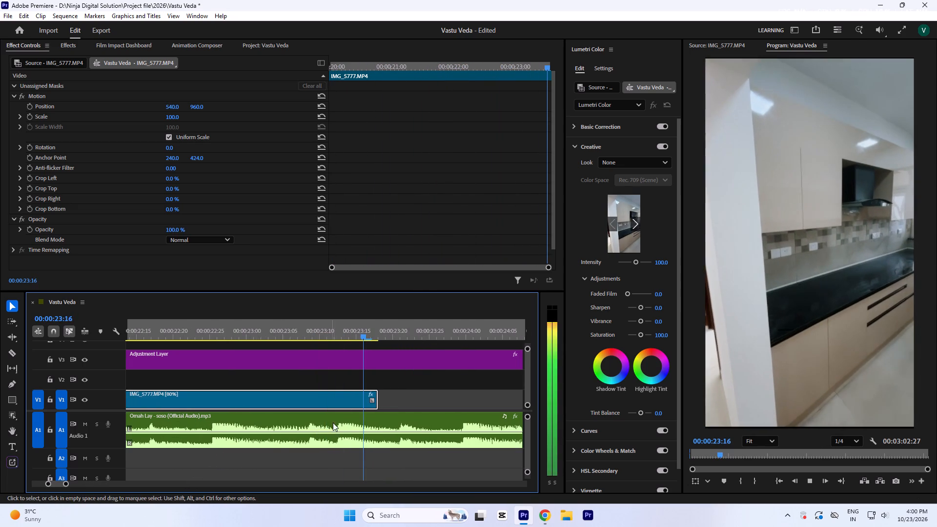
{"action": "left_click", "coordinate": [335, 324]}
{"action": "key", "text": "space"}
{"action": "key", "text": "space"}
{"action": "left_click_drag", "start_coordinate": [339, 323], "coordinate": [306, 353]}
{"action": "key", "text": "space"}
{"action": "key", "text": "space"}
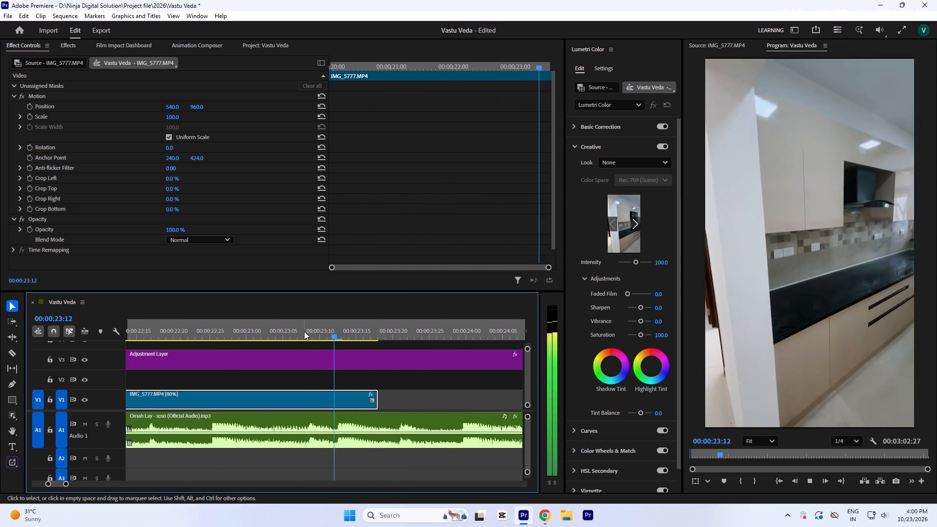
{"action": "left_click", "coordinate": [305, 325]}
{"action": "key", "text": "equal"}
{"action": "key", "text": "equal"}
{"action": "key", "text": "minus"}
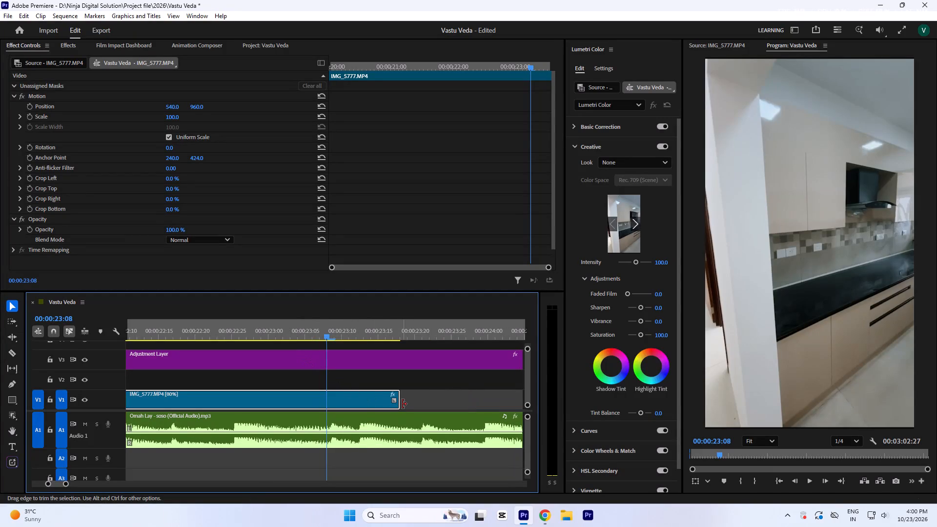
{"action": "left_click_drag", "start_coordinate": [402, 404], "coordinate": [327, 412]}
Play the trimmed hallway clip through to its end.
{"action": "key", "text": "minus"}
{"action": "key", "text": "minus"}
{"action": "key", "text": "minus"}
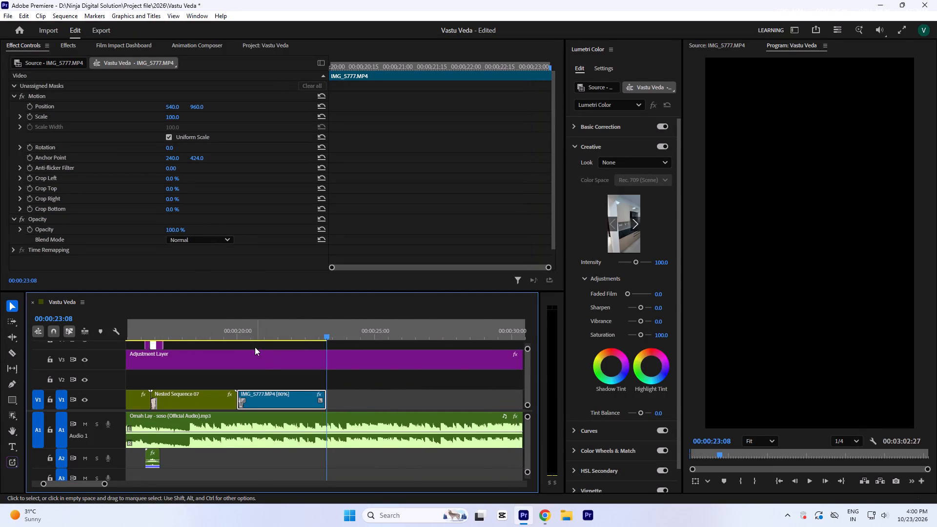
{"action": "left_click", "coordinate": [233, 328]}
{"action": "key", "text": "space"}
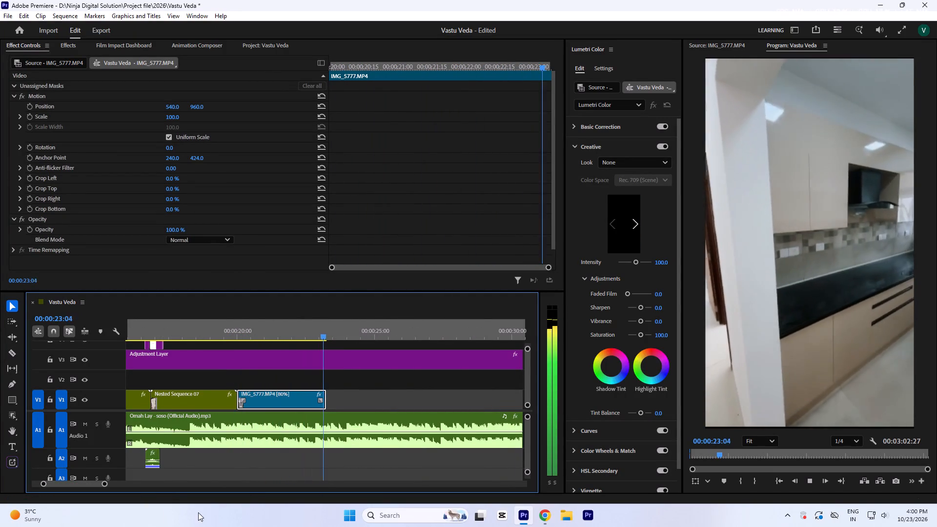
{"action": "key", "text": "space"}
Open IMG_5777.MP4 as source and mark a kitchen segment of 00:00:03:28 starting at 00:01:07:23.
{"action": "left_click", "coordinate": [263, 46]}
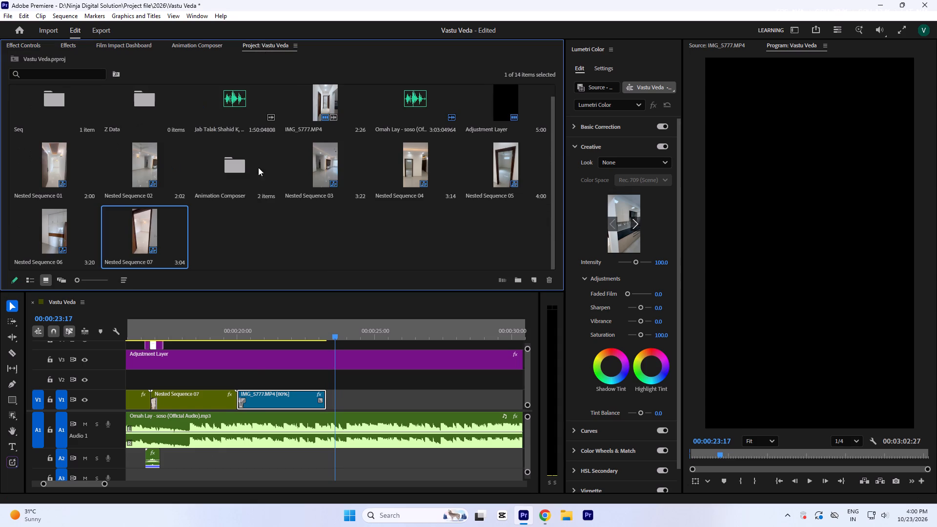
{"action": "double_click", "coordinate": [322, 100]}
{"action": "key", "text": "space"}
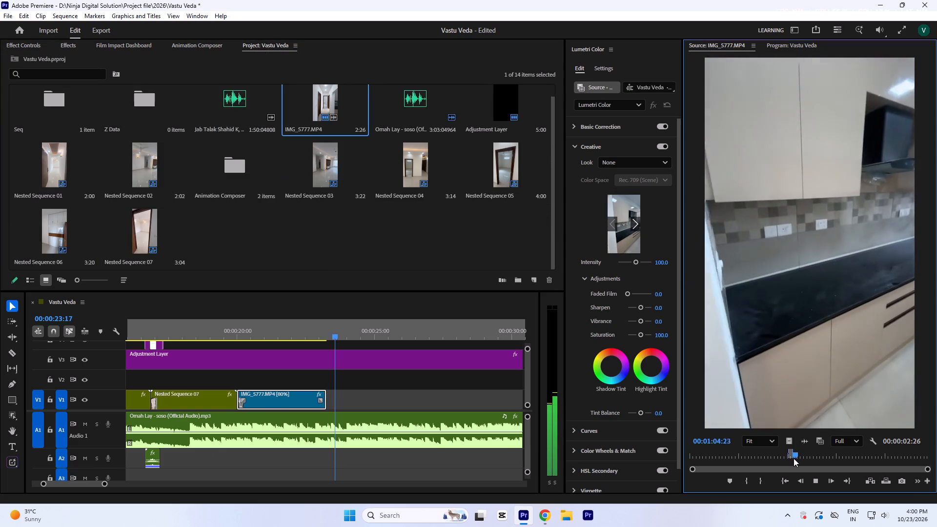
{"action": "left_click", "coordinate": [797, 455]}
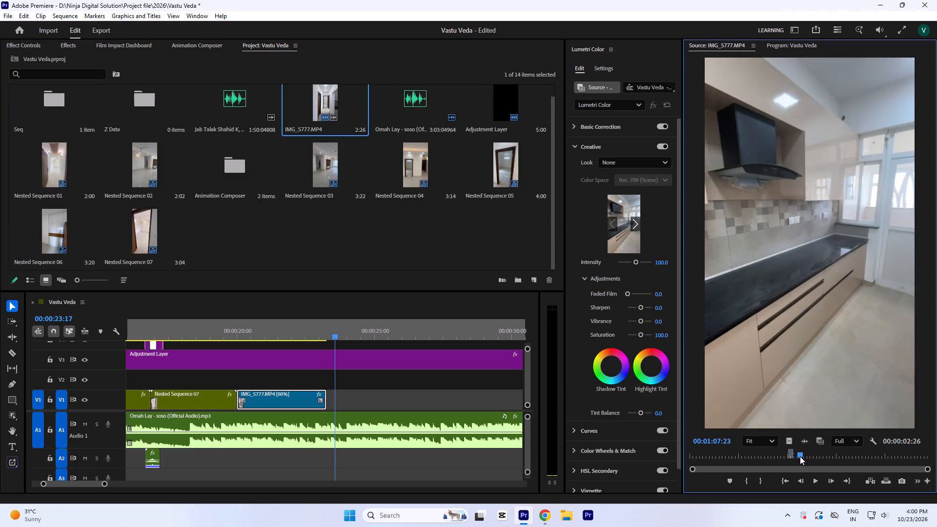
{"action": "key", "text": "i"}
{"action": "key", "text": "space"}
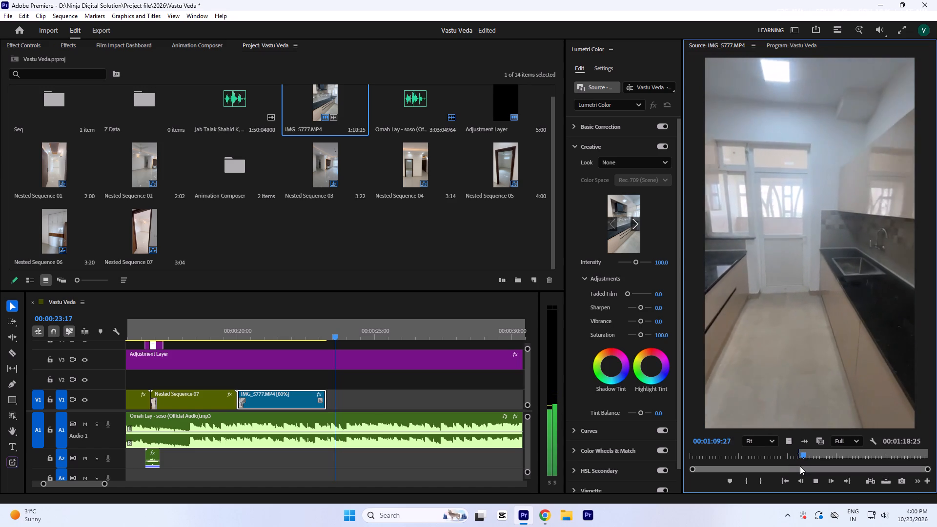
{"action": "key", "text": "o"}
Mark the kitchen segment of the IMG_5777.MP4 source from 00:01:14:28 to 00:01:20:27.
{"action": "key", "text": "space"}
{"action": "key", "text": "space"}
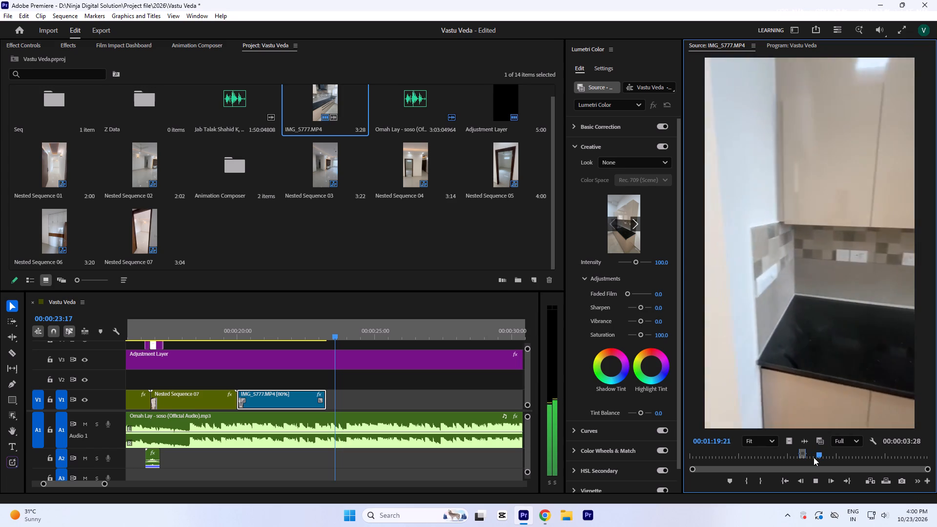
{"action": "key", "text": "space"}
{"action": "left_click_drag", "start_coordinate": [819, 451], "coordinate": [814, 452]}
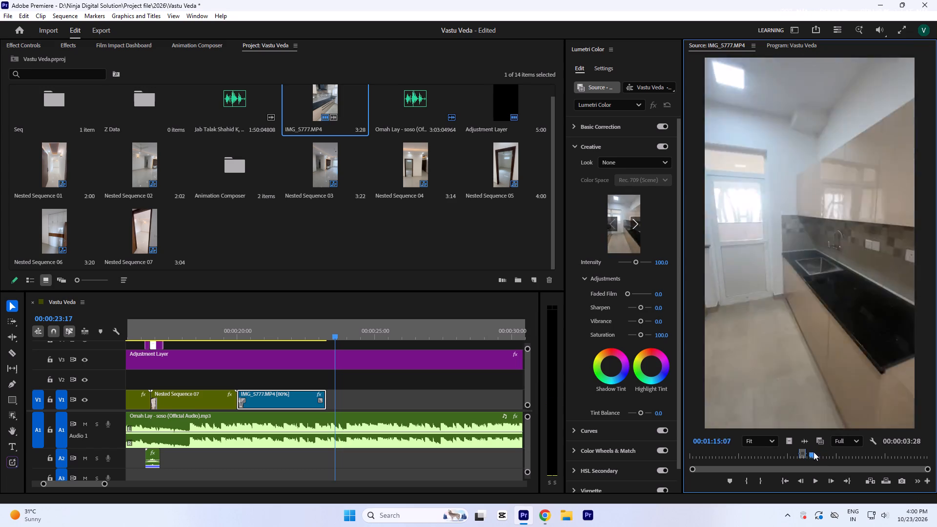
{"action": "left_click_drag", "start_coordinate": [814, 452], "coordinate": [811, 452]}
{"action": "key", "text": "space"}
{"action": "key", "text": "space"}
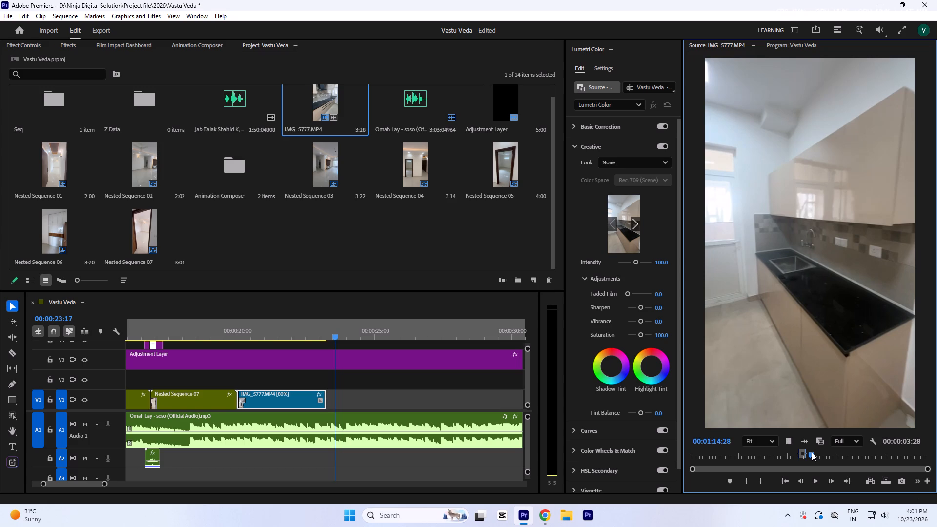
{"action": "type", "text": "i"}
{"action": "key", "text": "space"}
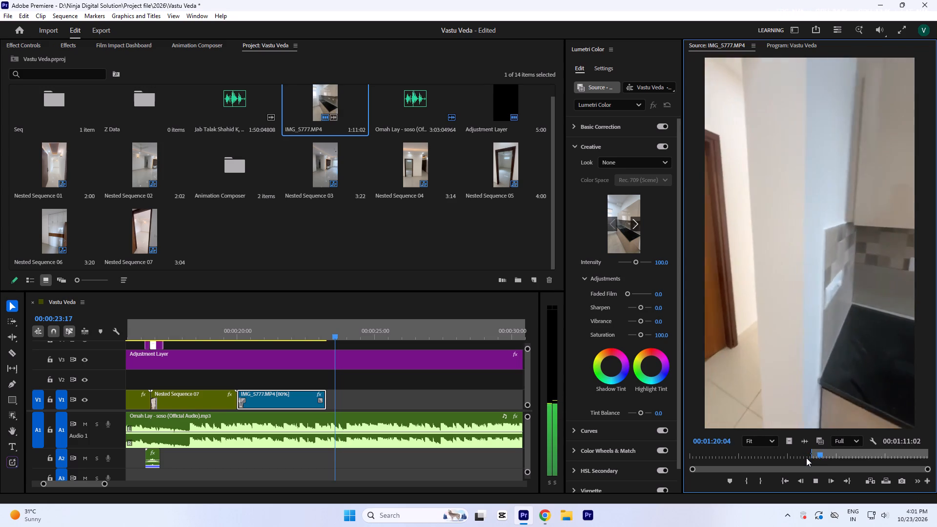
{"action": "key", "text": "space"}
{"action": "key", "text": "o"}
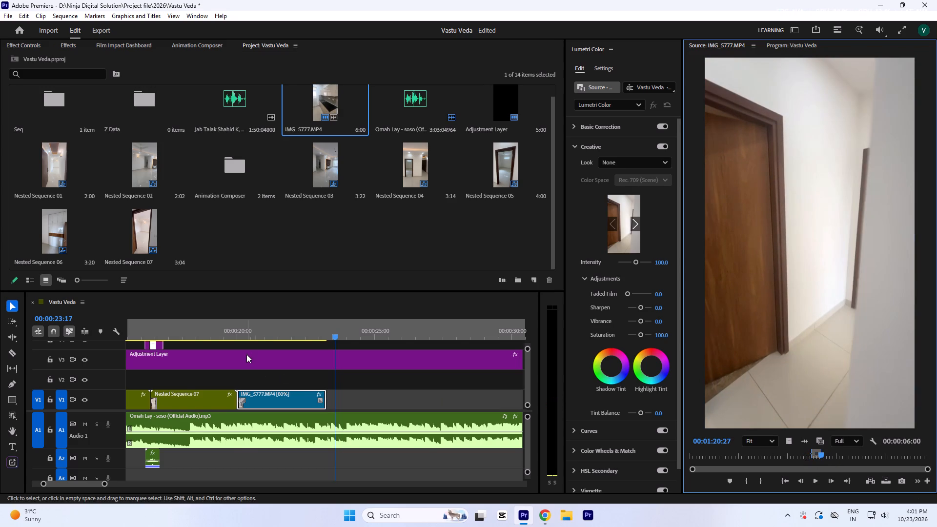
Play the hallway clip, then place the marked kitchen segment of IMG_5777.MP4 on V2, starting where the hallway clip ends.
{"action": "left_click", "coordinate": [265, 330]}
{"action": "key", "text": "minus"}
{"action": "left_click", "coordinate": [255, 322]}
{"action": "key", "text": "space"}
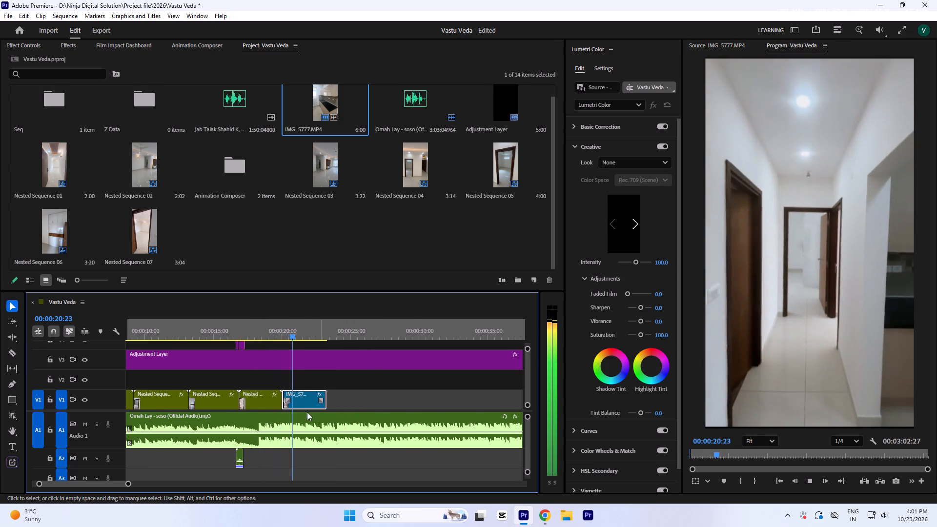
{"action": "key", "text": "space"}
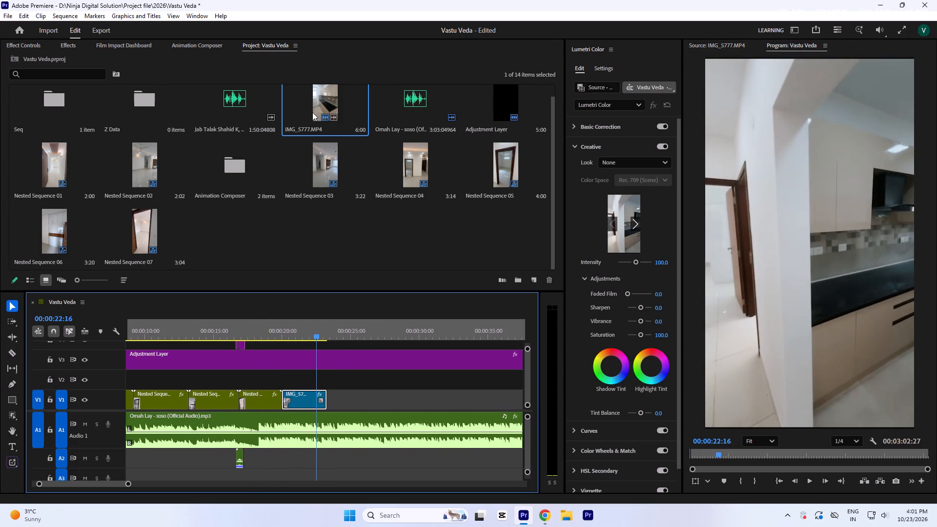
{"action": "double_click", "coordinate": [317, 105]}
{"action": "left_click_drag", "start_coordinate": [786, 439], "coordinate": [329, 377]}
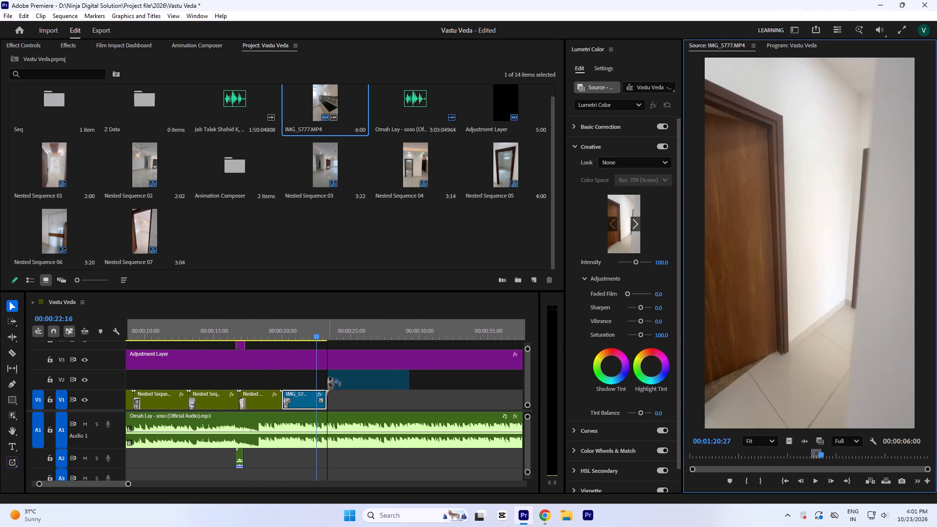
{"action": "left_click_drag", "start_coordinate": [329, 377], "coordinate": [333, 378]}
{"action": "key", "text": "equal"}
{"action": "left_click_drag", "start_coordinate": [384, 382], "coordinate": [374, 383]}
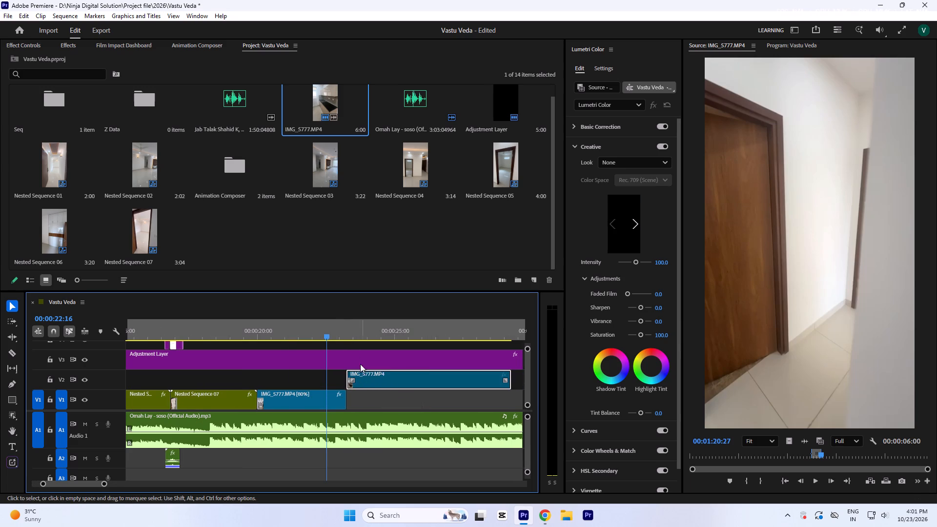
Play the cut from the hallway clip into the kitchen clip to judge the transition.
{"action": "left_click", "coordinate": [348, 324]}
{"action": "key", "text": "minus"}
{"action": "key", "text": "a"}
{"action": "left_click", "coordinate": [308, 326]}
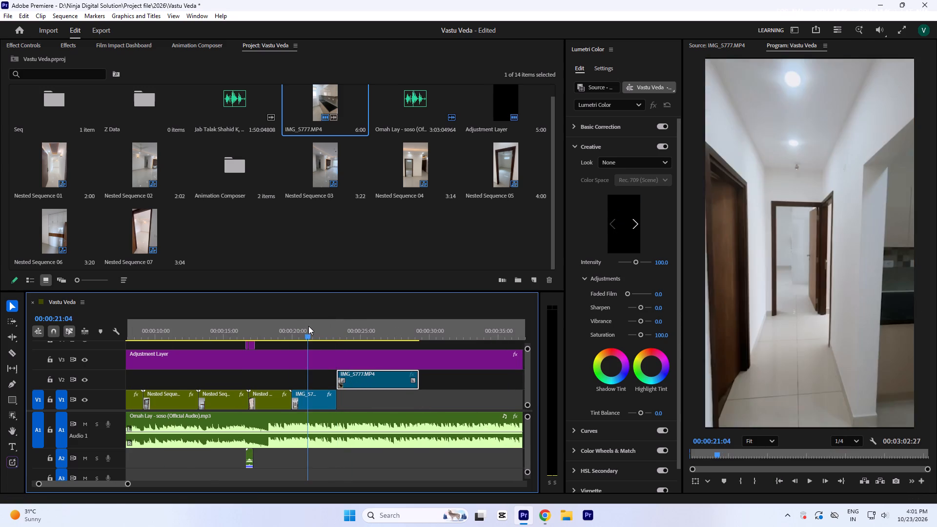
{"action": "key", "text": "space"}
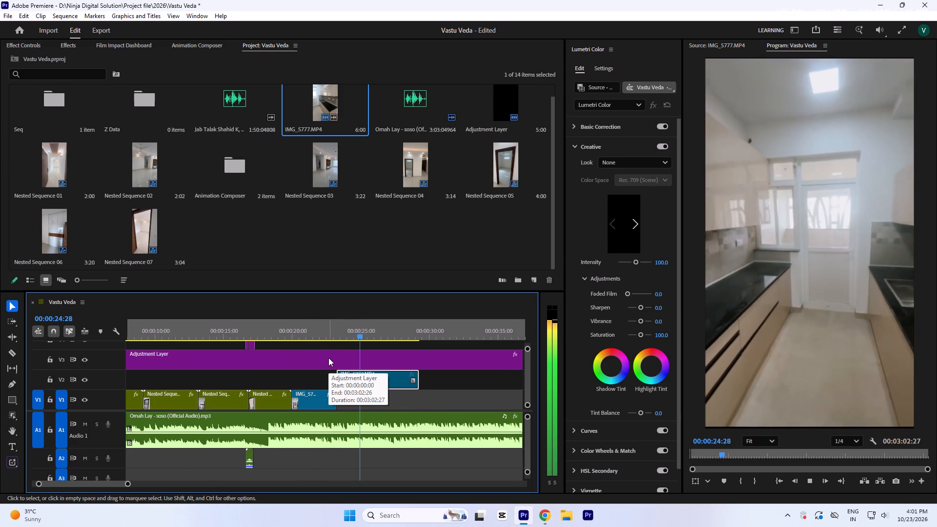
{"action": "key", "text": "space"}
{"action": "left_click", "coordinate": [311, 322]}
{"action": "key", "text": "space"}
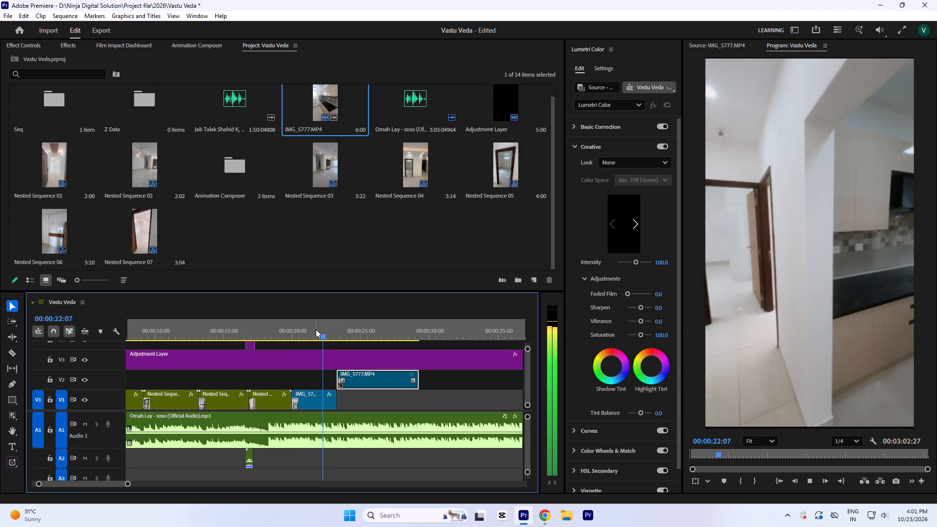
{"action": "key", "text": "space"}
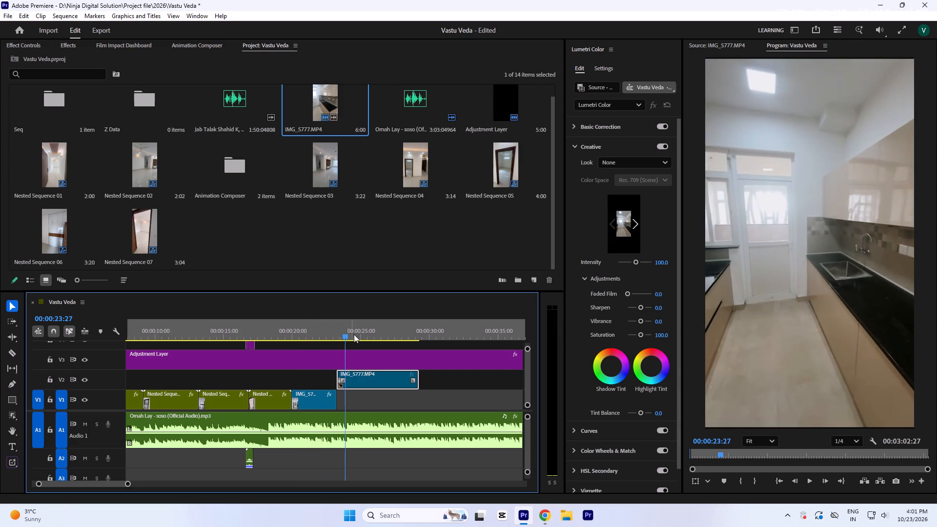
{"action": "left_click_drag", "start_coordinate": [355, 325], "coordinate": [347, 332]}
Set the kitchen clip's speed to 80%.
{"action": "key", "text": "ctrl+r"}
{"action": "type", "text": "80"}
{"action": "key", "text": "Return"}
Play the kitchen clip to find the music beat and trim its end to 00:00:28:17.
{"action": "left_click", "coordinate": [305, 325]}
{"action": "key", "text": "space"}
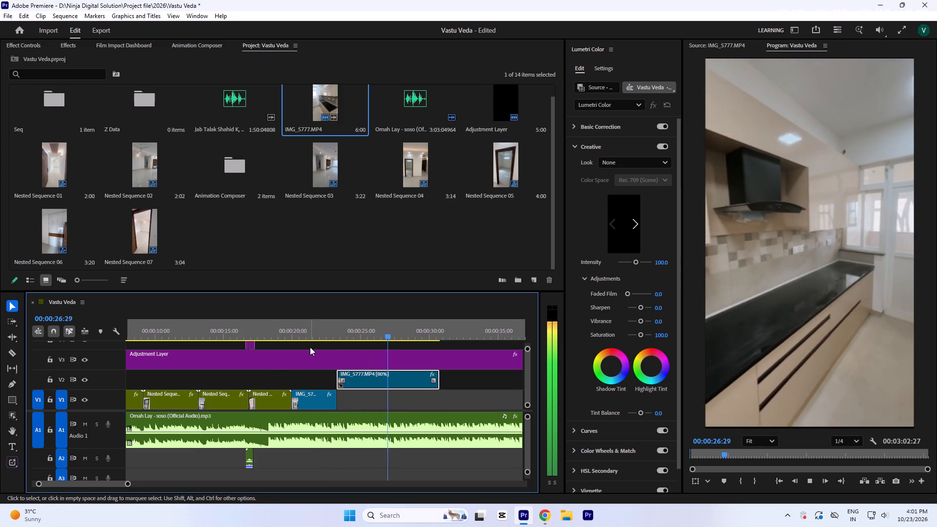
{"action": "key", "text": "equal"}
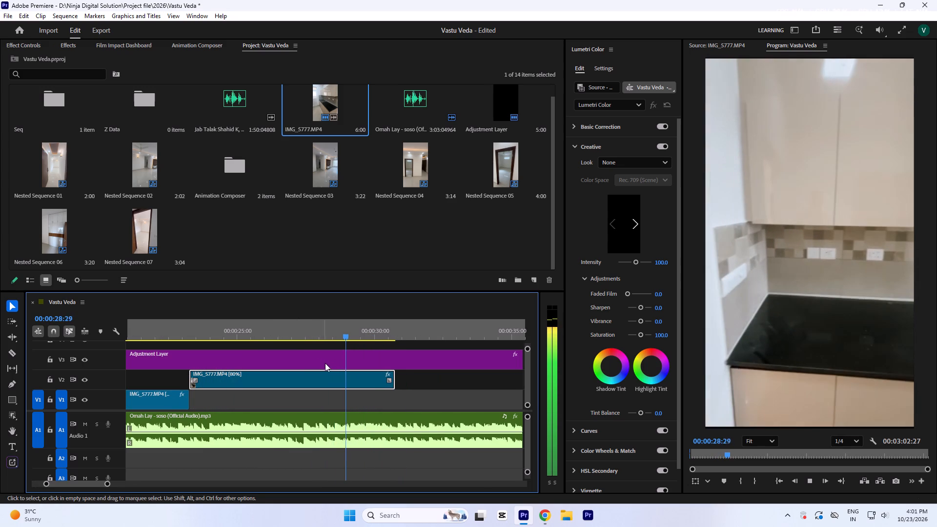
{"action": "key", "text": "space"}
{"action": "key", "text": "equal"}
{"action": "key", "text": "equal"}
{"action": "left_click", "coordinate": [276, 322]}
{"action": "key", "text": "space"}
{"action": "key", "text": "space"}
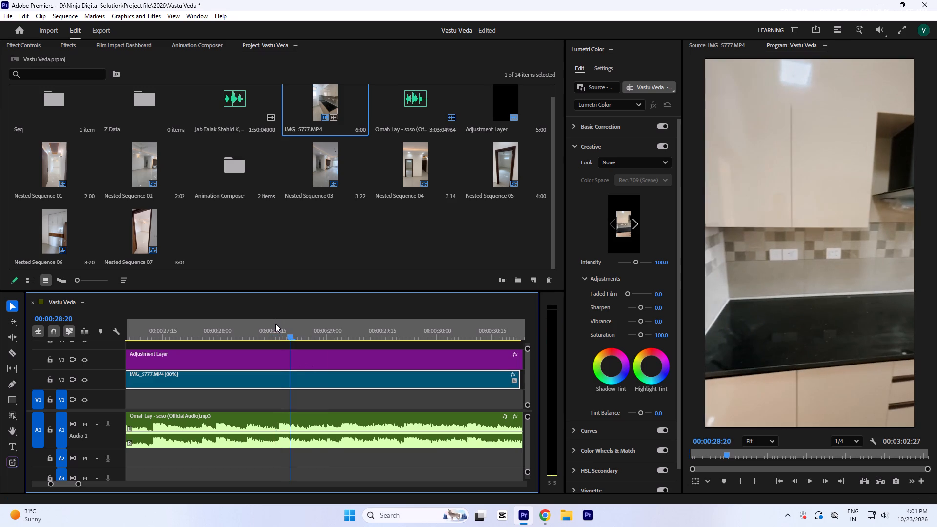
{"action": "key", "text": "equal"}
{"action": "key", "text": "equal"}
{"action": "left_click", "coordinate": [279, 329]}
{"action": "key", "text": "minus"}
{"action": "key", "text": "minus"}
{"action": "key", "text": "minus"}
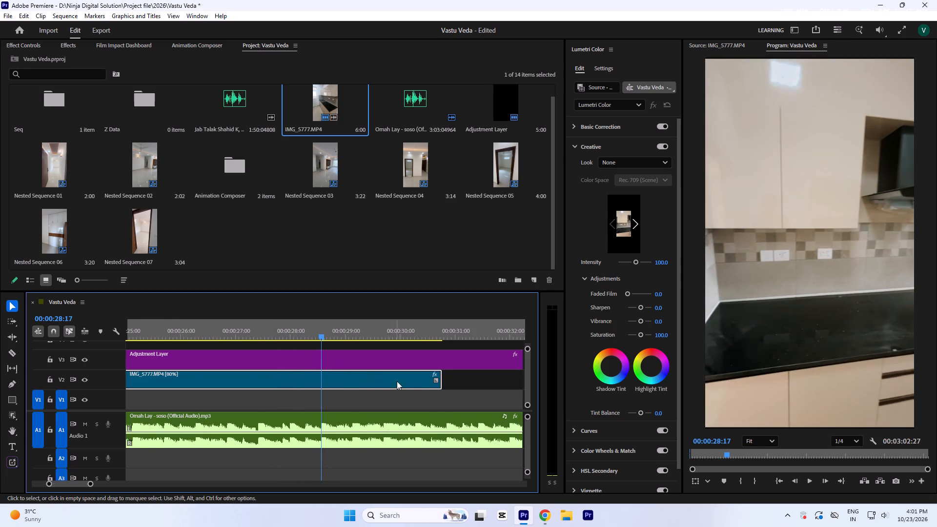
{"action": "left_click_drag", "start_coordinate": [443, 385], "coordinate": [324, 391]}
Move the kitchen clip from V2 down to V1, starting at the hallway clip's end at 00:00:23:08.
{"action": "key", "text": "equal"}
{"action": "key", "text": "equal"}
{"action": "type", "text": "=="}
{"action": "key", "text": "minus"}
{"action": "key", "text": "minus"}
{"action": "key", "text": "minus"}
{"action": "key", "text": "minus"}
{"action": "left_click", "coordinate": [188, 326]}
{"action": "key", "text": "equal"}
{"action": "key", "text": "equal"}
{"action": "key", "text": "equal"}
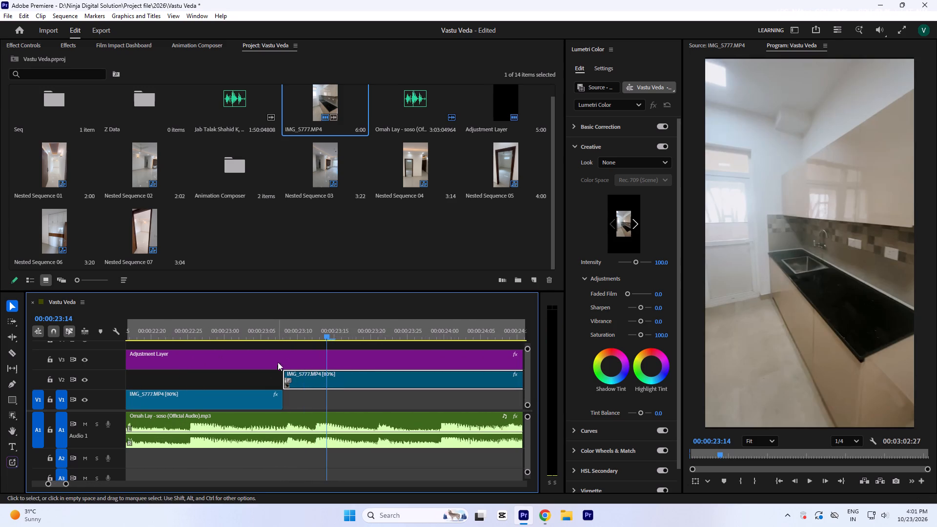
{"action": "left_click", "coordinate": [285, 332]}
{"action": "key", "text": "equal"}
{"action": "left_click_drag", "start_coordinate": [347, 381], "coordinate": [348, 398]}
Nest the kitchen clip on V1 with the default name.
{"action": "key", "text": "minus"}
{"action": "key", "text": "minus"}
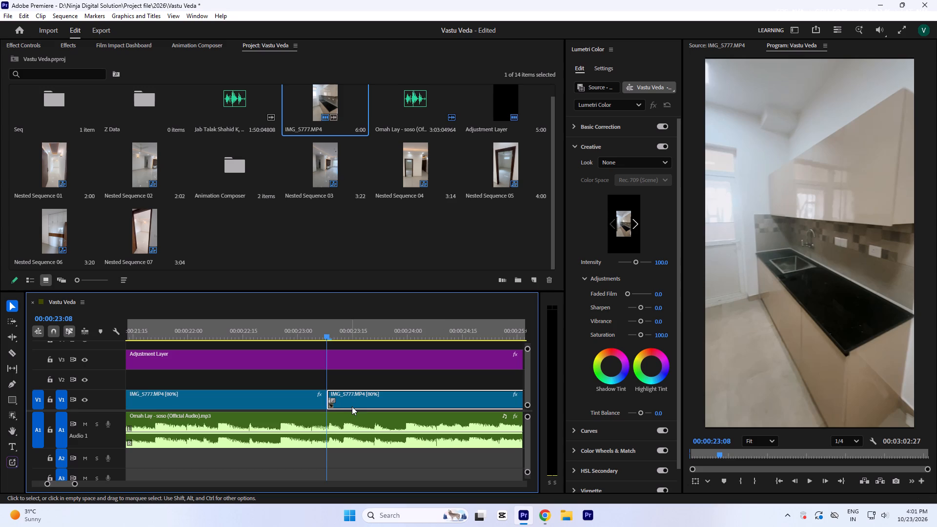
{"action": "key", "text": "minus"}
{"action": "key", "text": "minus"}
{"action": "key", "text": "minus"}
{"action": "key", "text": "n"}
{"action": "key", "text": "Return"}
Nest the hallway clip that precedes the kitchen nest on V1, keeping the default name.
{"action": "left_click", "coordinate": [295, 396]}
{"action": "key", "text": "n"}
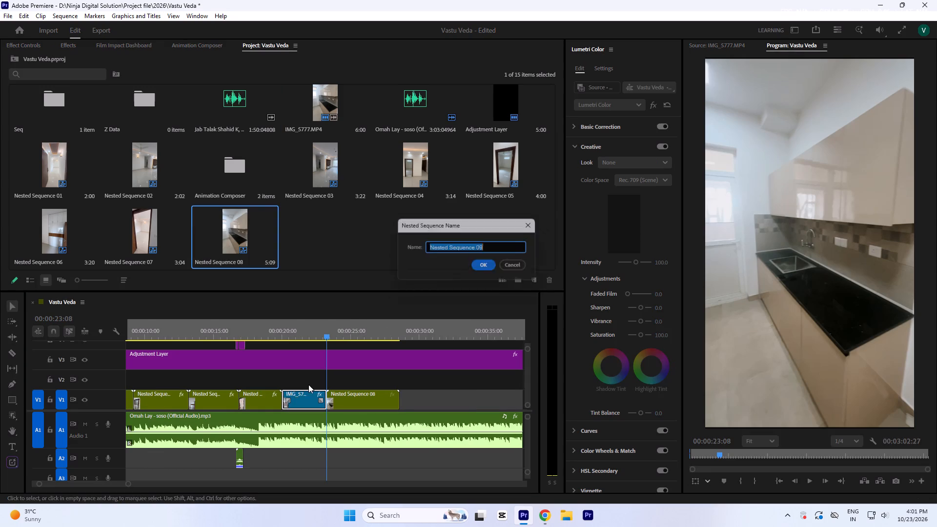
{"action": "key", "text": "Return"}
Apply Warp Stabilizer to both the nested hallway clip and the nested kitchen clip on V1.
{"action": "left_click_drag", "start_coordinate": [308, 380], "coordinate": [365, 393]}
{"action": "left_click", "coordinate": [70, 50]}
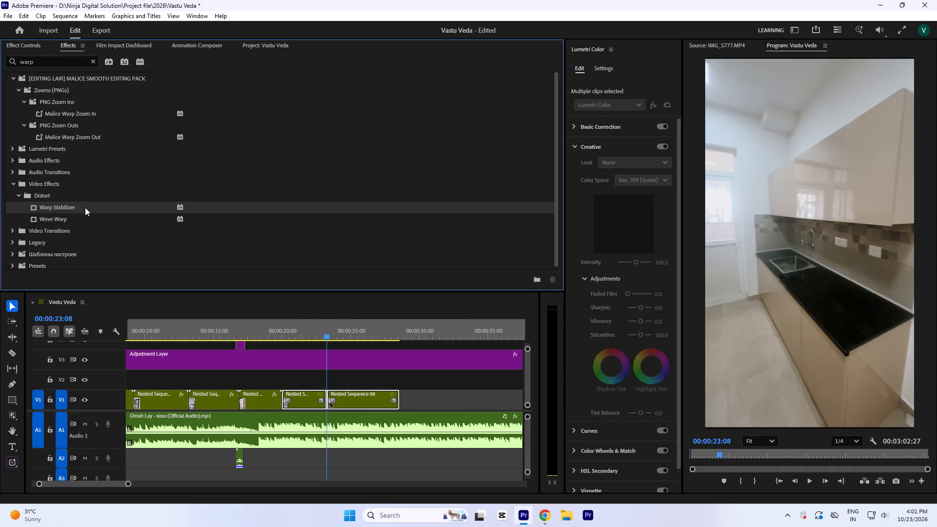
{"action": "double_click", "coordinate": [84, 207]}
Set the nested hallway clip's Warp Stabilizer smoothness to 10% and analyze it.
{"action": "left_click", "coordinate": [301, 322]}
{"action": "left_click", "coordinate": [298, 369]}
{"action": "left_click", "coordinate": [310, 374]}
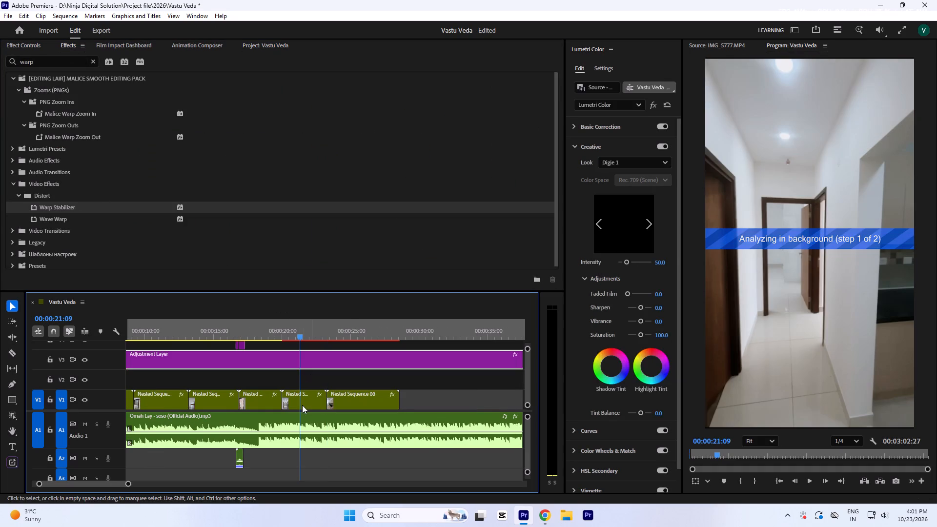
{"action": "left_click", "coordinate": [302, 405]}
{"action": "left_click", "coordinate": [27, 44]}
{"action": "scroll", "coordinate": [110, 189], "scroll_direction": "down", "scroll_amount": 6}
{"action": "scroll", "coordinate": [131, 232], "scroll_direction": "down", "scroll_amount": 2}
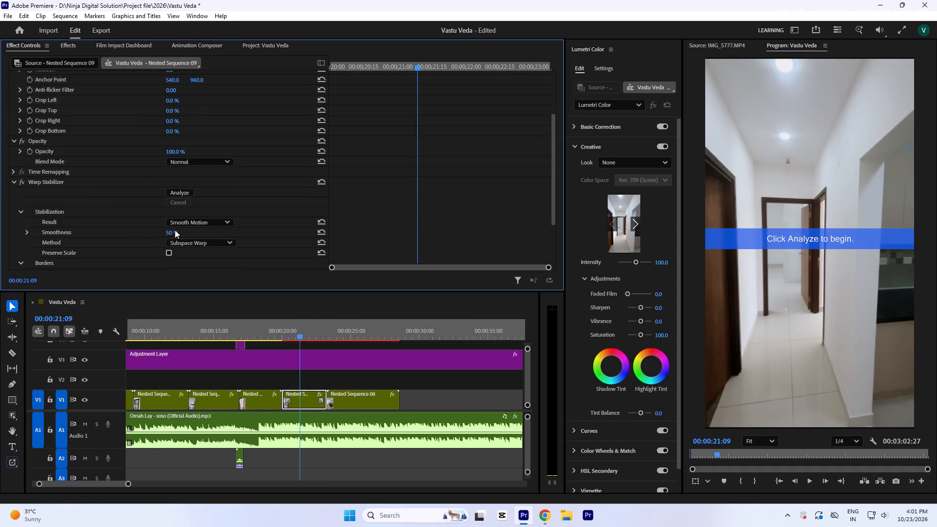
{"action": "left_click", "coordinate": [174, 232]}
{"action": "key", "text": "1"}
{"action": "key", "text": "0"}
{"action": "left_click", "coordinate": [401, 162]}
{"action": "left_click", "coordinate": [185, 193]}
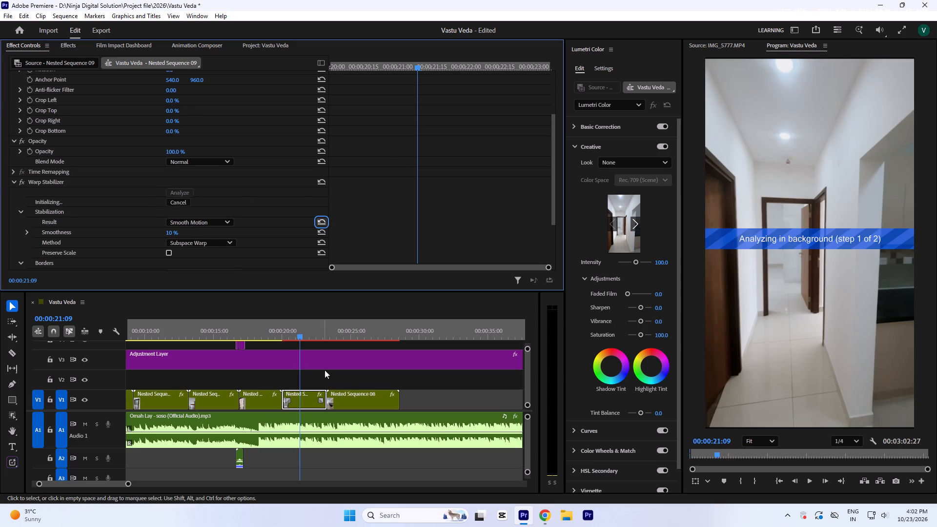
Analyze the nested kitchen clip with Warp Stabilizer and set its smoothness to 10%.
{"action": "left_click", "coordinate": [350, 390]}
{"action": "scroll", "coordinate": [394, 212], "scroll_direction": "down", "scroll_amount": 6}
{"action": "left_click", "coordinate": [176, 213]}
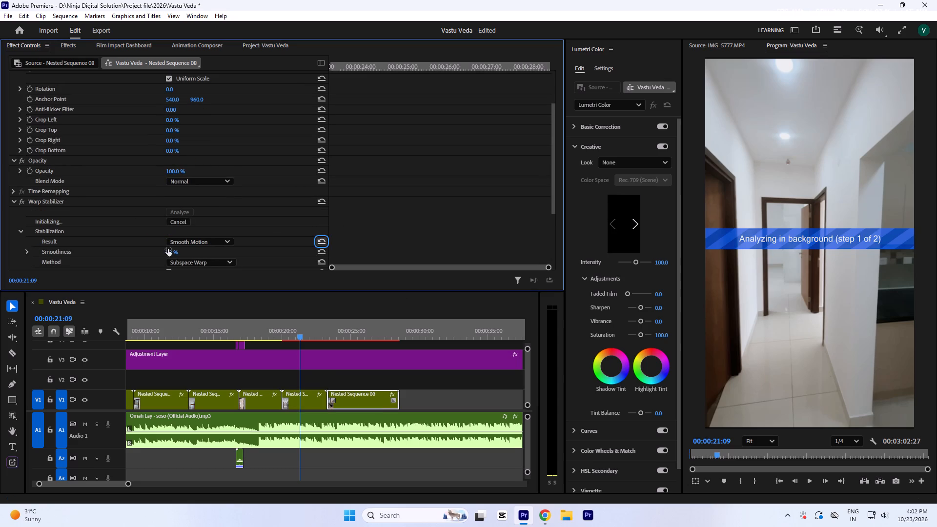
{"action": "left_click", "coordinate": [169, 250]}
{"action": "key", "text": "1"}
{"action": "key", "text": "0"}
{"action": "left_click_drag", "start_coordinate": [514, 154], "coordinate": [502, 165]}
Save the project while the stabilization analysis runs.
{"action": "left_click_drag", "start_coordinate": [323, 327], "coordinate": [319, 328]}
{"action": "left_click", "coordinate": [281, 332]}
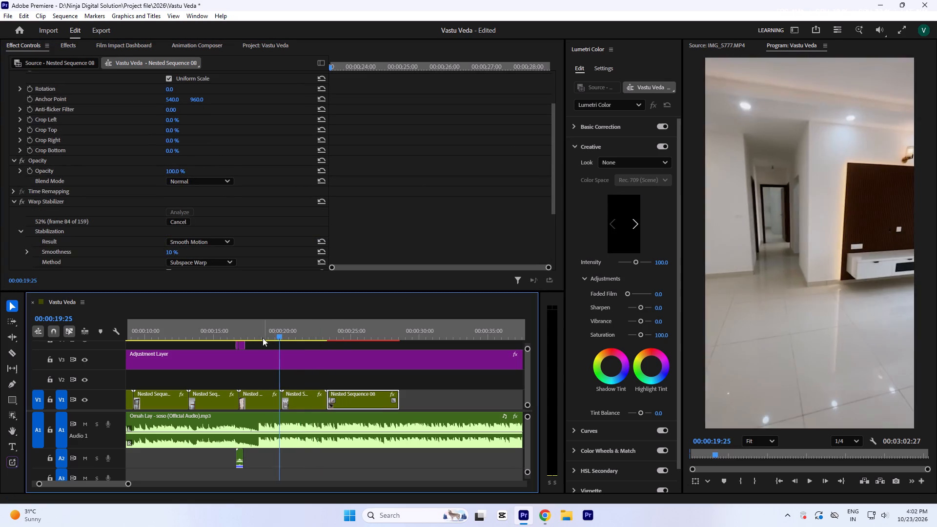
{"action": "left_click", "coordinate": [255, 333]}
{"action": "key", "text": "ctrl+s"}
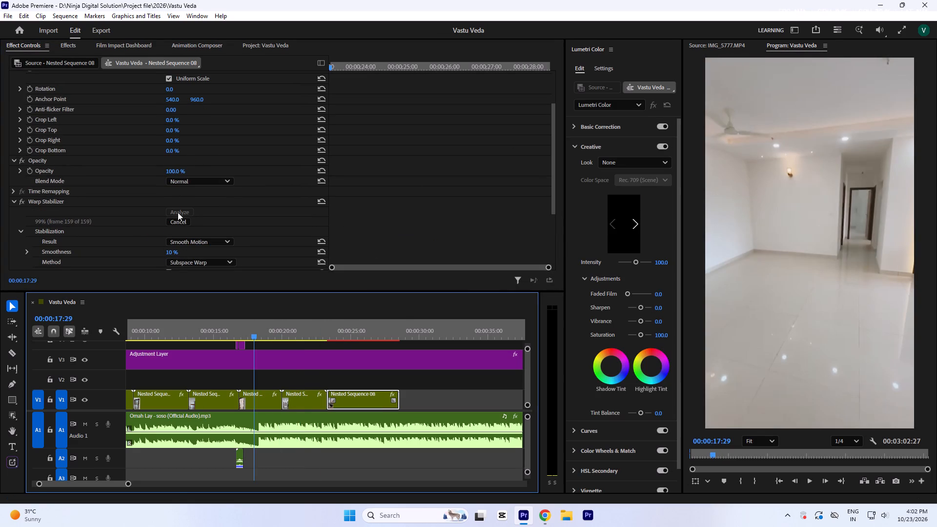
Play the sequence from the living room clip through the stabilized hallway and kitchen clips to check their motion.
{"action": "left_click", "coordinate": [356, 329]}
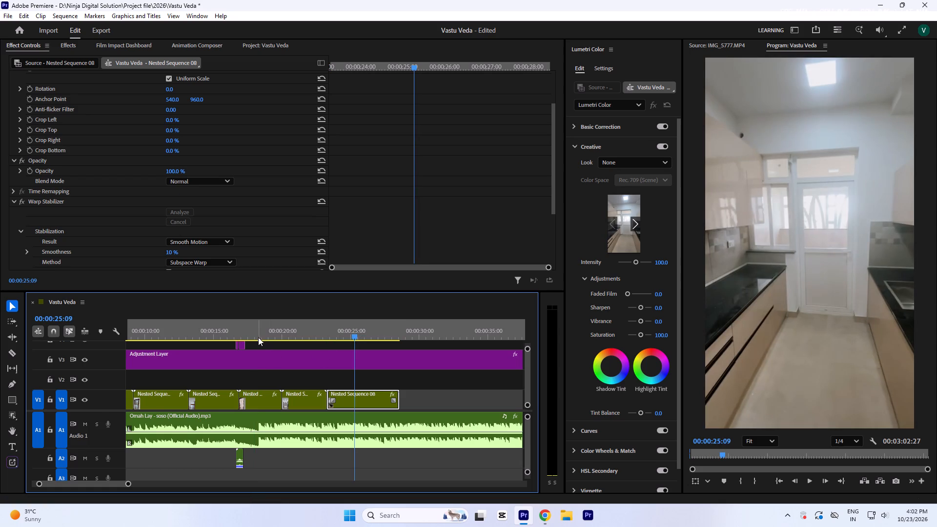
{"action": "left_click", "coordinate": [251, 331]}
{"action": "key", "text": "space"}
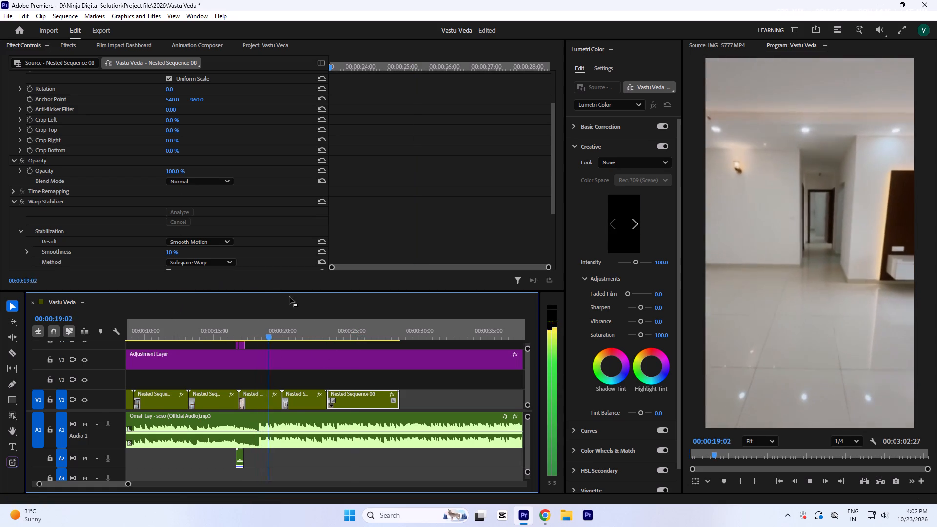
{"action": "key", "text": "space"}
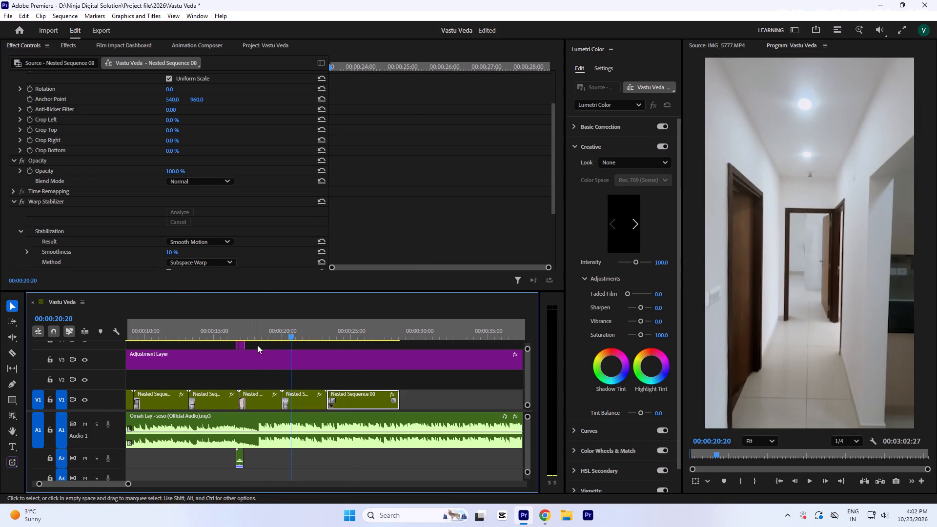
{"action": "left_click", "coordinate": [263, 324]}
{"action": "key", "text": "space"}
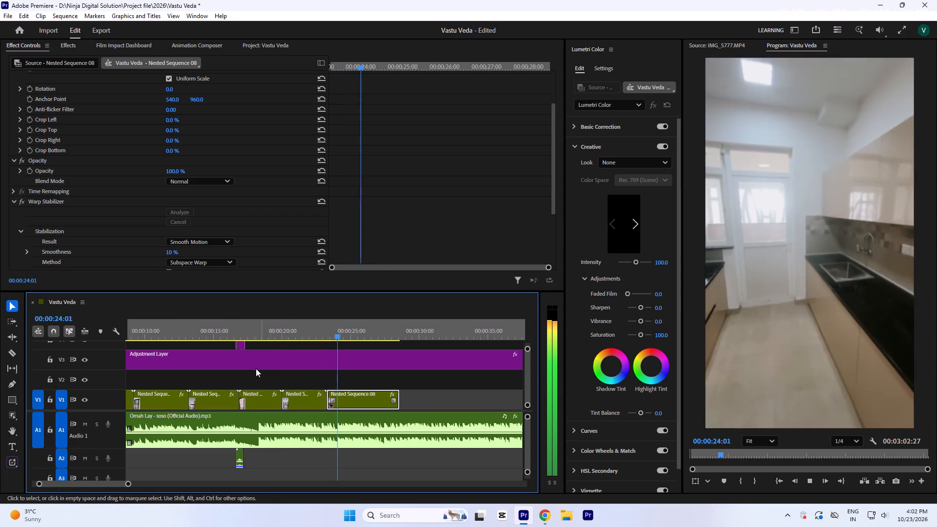
{"action": "key", "text": "minus"}
{"action": "key", "text": "minus"}
{"action": "key", "text": "equal"}
{"action": "key", "text": "equal"}
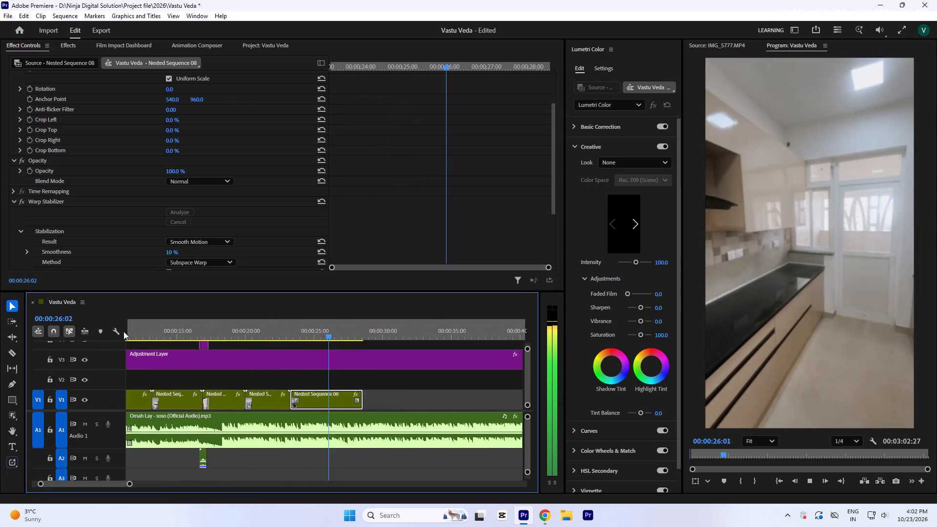
{"action": "key", "text": "equal"}
{"action": "key", "text": "minus"}
{"action": "key", "text": "minus"}
{"action": "key", "text": "equal"}
{"action": "key", "text": "equal"}
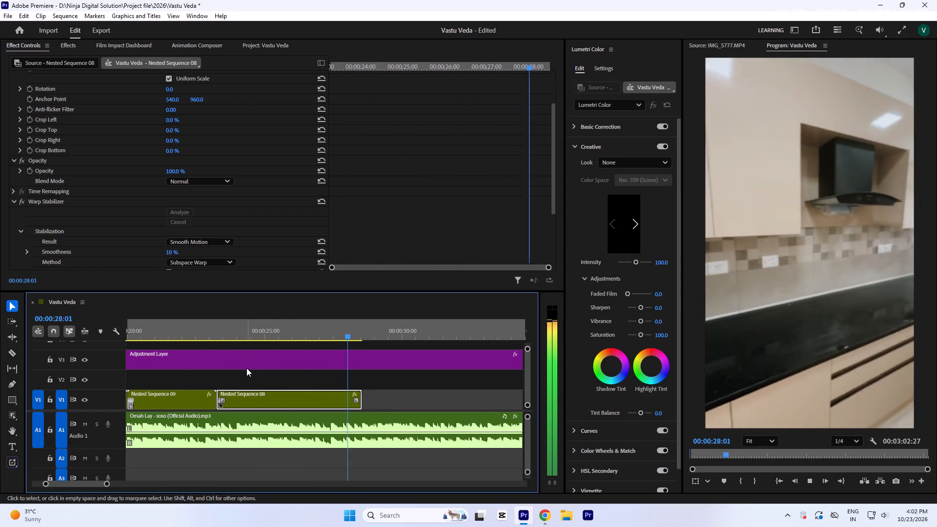
{"action": "key", "text": "space"}
Mark a 3:18 segment of IMG_5777 in the source, starting at about 00:01:23:19 as the camera enters the empty room with the balcony.
{"action": "left_click", "coordinate": [265, 48]}
{"action": "double_click", "coordinate": [326, 101]}
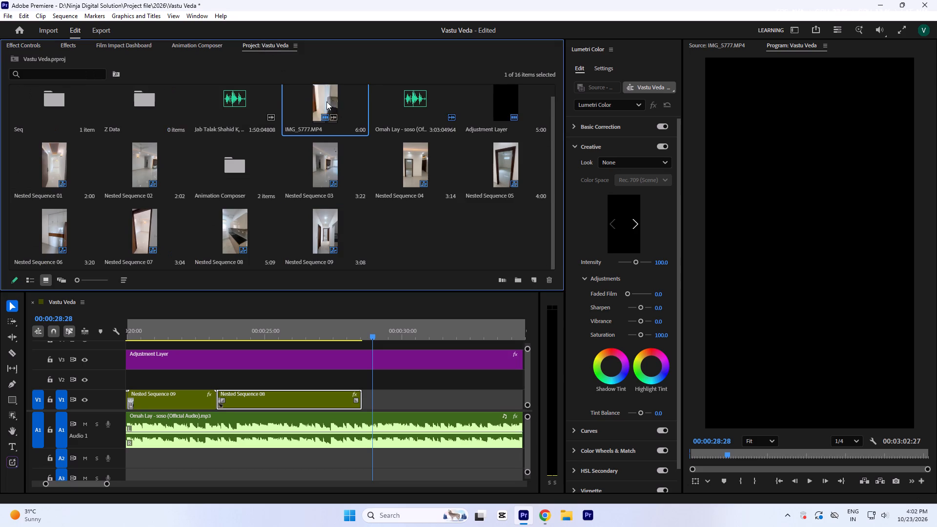
{"action": "key", "text": "space"}
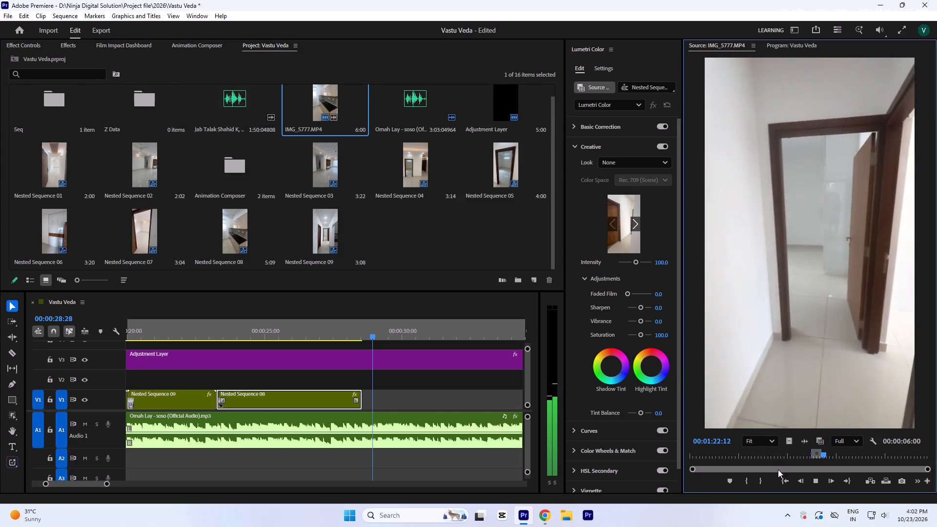
{"action": "key", "text": "space"}
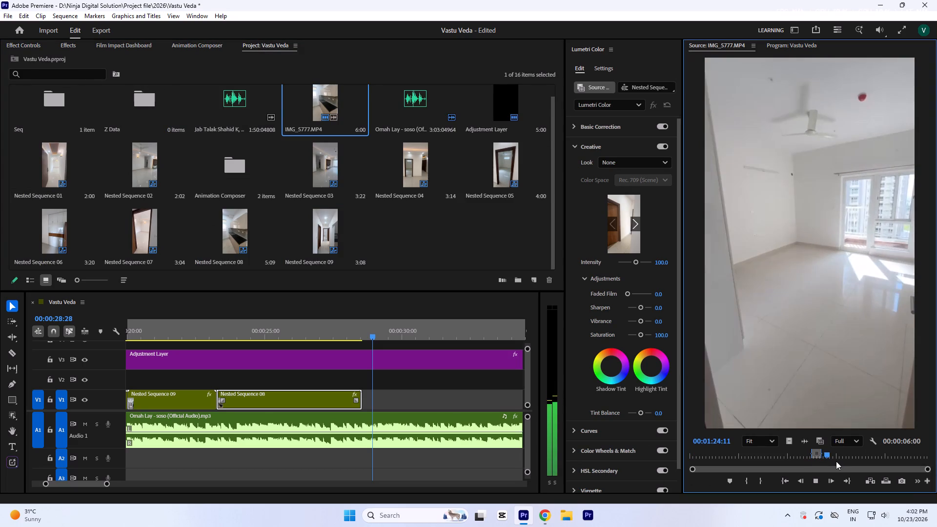
{"action": "key", "text": "space"}
{"action": "key", "text": "space"}
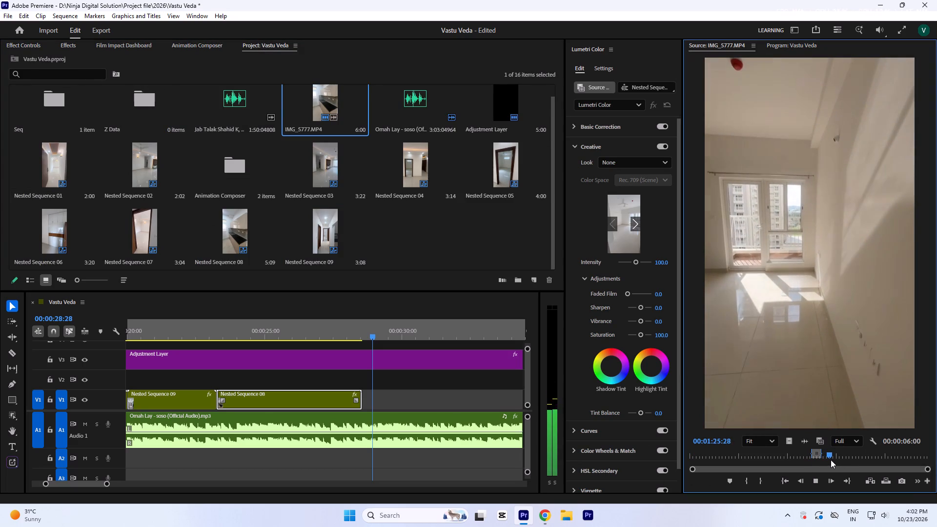
{"action": "left_click", "coordinate": [831, 457]}
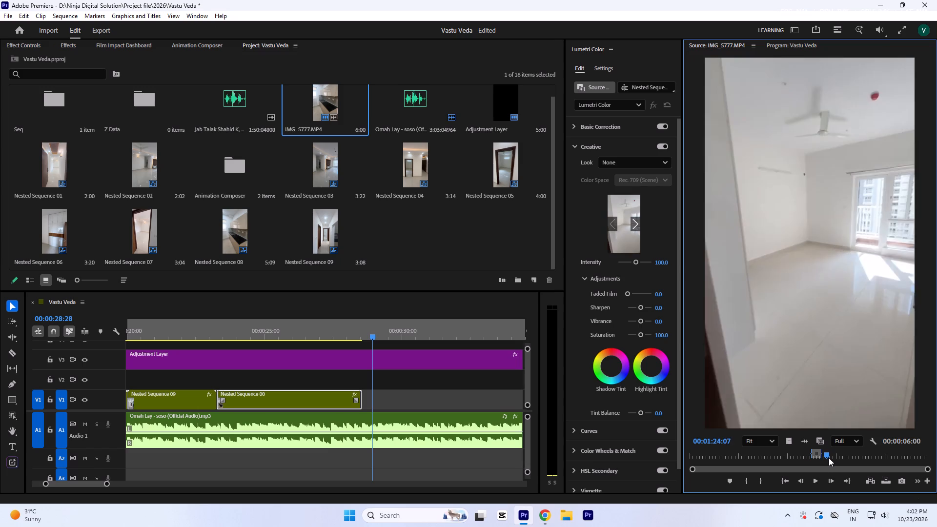
{"action": "left_click", "coordinate": [829, 455]}
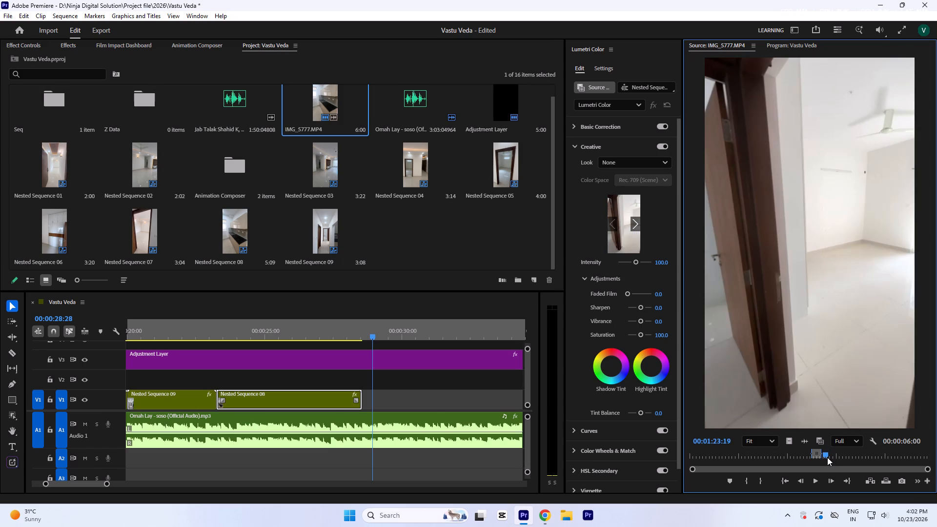
{"action": "key", "text": "i"}
{"action": "key", "text": "space"}
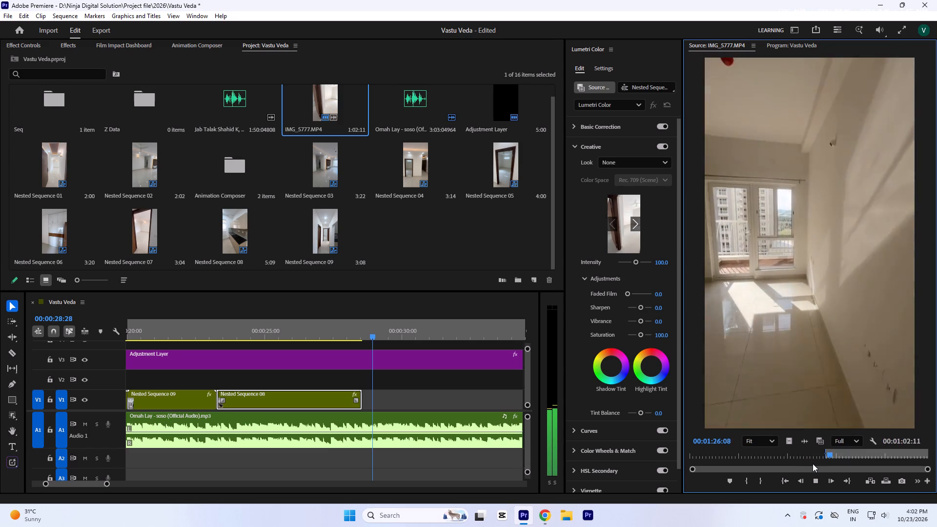
{"action": "type", "text": "o"}
{"action": "key", "text": "space"}
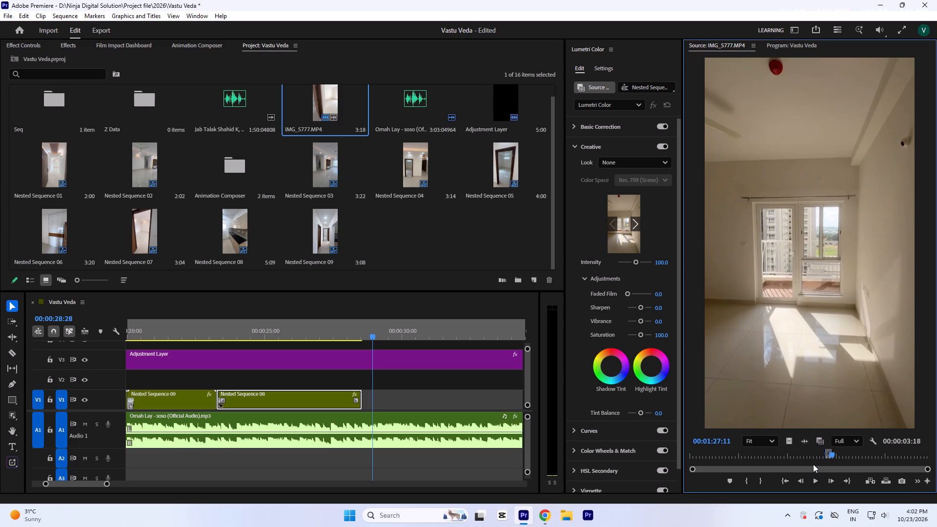
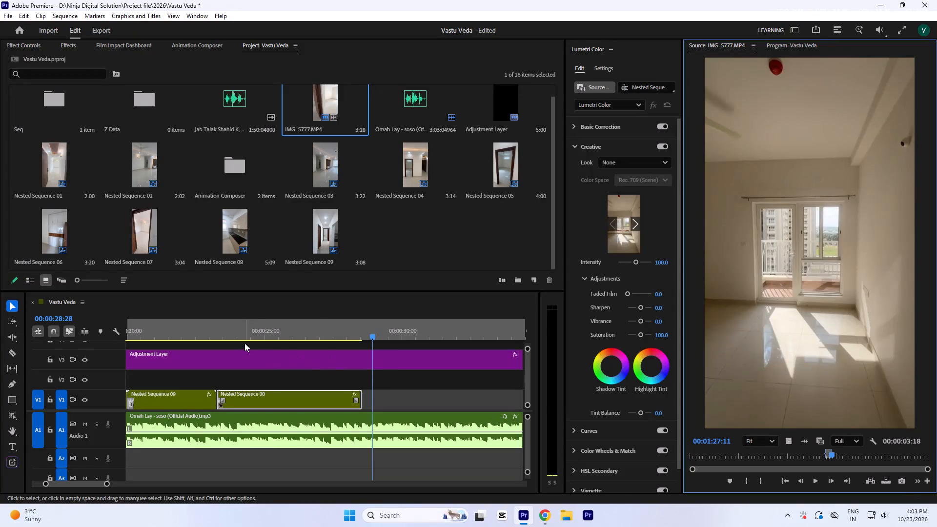
Extend the marked IMG_5777 segment in the source to 10:25, setting its out point at 00:01:34:13 with the wardrobe and open door in view.
{"action": "left_click", "coordinate": [266, 325]}
{"action": "key", "text": "minus"}
{"action": "left_click", "coordinate": [240, 328]}
{"action": "key", "text": "space"}
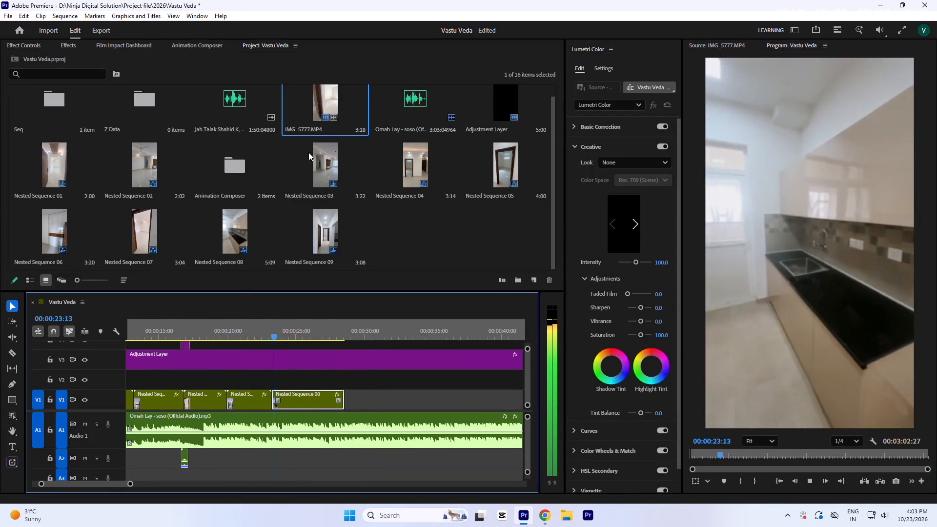
{"action": "double_click", "coordinate": [326, 117]}
{"action": "double_click", "coordinate": [326, 104]}
{"action": "key", "text": "space"}
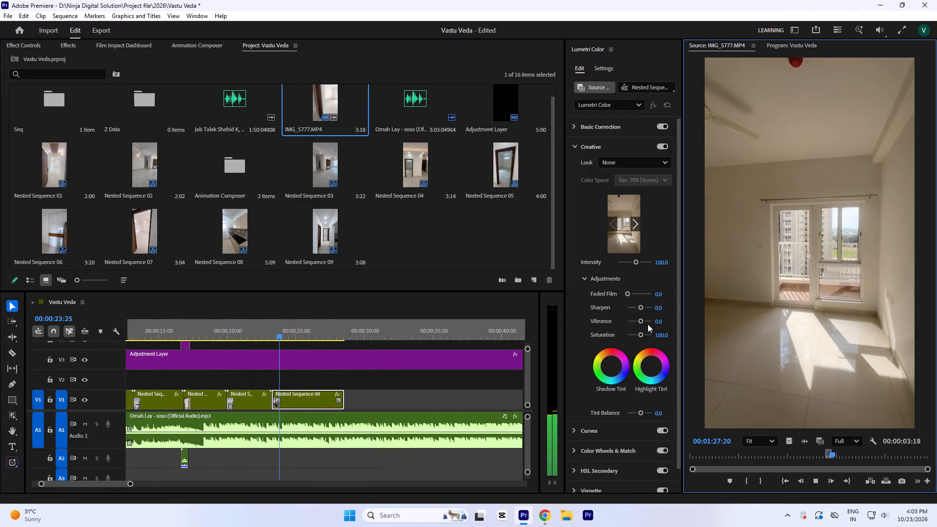
{"action": "key", "text": "space"}
{"action": "left_click", "coordinate": [821, 456]}
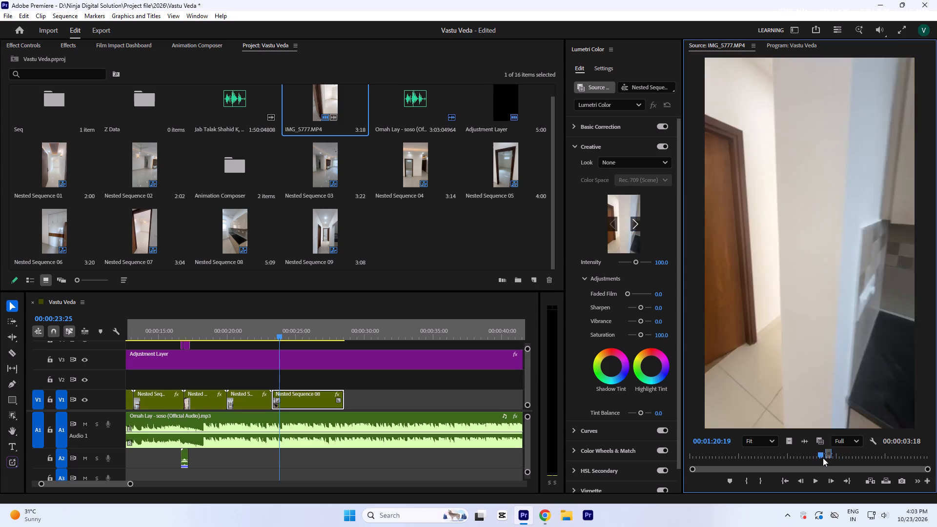
{"action": "key", "text": "space"}
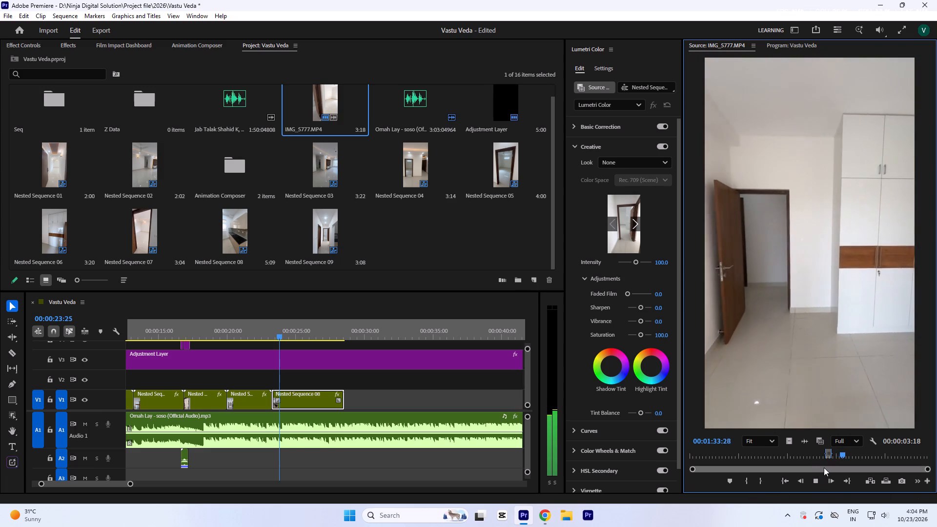
{"action": "key", "text": "space"}
{"action": "key", "text": "o"}
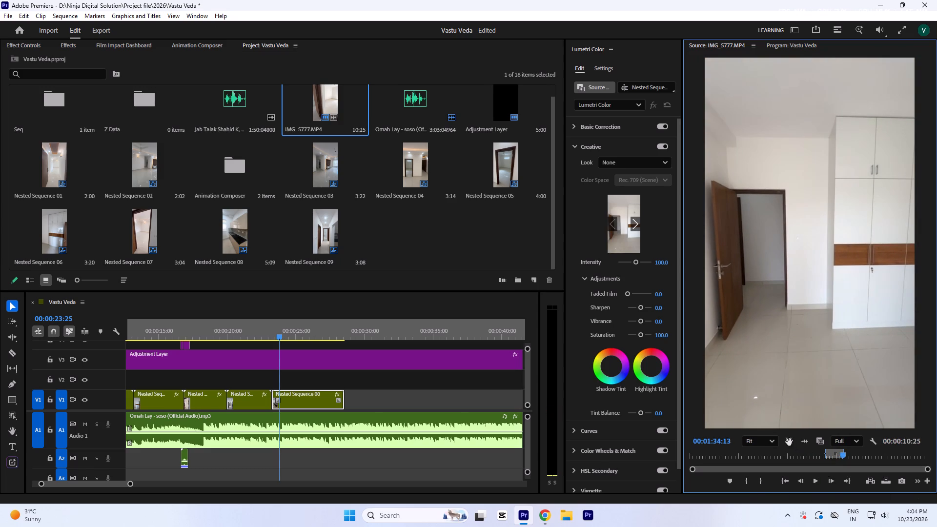
Place the marked 10:25 segment of IMG_5777 on V2, starting where the kitchen clip Nested Sequence 08 ends.
{"action": "left_click_drag", "start_coordinate": [789, 442], "coordinate": [323, 386]}
{"action": "key", "text": "minus"}
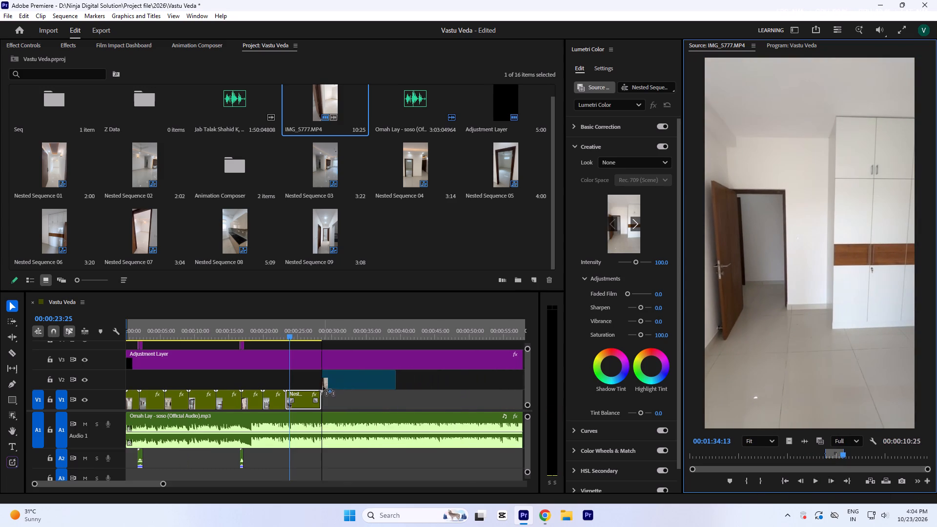
{"action": "left_click_drag", "start_coordinate": [323, 386], "coordinate": [324, 387]}
Scale the newly placed IMG_5777 room clip to fill the vertical frame.
{"action": "left_click", "coordinate": [339, 385]}
{"action": "left_click", "coordinate": [325, 320]}
{"action": "key", "text": "equal"}
{"action": "key", "text": "equal"}
{"action": "key", "text": "equal"}
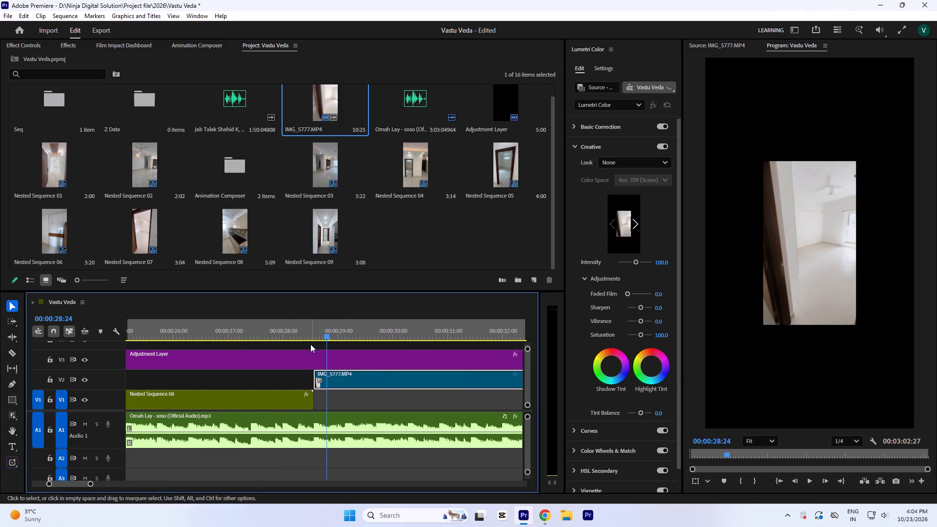
{"action": "left_click", "coordinate": [314, 323]}
{"action": "key", "text": "equal"}
{"action": "key", "text": "equal"}
{"action": "key", "text": "equal"}
{"action": "key", "text": "a"}
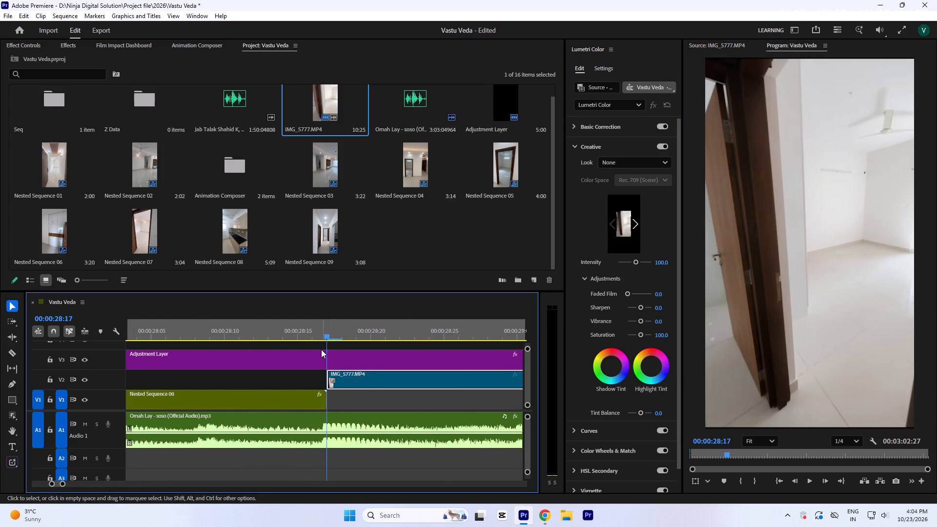
Play through the cut into the room clip and set the room clip's speed to 80%.
{"action": "key", "text": "minus"}
{"action": "key", "text": "minus"}
{"action": "key", "text": "minus"}
{"action": "left_click", "coordinate": [241, 327]}
{"action": "key", "text": "minus"}
{"action": "key", "text": "space"}
{"action": "key", "text": "minus"}
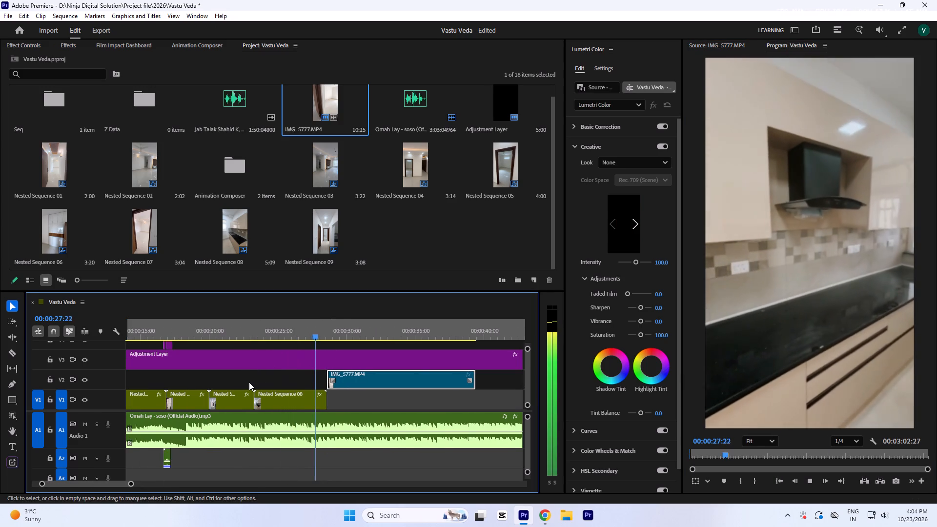
{"action": "key", "text": "space"}
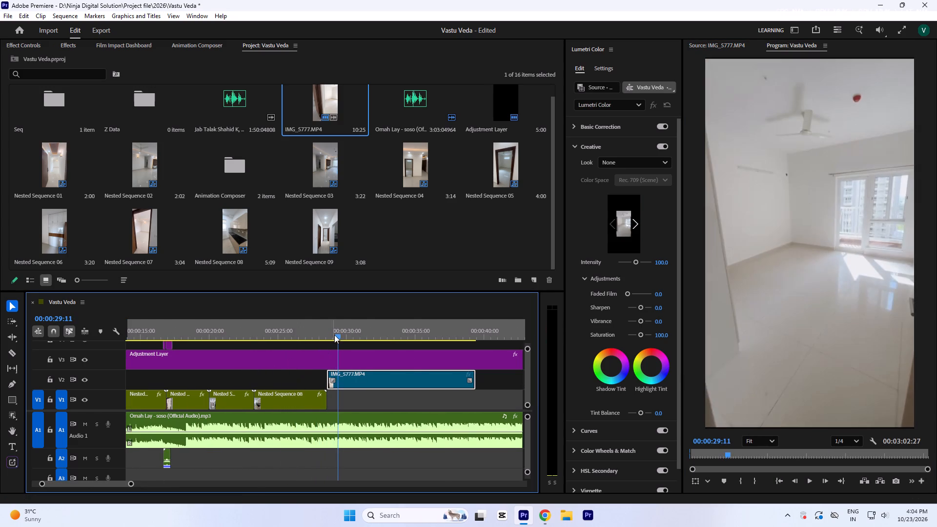
{"action": "left_click_drag", "start_coordinate": [344, 321], "coordinate": [346, 331]}
{"action": "key", "text": "ctrl+r"}
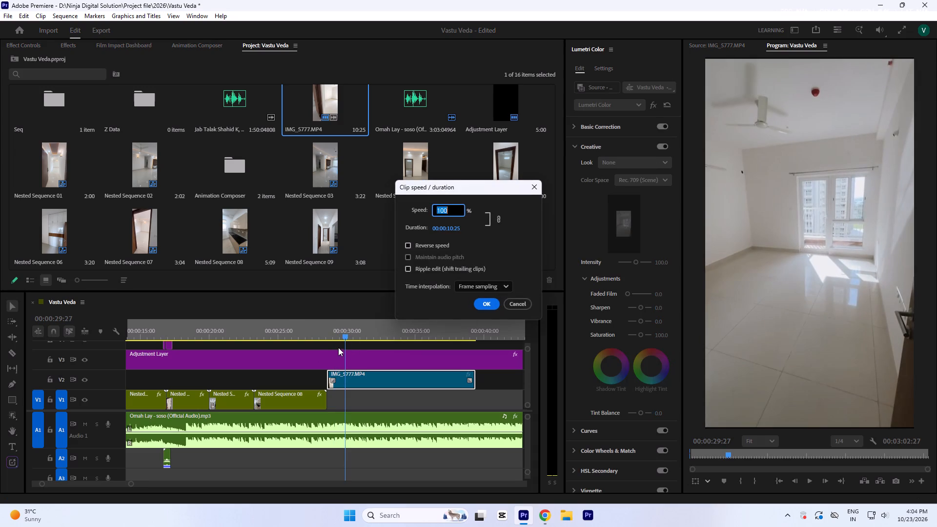
{"action": "type", "text": "80"}
{"action": "key", "text": "Return"}
Trim the start of the room clip to 00:00:31:16, removing the entry through the doorway.
{"action": "key", "text": "space"}
{"action": "key", "text": "space"}
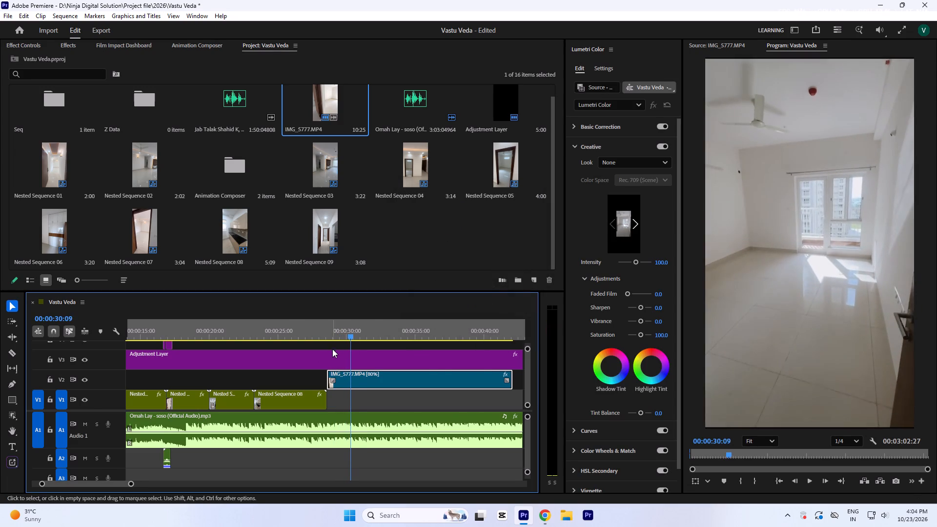
{"action": "key", "text": "space"}
{"action": "key", "text": "space"}
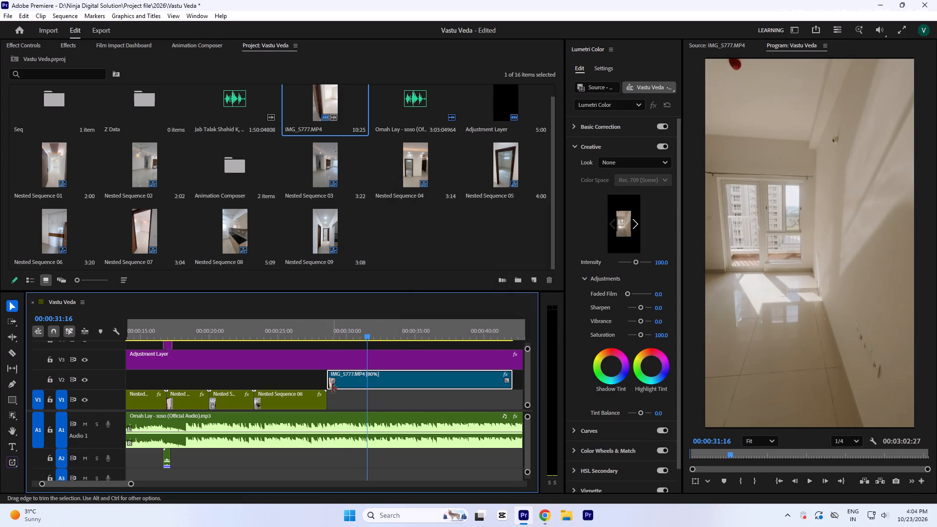
{"action": "left_click_drag", "start_coordinate": [324, 384], "coordinate": [362, 382]}
{"action": "key", "text": "space"}
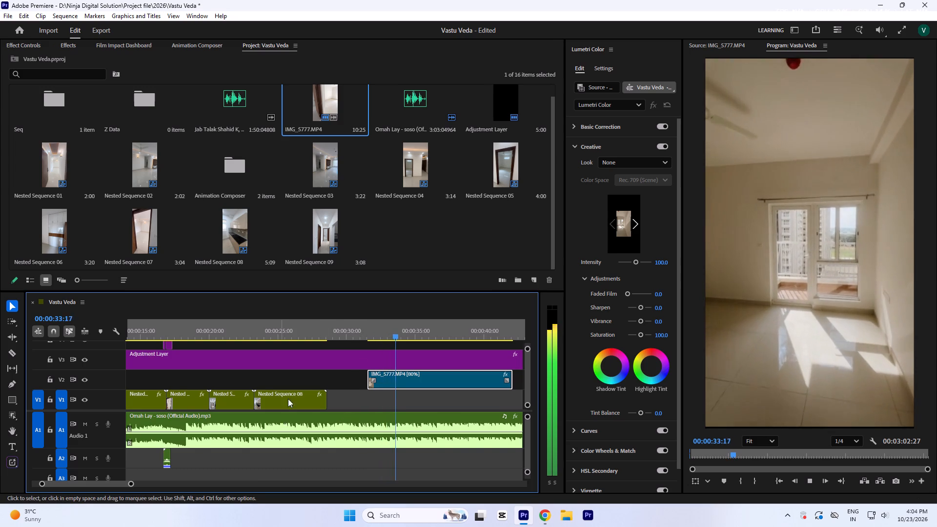
Move the trimmed room clip earlier on V2 so it starts at the end of the kitchen clip.
{"action": "key", "text": "minus"}
{"action": "key", "text": "minus"}
{"action": "key", "text": "minus"}
{"action": "key", "text": "equal"}
{"action": "key", "text": "equal"}
{"action": "left_click_drag", "start_coordinate": [330, 383], "coordinate": [313, 385]}
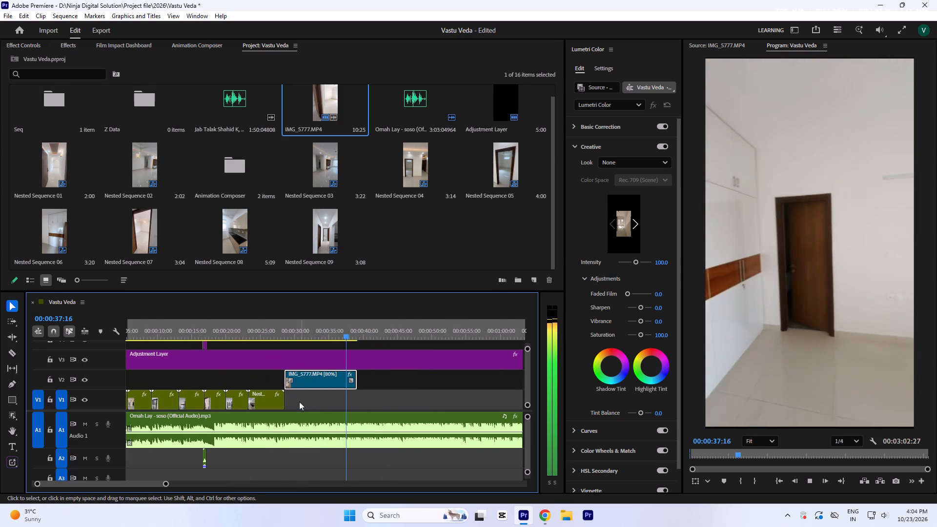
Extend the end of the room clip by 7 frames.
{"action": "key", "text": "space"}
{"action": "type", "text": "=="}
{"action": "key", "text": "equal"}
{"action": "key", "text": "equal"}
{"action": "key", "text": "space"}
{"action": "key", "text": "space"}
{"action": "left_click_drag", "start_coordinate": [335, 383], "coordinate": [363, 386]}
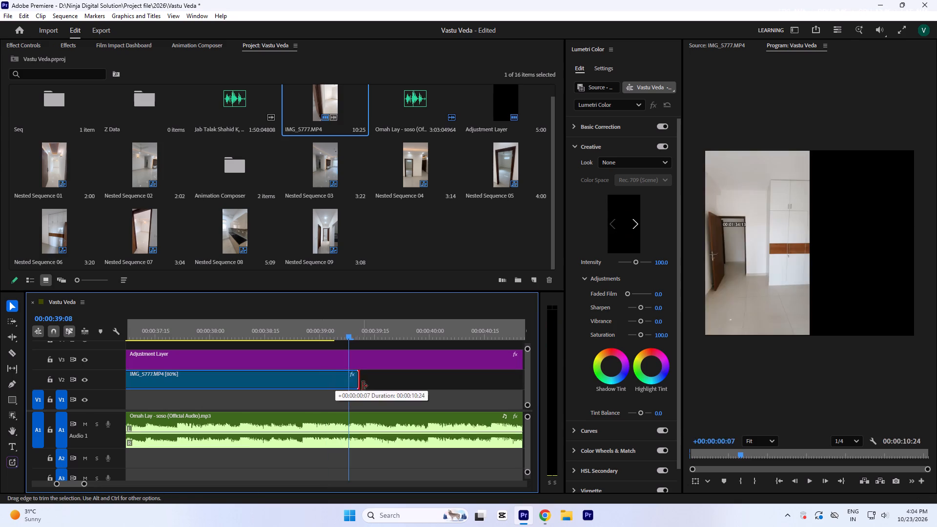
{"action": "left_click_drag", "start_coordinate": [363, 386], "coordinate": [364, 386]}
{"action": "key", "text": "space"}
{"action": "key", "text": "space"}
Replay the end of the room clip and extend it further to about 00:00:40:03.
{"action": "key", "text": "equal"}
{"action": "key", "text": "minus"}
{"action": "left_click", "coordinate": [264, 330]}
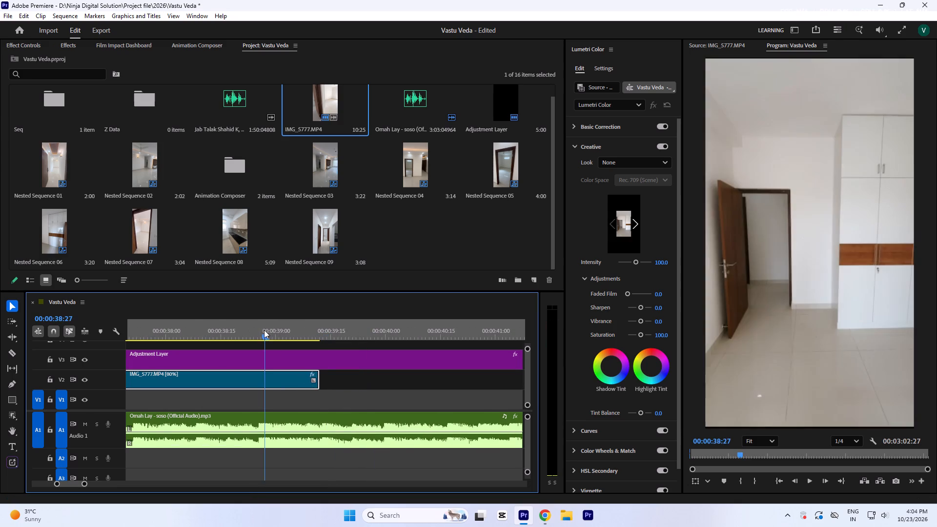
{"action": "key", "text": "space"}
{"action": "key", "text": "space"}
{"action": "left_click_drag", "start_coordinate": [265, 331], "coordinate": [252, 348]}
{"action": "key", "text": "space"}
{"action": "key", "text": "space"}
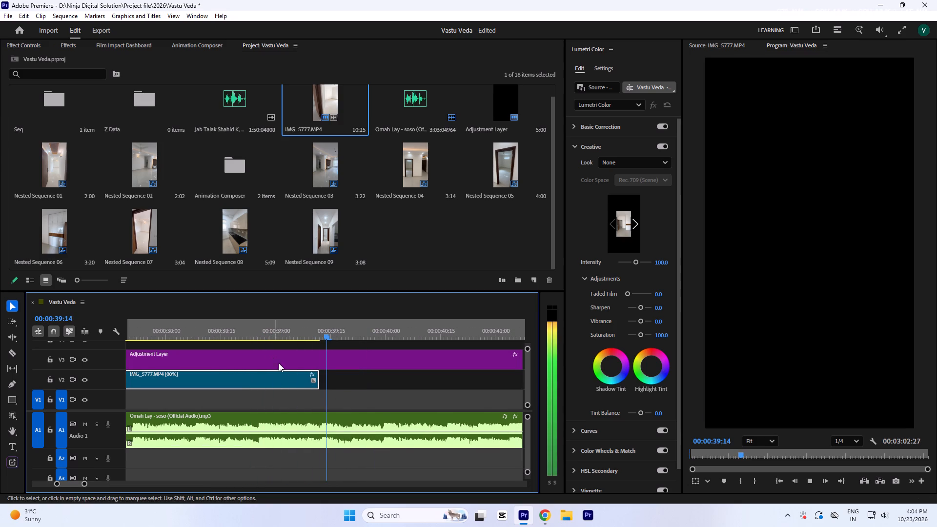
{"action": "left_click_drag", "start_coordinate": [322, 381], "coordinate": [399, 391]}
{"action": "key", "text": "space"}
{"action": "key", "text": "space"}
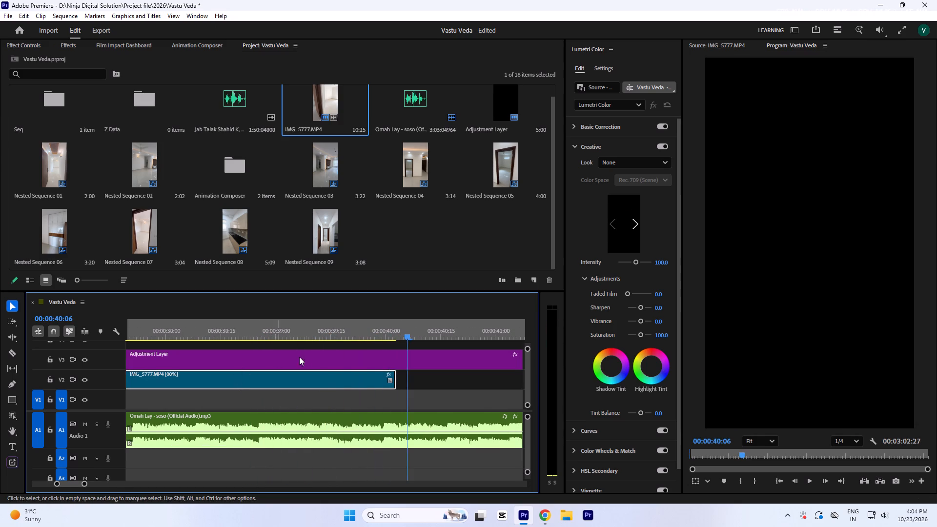
Mark a 5:15 segment of IMG_5777 in the source, from the wardrobe at about 00:01:36 to the opened bathroom door.
{"action": "key", "text": "minus"}
{"action": "double_click", "coordinate": [322, 99]}
{"action": "key", "text": "space"}
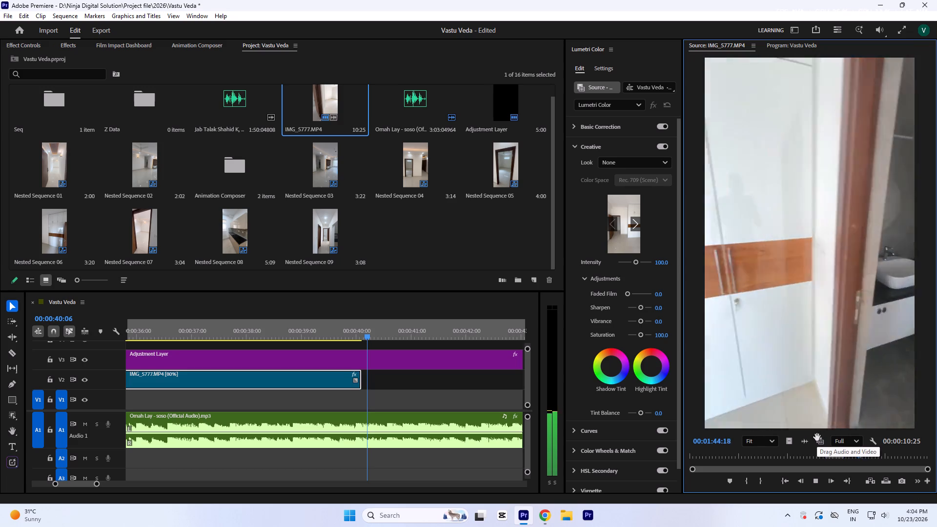
{"action": "key", "text": "space"}
{"action": "left_click_drag", "start_coordinate": [858, 451], "coordinate": [854, 453]}
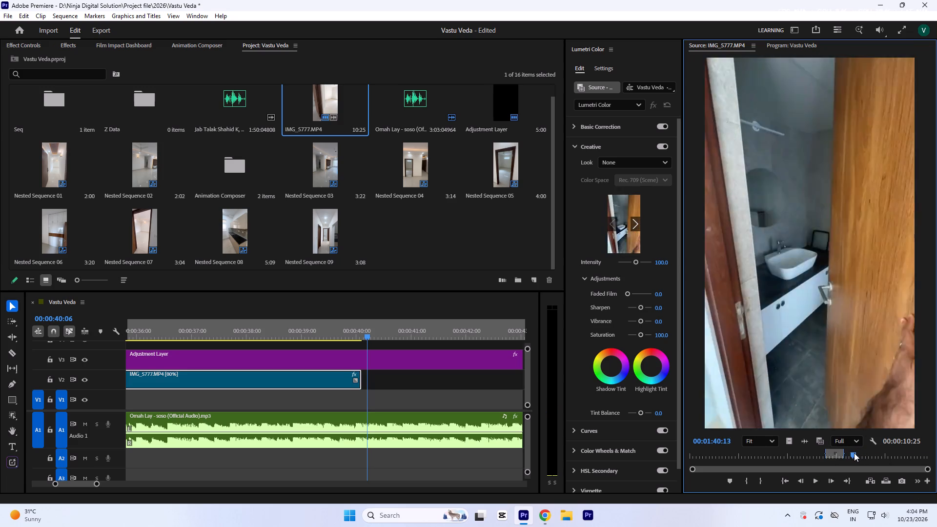
{"action": "left_click_drag", "start_coordinate": [854, 453], "coordinate": [841, 457]}
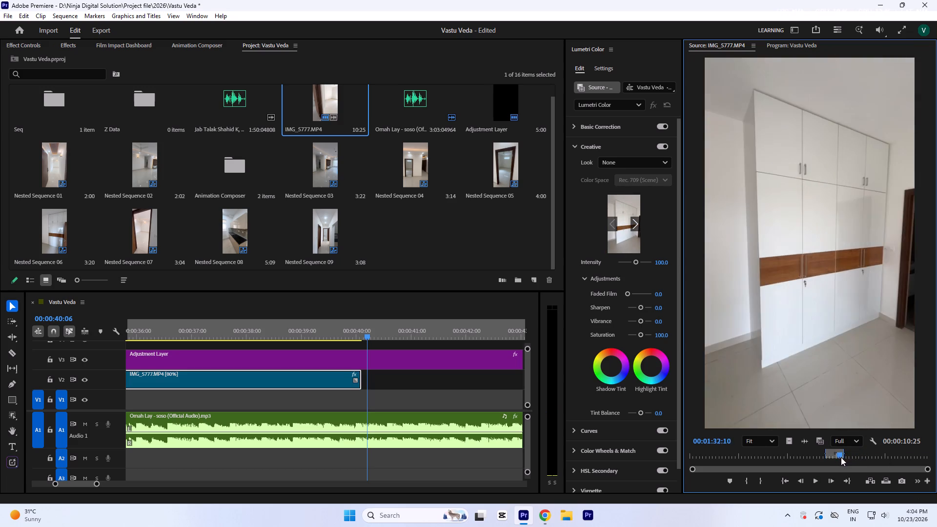
{"action": "key", "text": "space"}
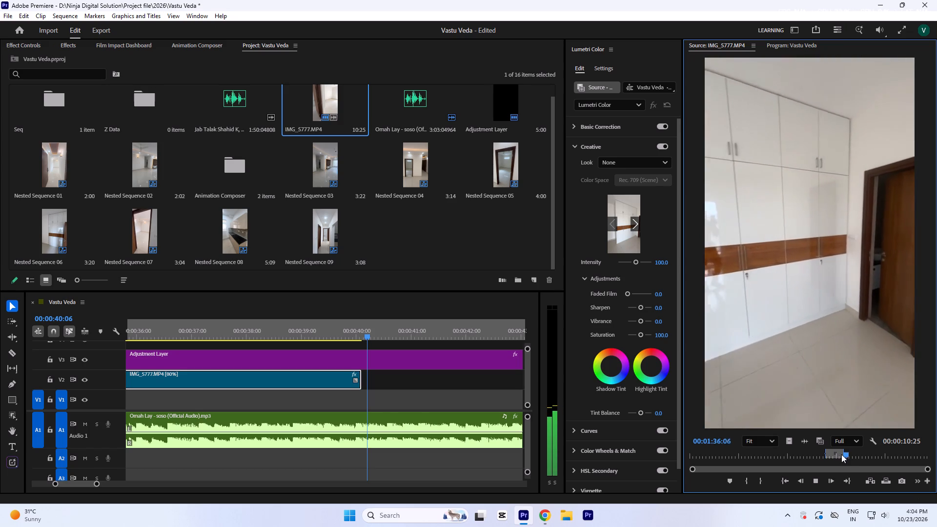
{"action": "key", "text": "space"}
{"action": "key", "text": "i"}
{"action": "key", "text": "space"}
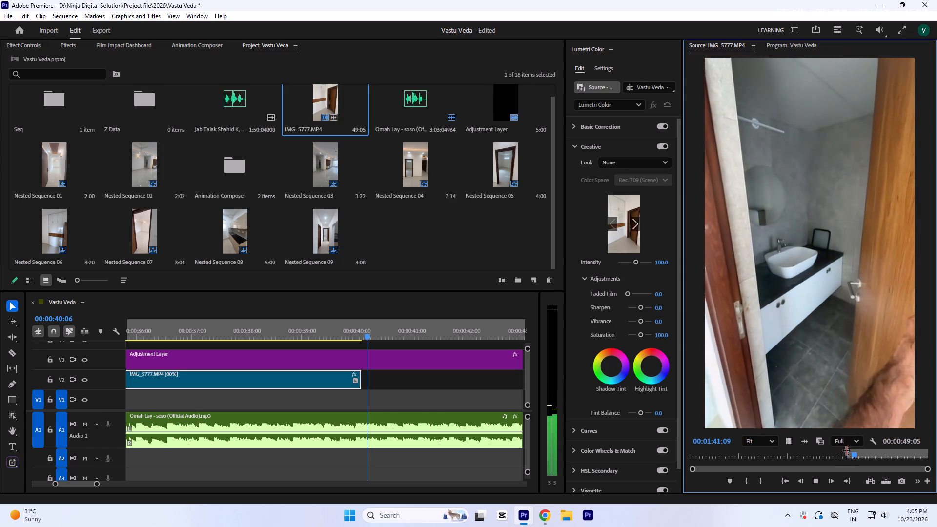
{"action": "type", "text": "o"}
{"action": "key", "text": "space"}
{"action": "key", "text": "space"}
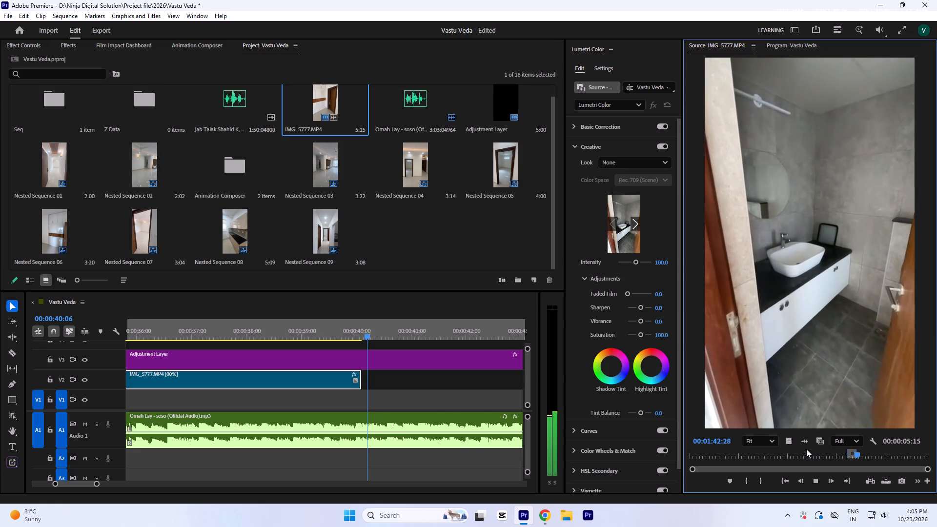
{"action": "key", "text": "space"}
Place the marked 5:15 bathroom segment on V2 beyond the room clip, starting at about 00:00:47.
{"action": "left_click_drag", "start_coordinate": [787, 440], "coordinate": [573, 405]}
{"action": "key", "text": "minus"}
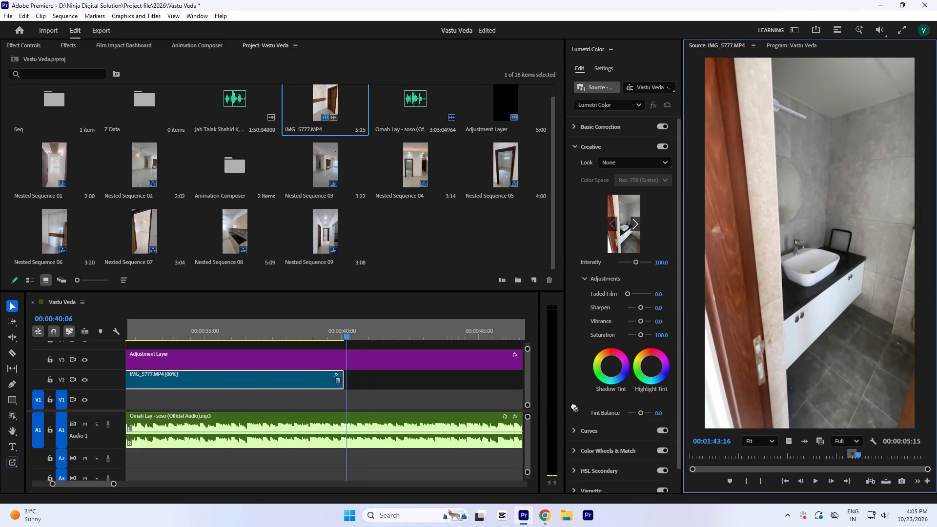
{"action": "left_click_drag", "start_coordinate": [573, 405], "coordinate": [408, 386]}
Play the sequence from the clips before the kitchen through the room clip to judge where the room clip should end.
{"action": "key", "text": "minus"}
{"action": "key", "text": "minus"}
{"action": "left_click", "coordinate": [262, 324]}
{"action": "key", "text": "equal"}
{"action": "key", "text": "space"}
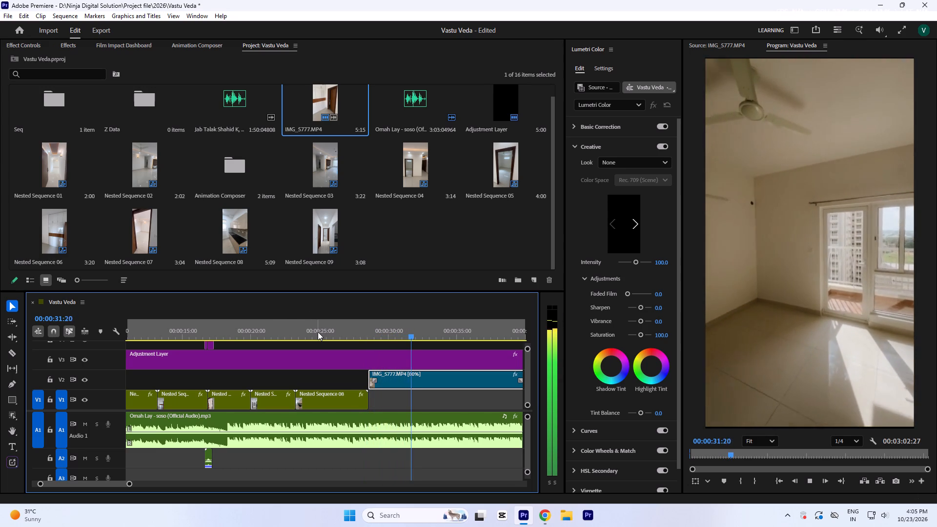
{"action": "key", "text": "minus"}
{"action": "key", "text": "minus"}
{"action": "key", "text": "equal"}
{"action": "key", "text": "equal"}
{"action": "key", "text": "equal"}
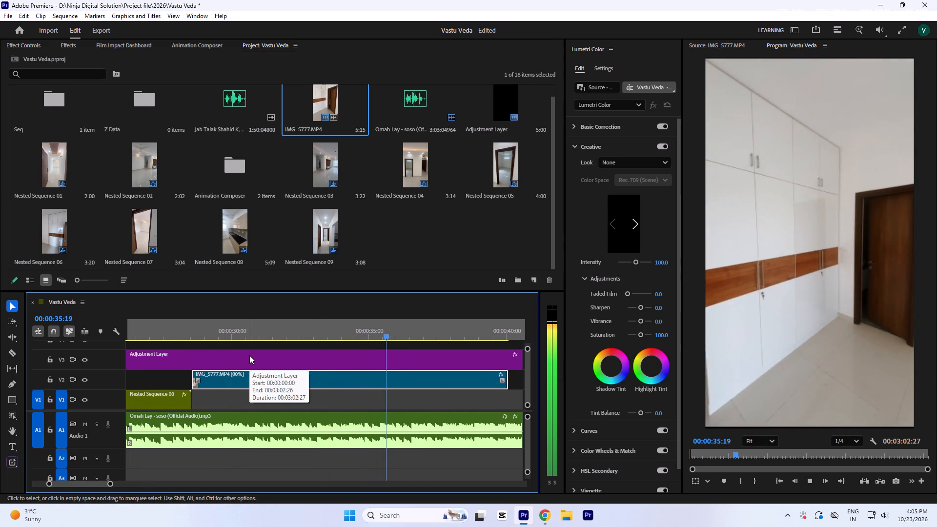
{"action": "key", "text": "space"}
{"action": "key", "text": "space"}
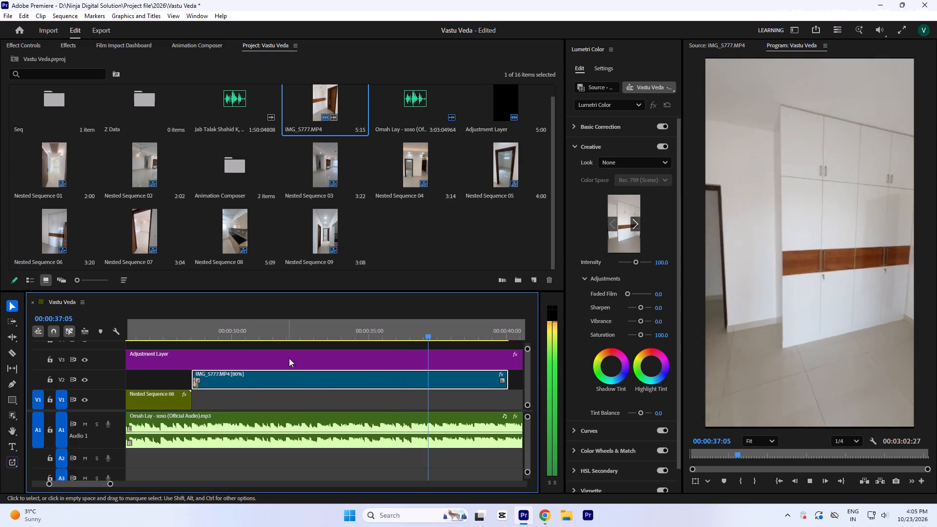
{"action": "key", "text": "space"}
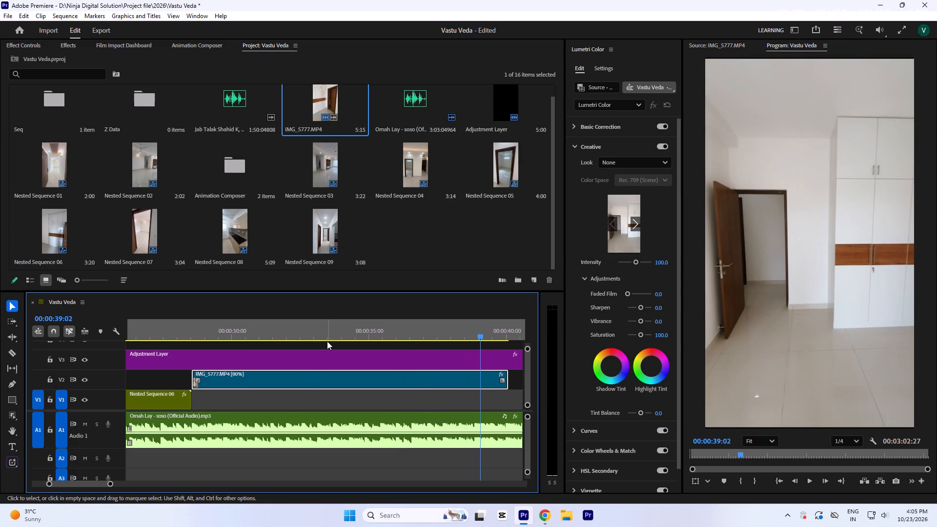
{"action": "key", "text": "space"}
{"action": "key", "text": "space"}
Trim the end of the room clip to the music beat at 00:00:38:25.
{"action": "key", "text": "equal"}
{"action": "key", "text": "equal"}
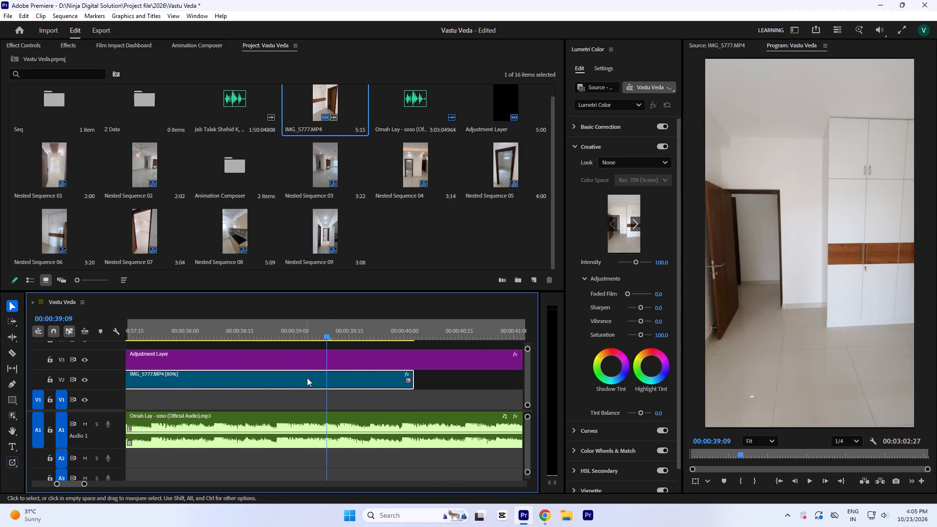
{"action": "left_click", "coordinate": [267, 336]}
{"action": "key", "text": "space"}
{"action": "key", "text": "space"}
{"action": "left_click_drag", "start_coordinate": [282, 331], "coordinate": [277, 343]}
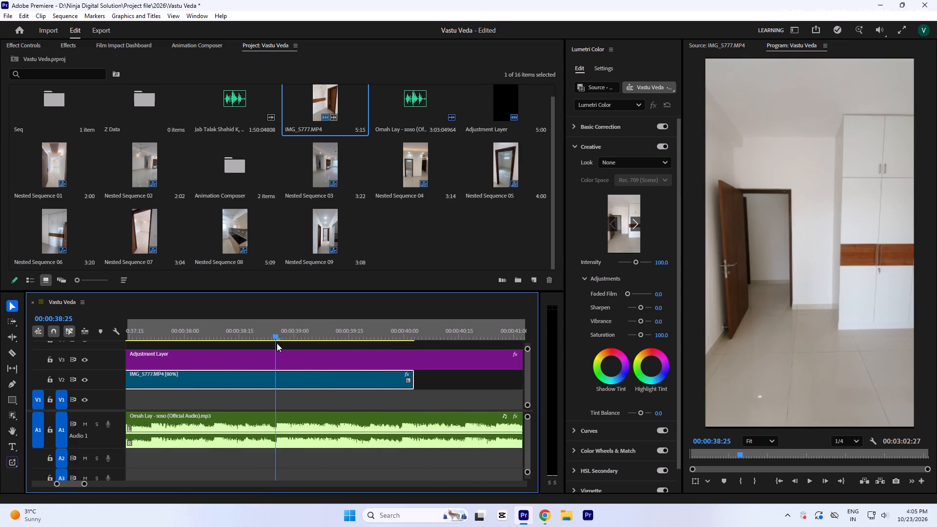
{"action": "left_click_drag", "start_coordinate": [277, 343], "coordinate": [276, 344]}
{"action": "key", "text": "equal"}
{"action": "key", "text": "equal"}
{"action": "key", "text": "equal"}
{"action": "key", "text": "minus"}
{"action": "key", "text": "minus"}
{"action": "key", "text": "minus"}
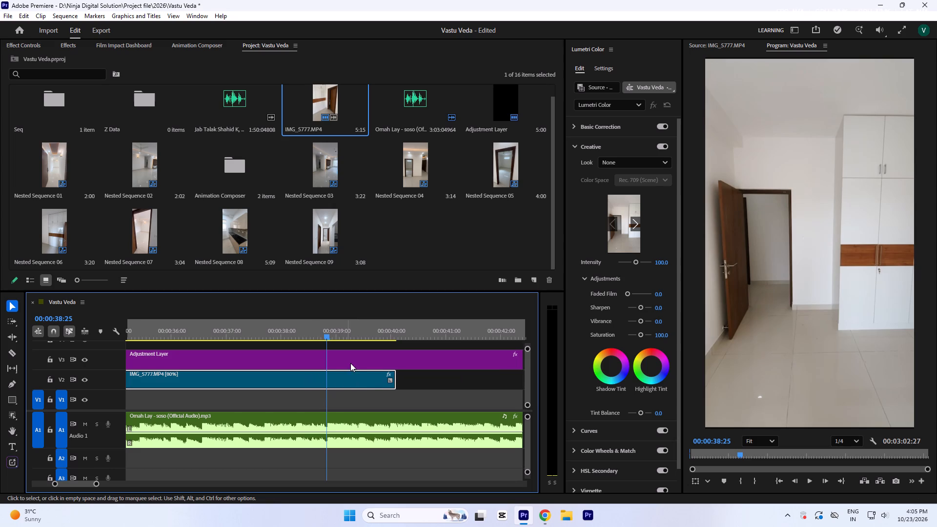
{"action": "left_click_drag", "start_coordinate": [397, 386], "coordinate": [327, 396]}
{"action": "key", "text": "equal"}
{"action": "key", "text": "equal"}
Move the trimmed room clip down to V1, directly after the kitchen clip.
{"action": "key", "text": "minus"}
{"action": "key", "text": "minus"}
{"action": "key", "text": "minus"}
{"action": "key", "text": "minus"}
{"action": "left_click_drag", "start_coordinate": [282, 381], "coordinate": [283, 390]}
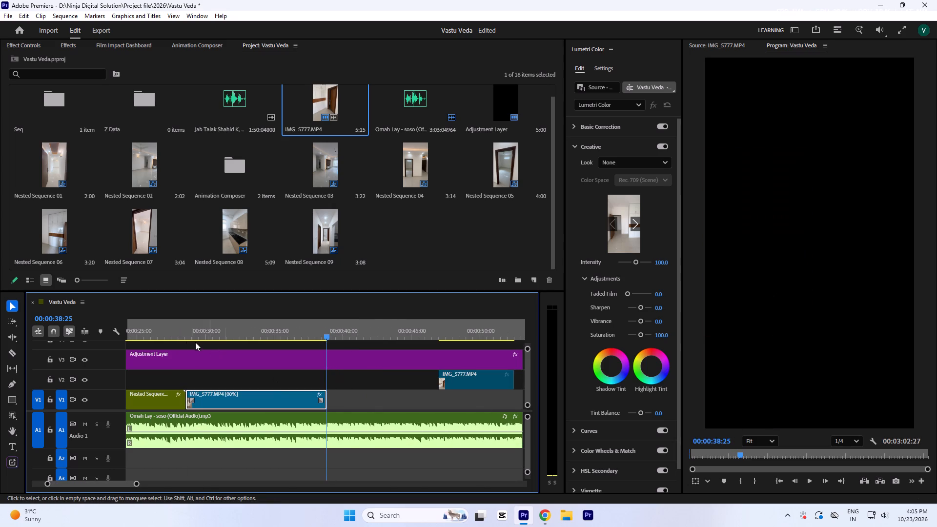
Inspect the join between the kitchen and room clips and save the project.
{"action": "left_click", "coordinate": [186, 329]}
{"action": "type", "text": "=="}
{"action": "key", "text": "equal"}
{"action": "key", "text": "equal"}
{"action": "key", "text": "ctrl+s"}
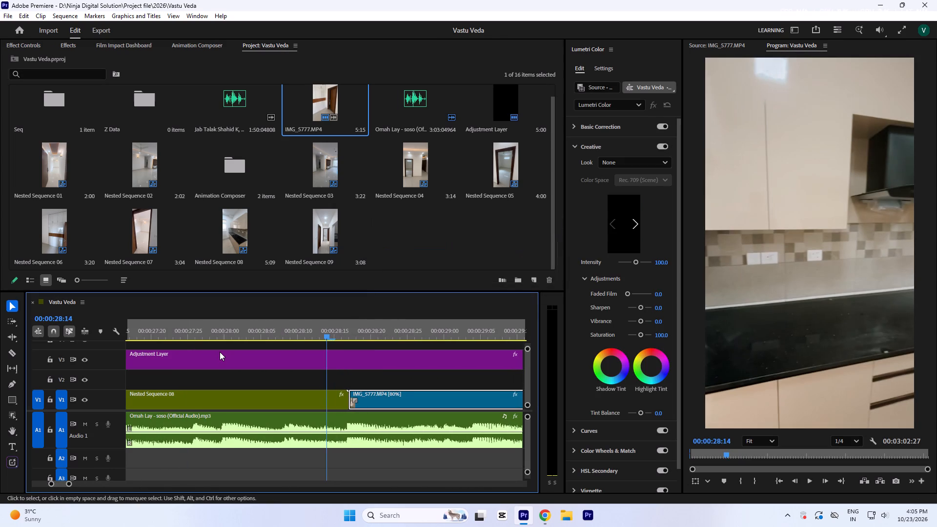
Nest the 80% IMG_5777 room clip that follows the kitchen clip on V1, keeping the default nest name.
{"action": "left_click", "coordinate": [346, 328]}
{"action": "key", "text": "minus"}
{"action": "key", "text": "minus"}
{"action": "key", "text": "space"}
{"action": "key", "text": "minus"}
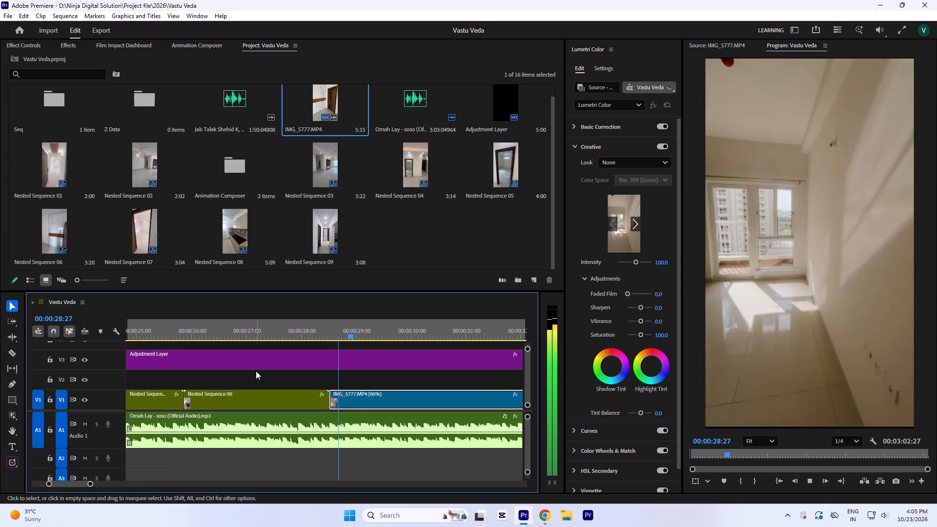
{"action": "key", "text": "minus"}
{"action": "key", "text": "space"}
{"action": "key", "text": "n"}
{"action": "key", "text": "Return"}
Apply Warp Stabilizer to the newly nested room clip and set its Smoothness to 10%.
{"action": "left_click", "coordinate": [390, 403]}
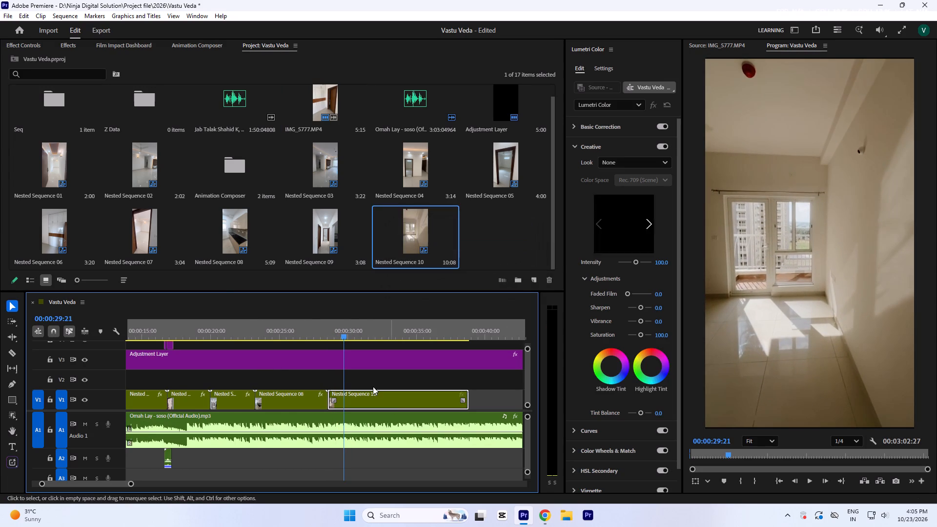
{"action": "left_click", "coordinate": [65, 46]}
{"action": "double_click", "coordinate": [86, 204]}
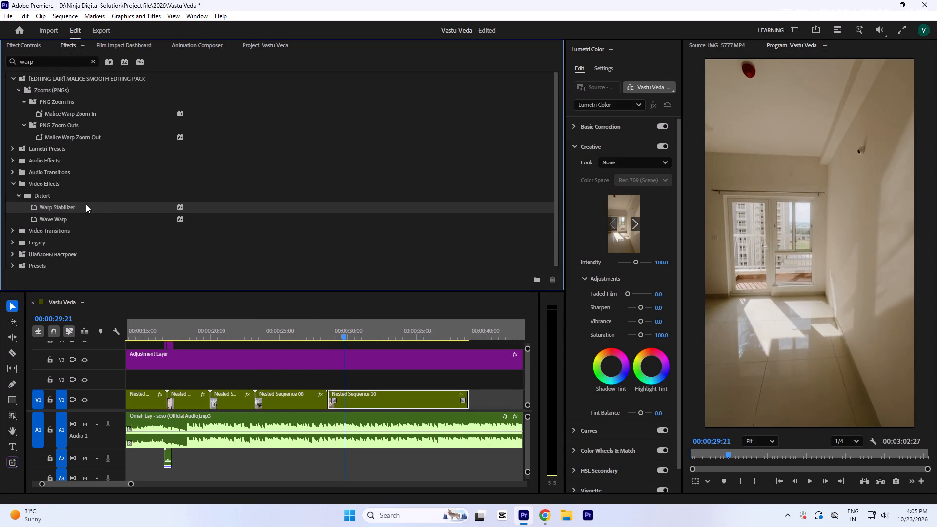
{"action": "left_click", "coordinate": [31, 44]}
{"action": "scroll", "coordinate": [152, 205], "scroll_direction": "down", "scroll_amount": 7}
{"action": "left_click", "coordinate": [170, 241]}
{"action": "key", "text": "1"}
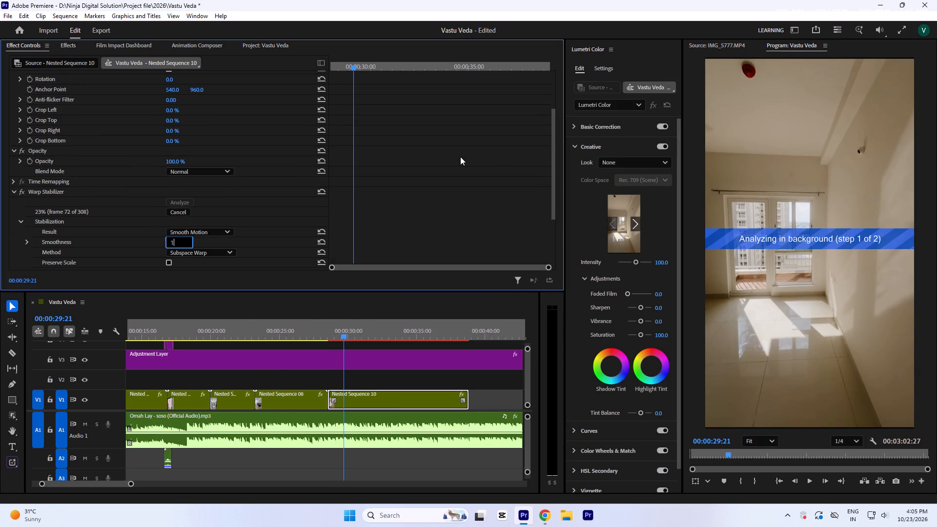
{"action": "key", "text": "0"}
{"action": "left_click_drag", "start_coordinate": [498, 155], "coordinate": [493, 157]}
Check frames further along the nested room clip and save the project.
{"action": "left_click", "coordinate": [369, 327]}
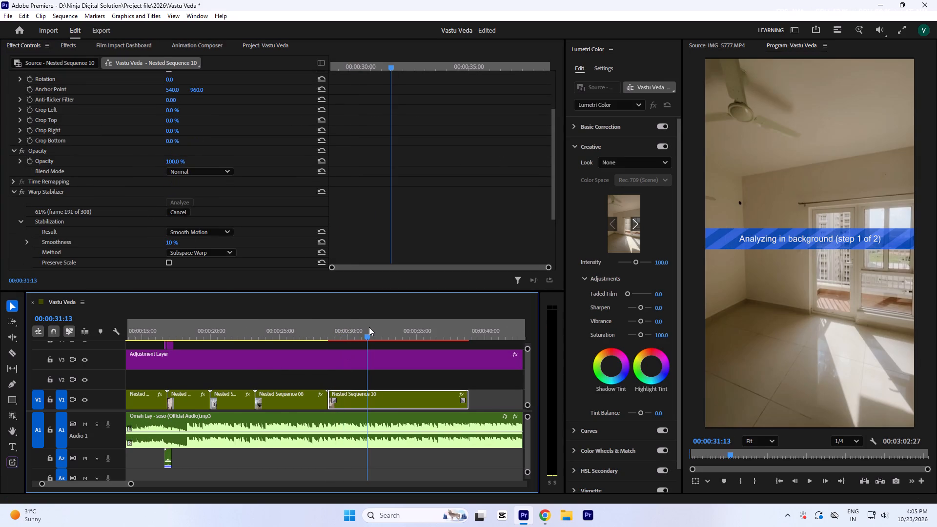
{"action": "left_click", "coordinate": [394, 328]}
{"action": "key", "text": "ctrl+s"}
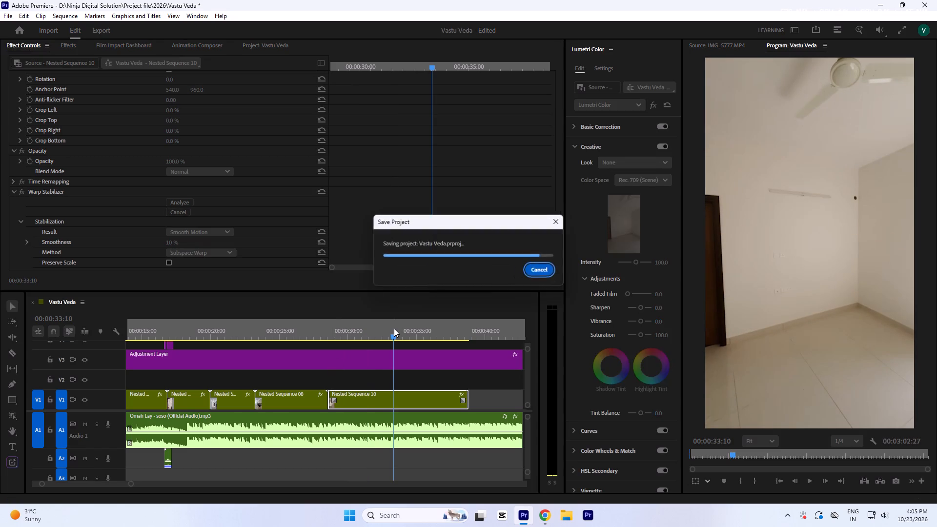
Play from the kitchen clip through the end of the stabilized room clip to review its motion and timing.
{"action": "left_click", "coordinate": [272, 333]}
{"action": "key", "text": "space"}
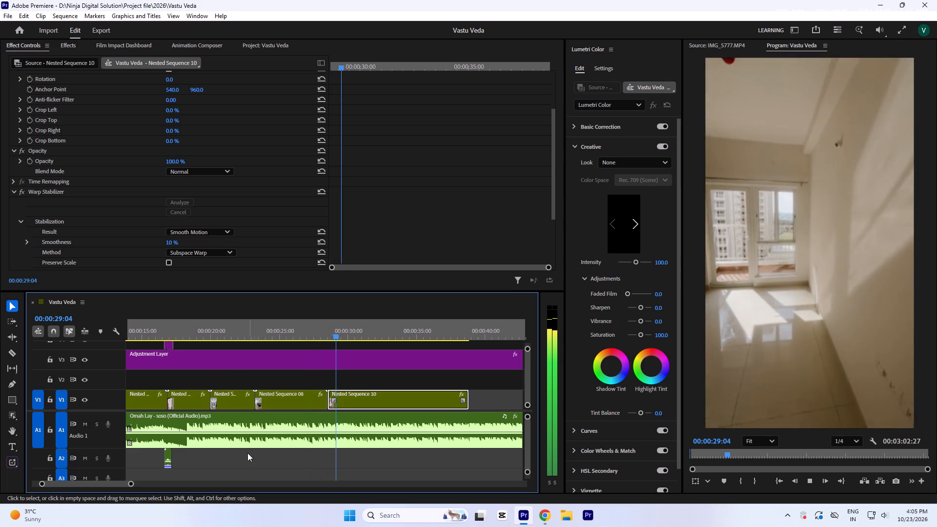
{"action": "key", "text": "minus"}
{"action": "key", "text": "equal"}
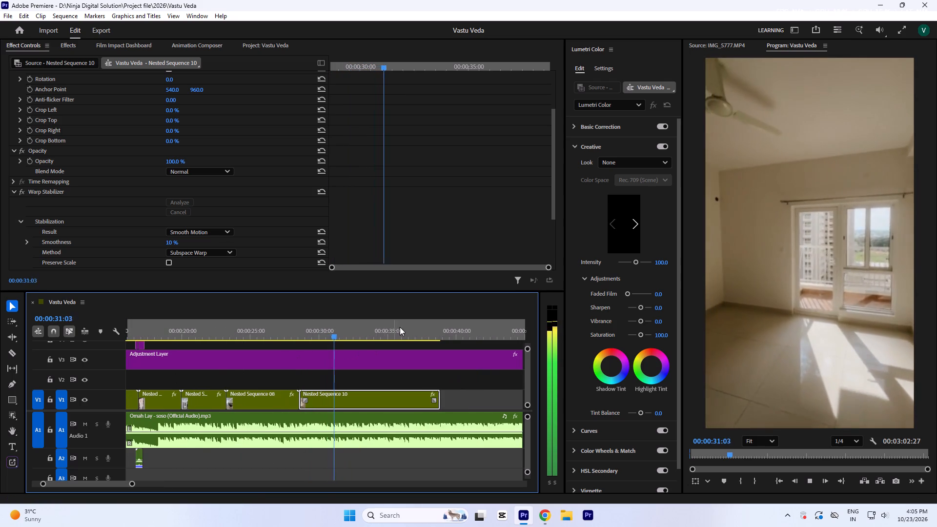
{"action": "left_click", "coordinate": [402, 326]}
{"action": "key", "text": "space"}
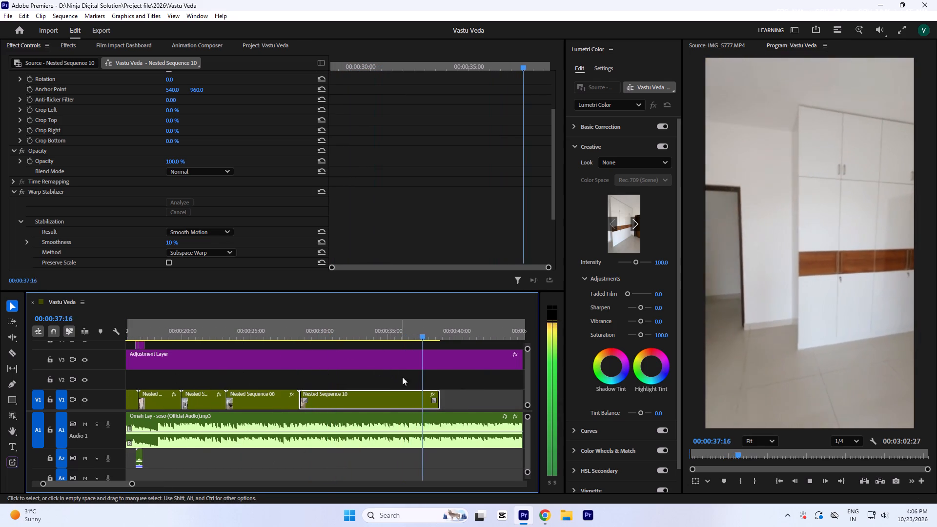
{"action": "key", "text": "minus"}
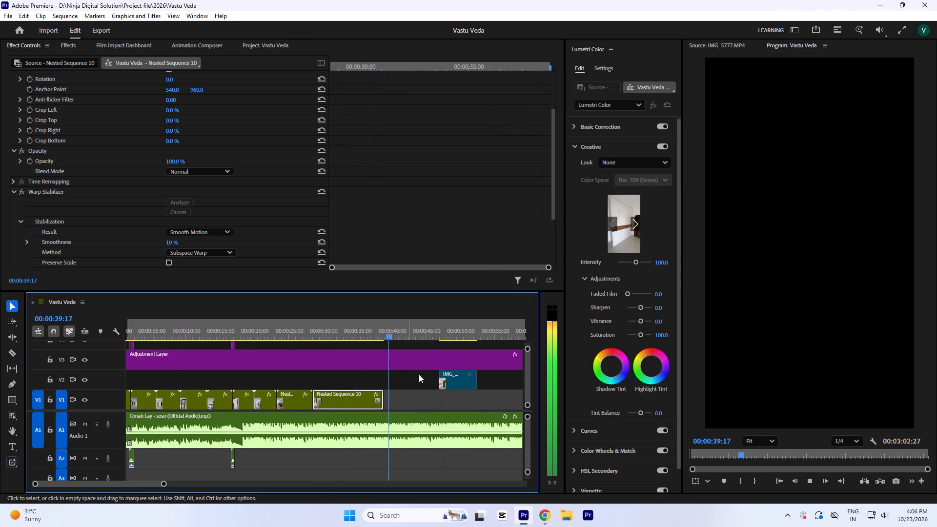
Scale the IMG_5777 wardrobe-and-bathroom-door clip on V2 to fill the frame.
{"action": "left_click", "coordinate": [435, 335]}
{"action": "key", "text": "space"}
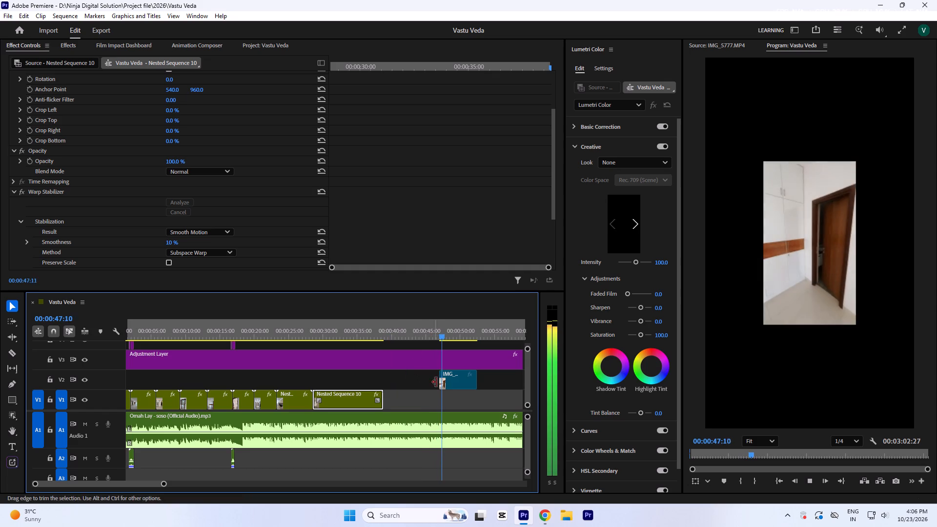
{"action": "key", "text": "space"}
{"action": "left_click", "coordinate": [446, 385]}
{"action": "key", "text": "a"}
Move the bathroom-door clip back against the end of the nested room clip and down onto V1.
{"action": "left_click_drag", "start_coordinate": [454, 385], "coordinate": [396, 385]}
{"action": "left_click", "coordinate": [362, 321]}
{"action": "key", "text": "space"}
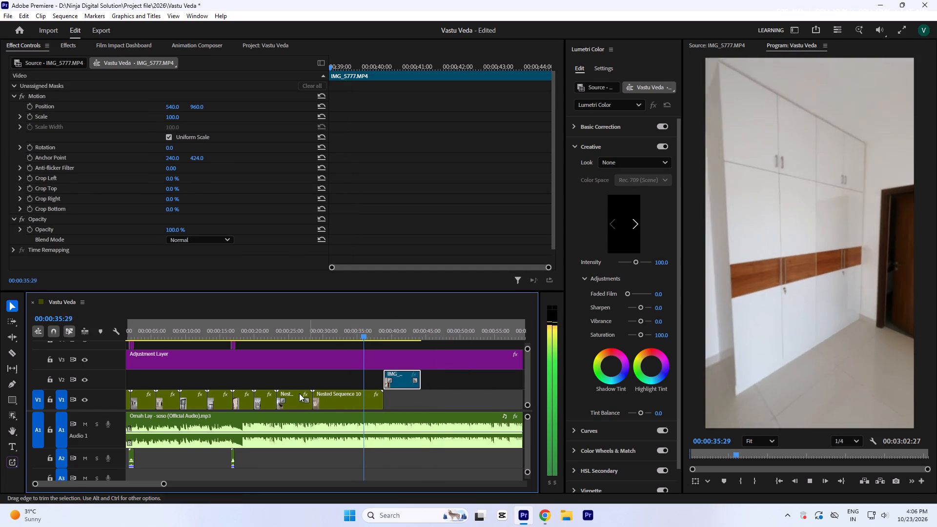
{"action": "key", "text": "equal"}
{"action": "key", "text": "equal"}
{"action": "key", "text": "equal"}
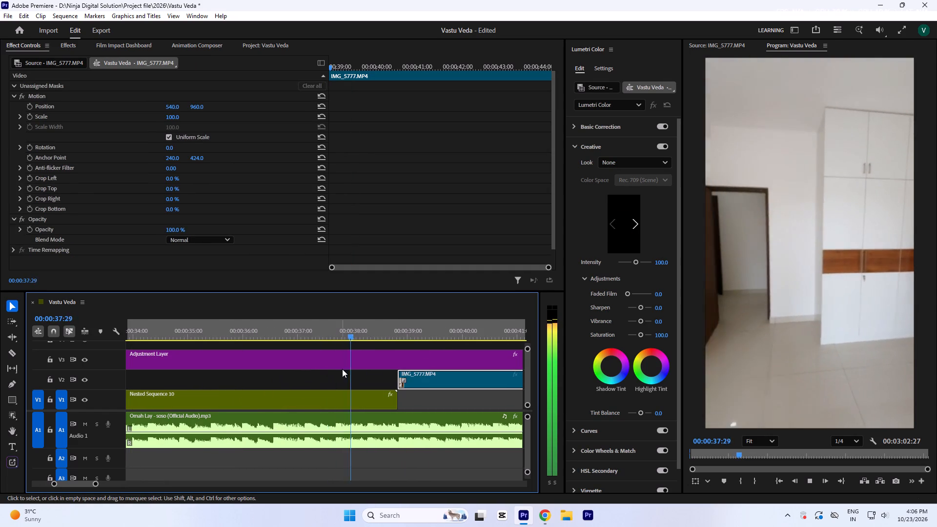
{"action": "key", "text": "minus"}
{"action": "key", "text": "space"}
{"action": "left_click_drag", "start_coordinate": [395, 377], "coordinate": [396, 387]}
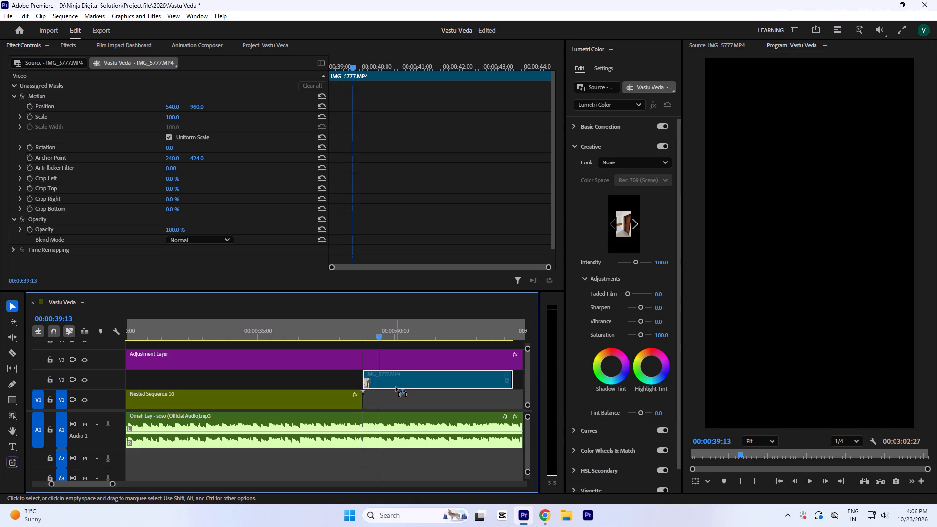
{"action": "left_click_drag", "start_coordinate": [396, 387], "coordinate": [396, 387]}
{"action": "left_click_drag", "start_coordinate": [400, 384], "coordinate": [401, 406]}
Set the bathroom-door clip's speed to 80%.
{"action": "key", "text": "ctrl+r"}
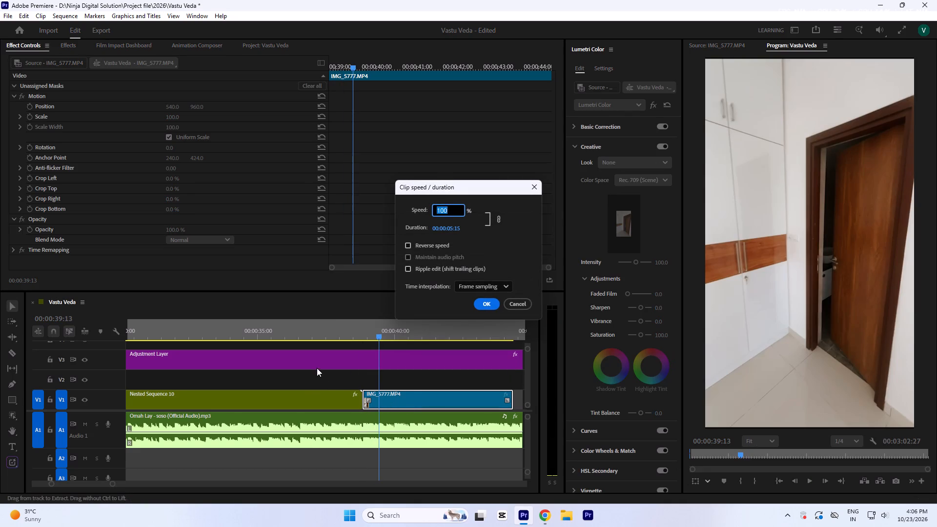
{"action": "type", "text": "80"}
{"action": "key", "text": "Return"}
Play from the room clip through the slowed bathroom clip and examine its ending against the music beat.
{"action": "left_click", "coordinate": [279, 331]}
{"action": "key", "text": "space"}
{"action": "key", "text": "minus"}
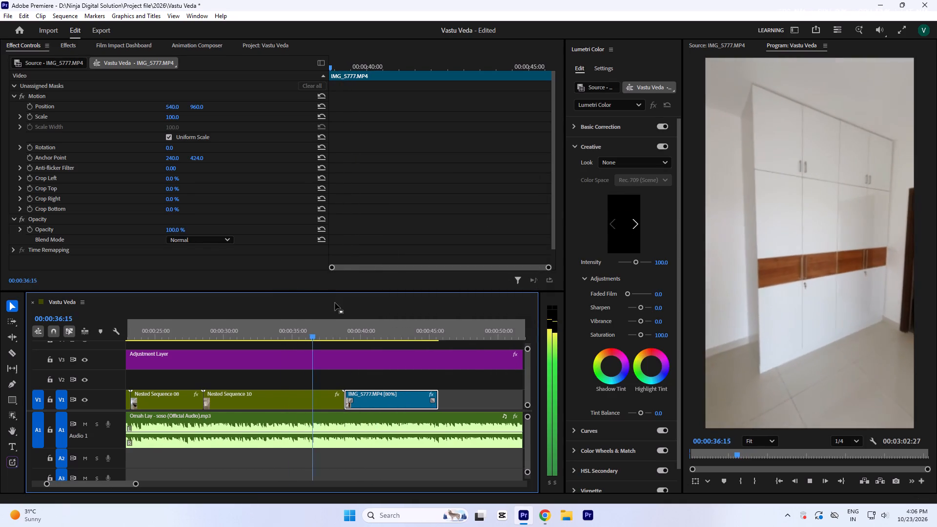
{"action": "key", "text": "minus"}
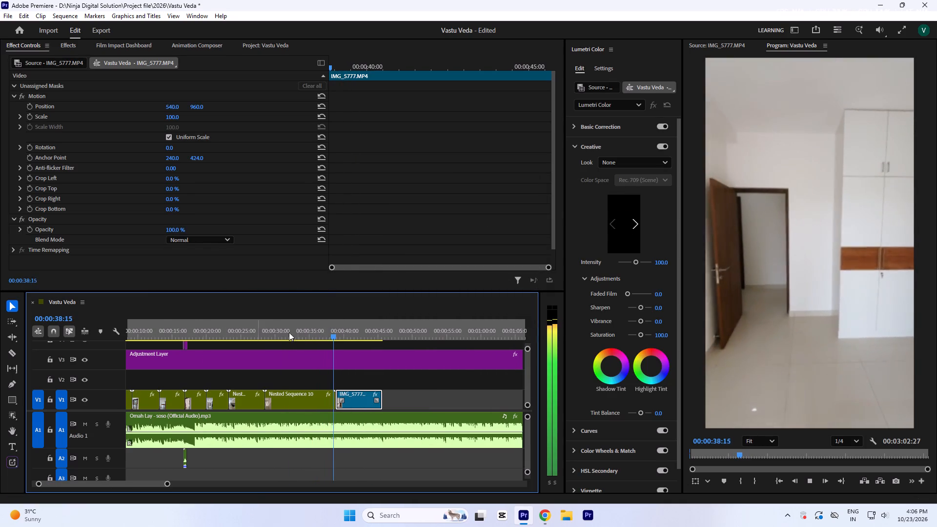
{"action": "key", "text": "equal"}
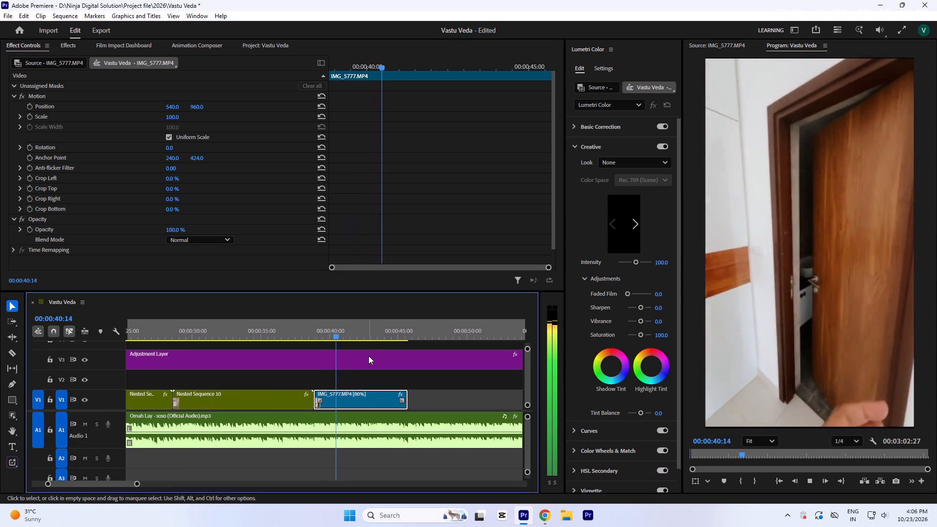
{"action": "key", "text": "equal"}
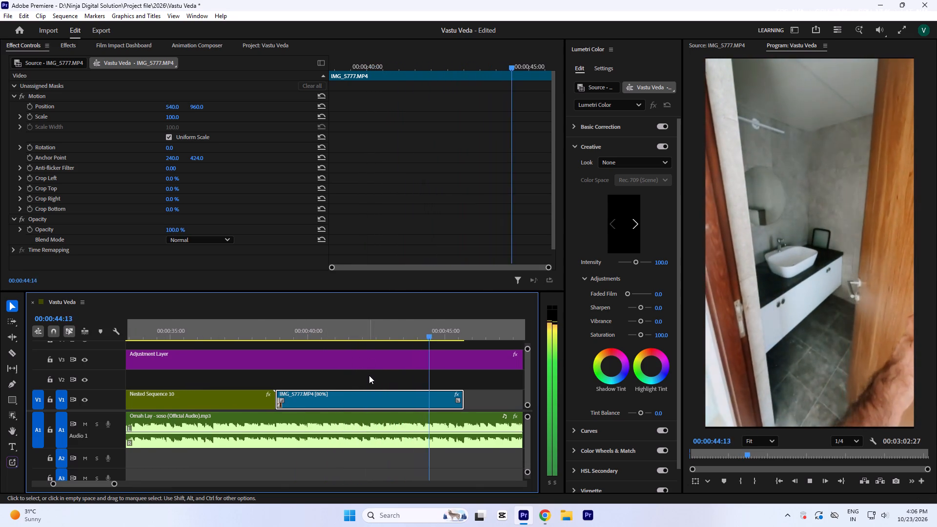
{"action": "key", "text": "space"}
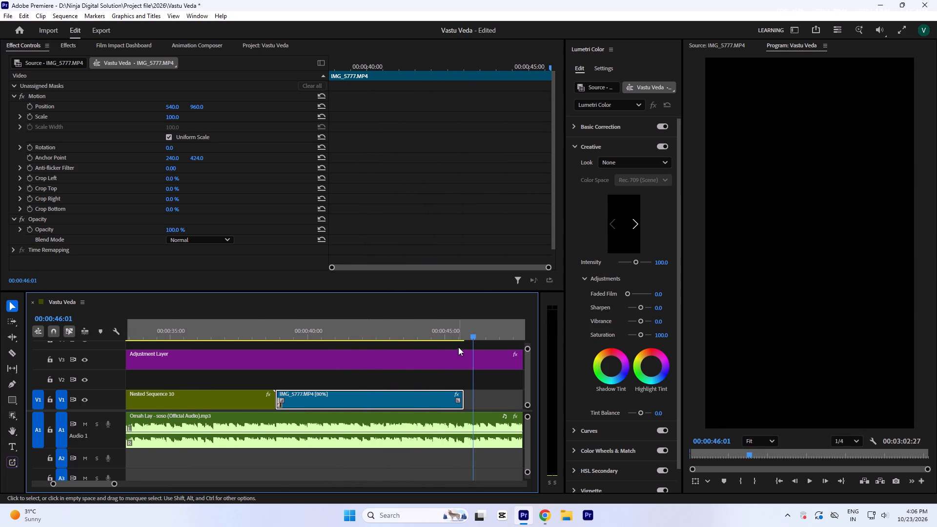
{"action": "key", "text": "equal"}
{"action": "key", "text": "equal"}
{"action": "left_click", "coordinate": [291, 332]}
{"action": "key", "text": "equal"}
{"action": "key", "text": "minus"}
{"action": "left_click", "coordinate": [305, 328]}
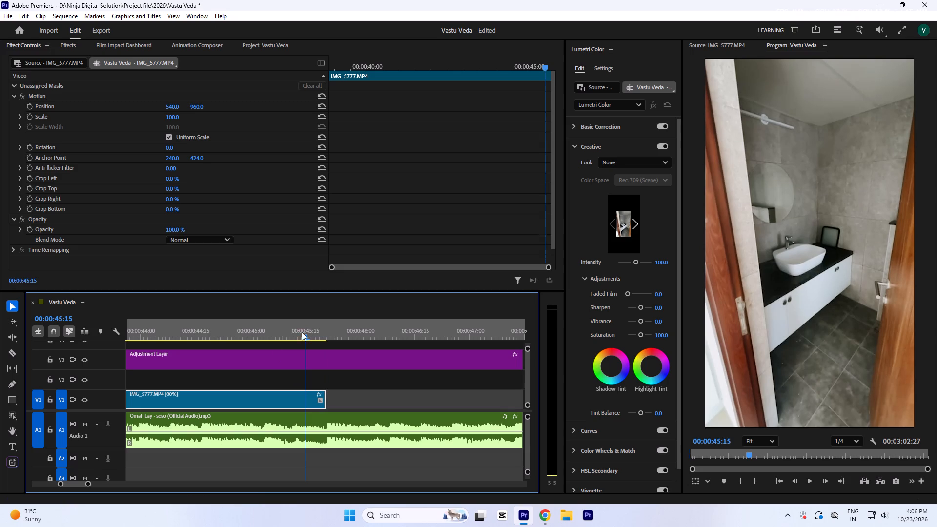
Nest the 80% bathroom clip on V1, keeping the default nest name.
{"action": "key", "text": "n"}
{"action": "key", "text": "Return"}
Apply Warp Stabilizer to the nested bathroom clip and set its Smoothness to 10%.
{"action": "left_click", "coordinate": [260, 390]}
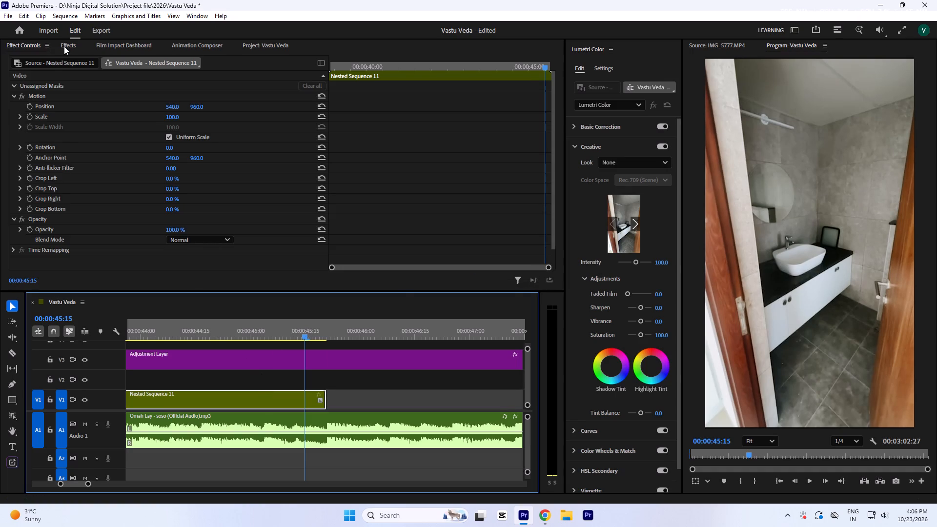
{"action": "left_click", "coordinate": [64, 46]}
{"action": "double_click", "coordinate": [112, 207]}
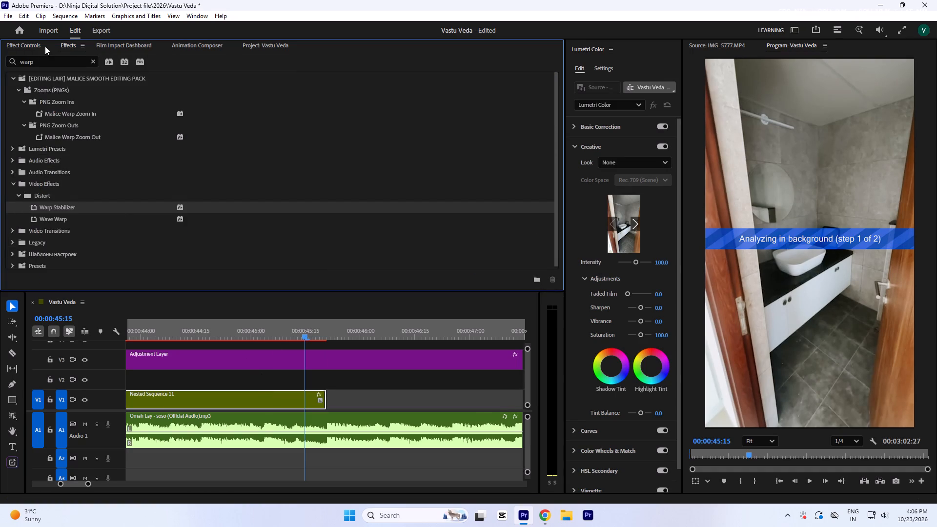
{"action": "left_click", "coordinate": [45, 46]}
{"action": "scroll", "coordinate": [66, 158], "scroll_direction": "down", "scroll_amount": 5}
{"action": "left_click", "coordinate": [171, 259]}
{"action": "key", "text": "1"}
{"action": "key", "text": "0"}
{"action": "left_click", "coordinate": [482, 188]}
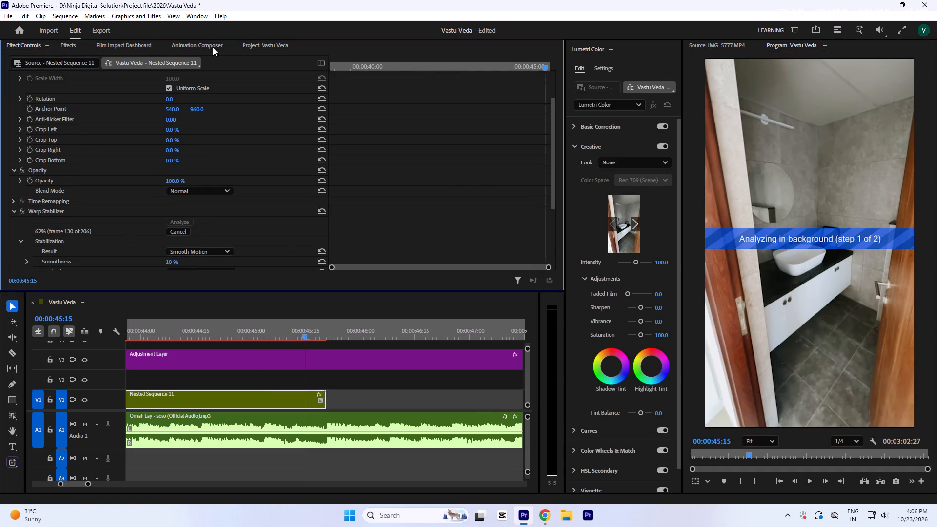
Open IMG_5777 in the Source monitor, play on past the bathroom segment, and mark the In point at 00:01:54:05 in the next bedroom.
{"action": "left_click", "coordinate": [264, 37]}
{"action": "left_click", "coordinate": [259, 40]}
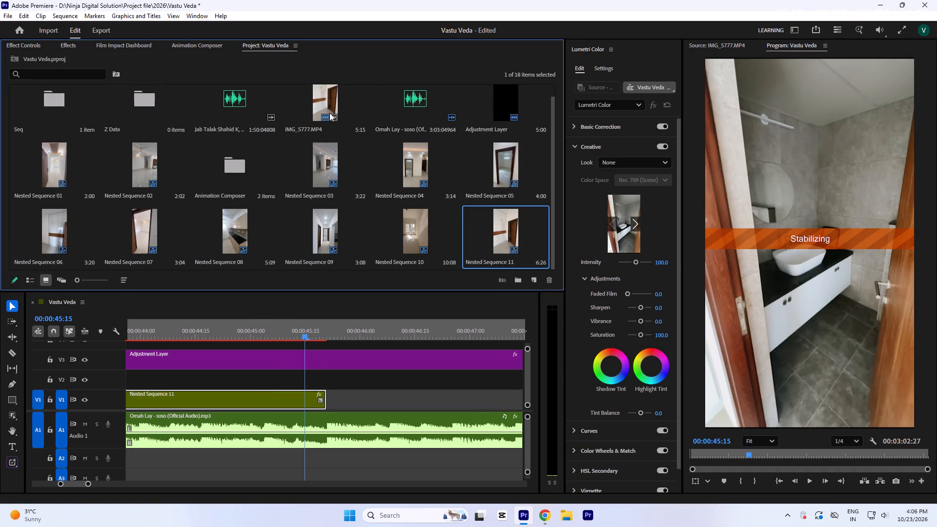
{"action": "double_click", "coordinate": [312, 100]}
{"action": "key", "text": "space"}
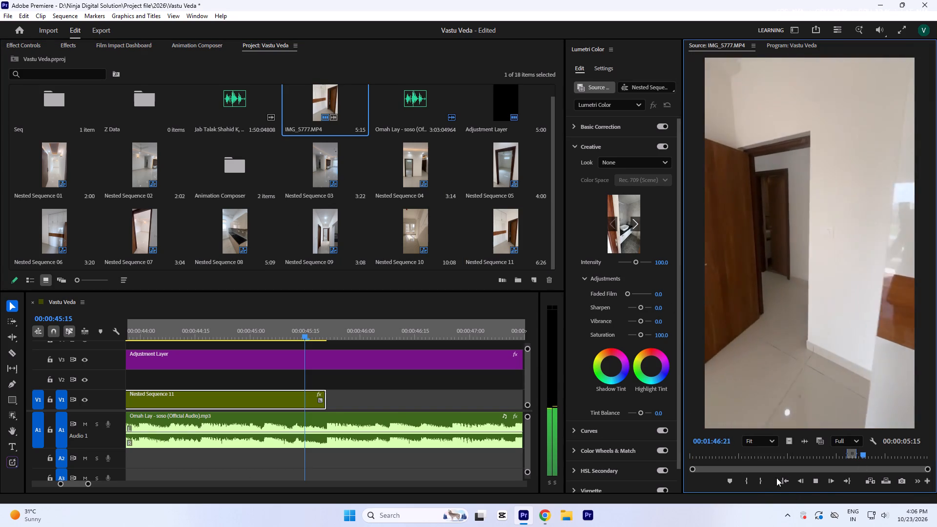
{"action": "key", "text": "space"}
{"action": "key", "text": "i"}
{"action": "key", "text": "space"}
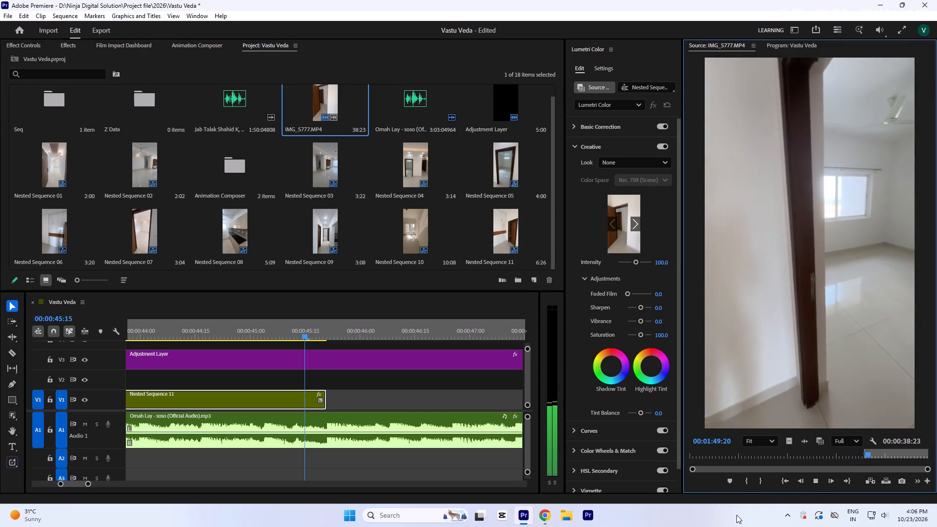
{"action": "key", "text": "space"}
{"action": "key", "text": "i"}
{"action": "key", "text": "space"}
{"action": "key", "text": "space"}
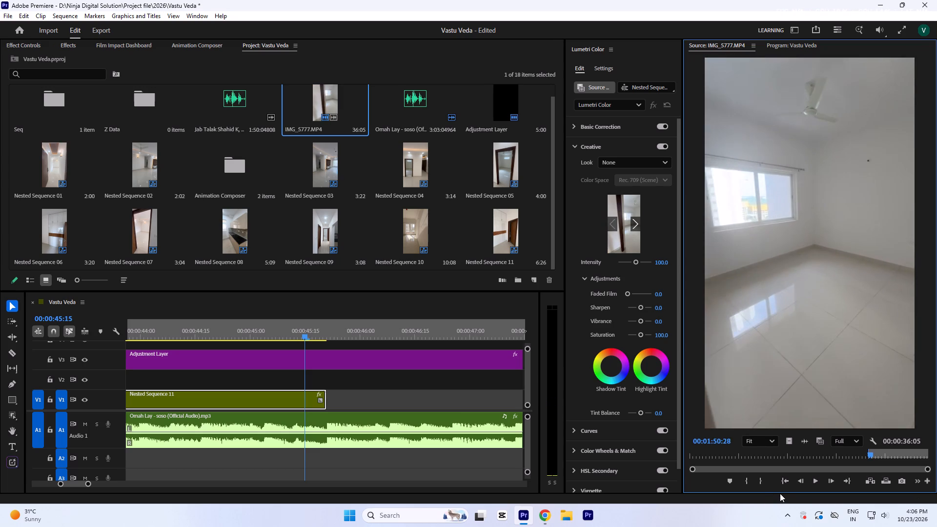
{"action": "key", "text": "i"}
{"action": "key", "text": "space"}
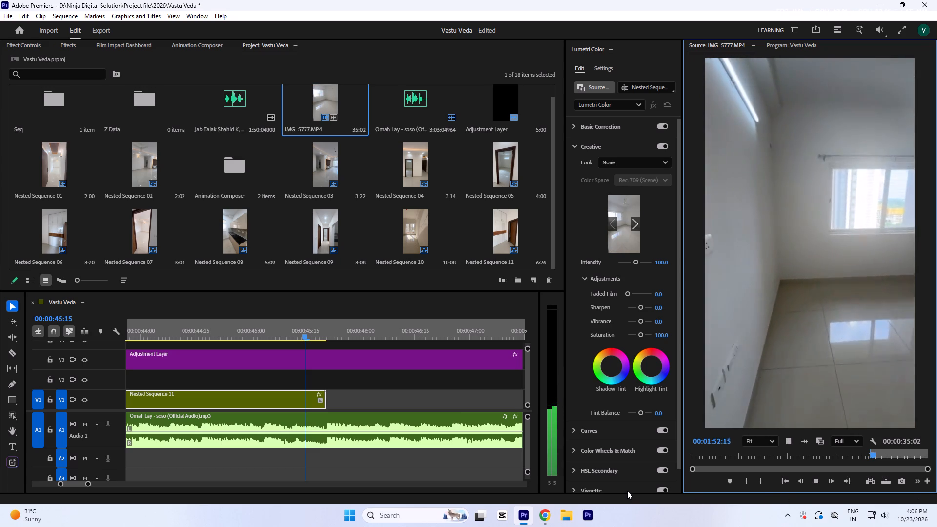
{"action": "key", "text": "space"}
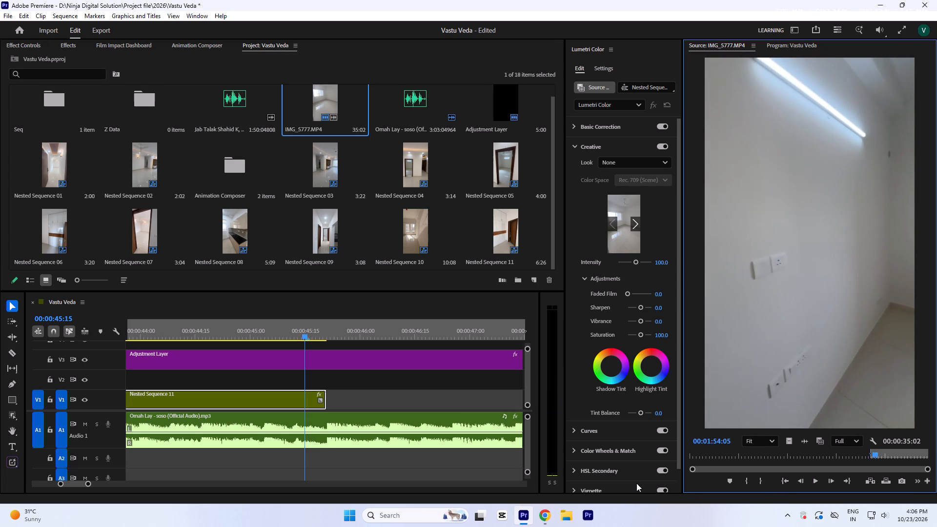
{"action": "key", "text": "i"}
Play IMG_5777 on to the bedroom wardrobe, and check back around the doorway for a better segment start.
{"action": "key", "text": "space"}
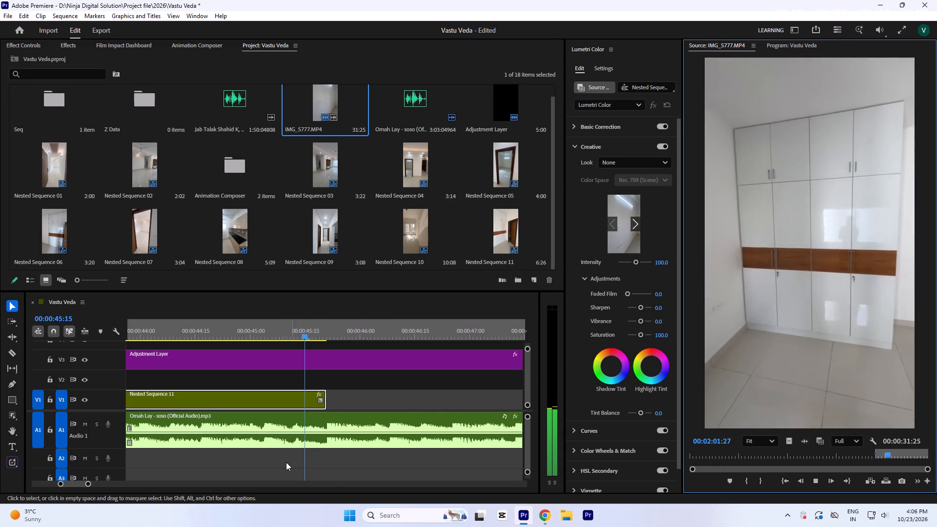
{"action": "key", "text": "space"}
{"action": "left_click_drag", "start_coordinate": [891, 455], "coordinate": [887, 457]}
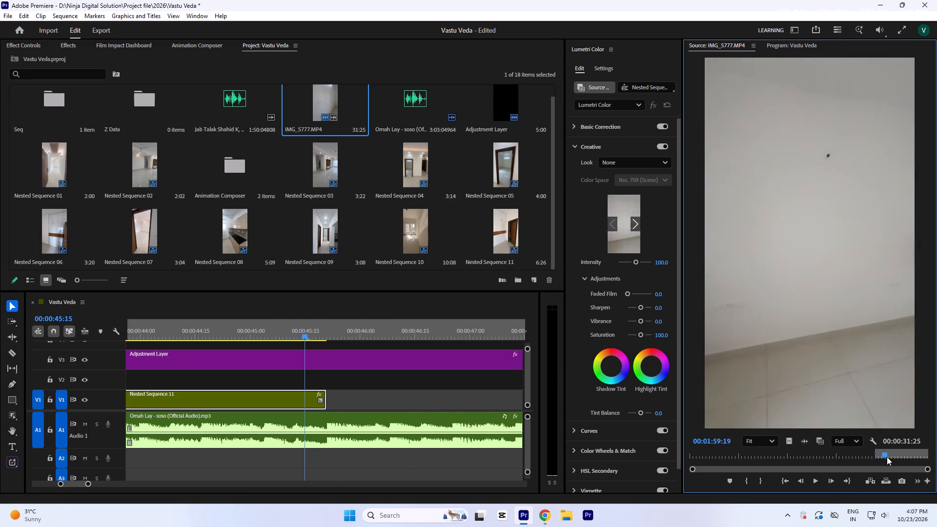
{"action": "left_click_drag", "start_coordinate": [887, 457], "coordinate": [870, 464]}
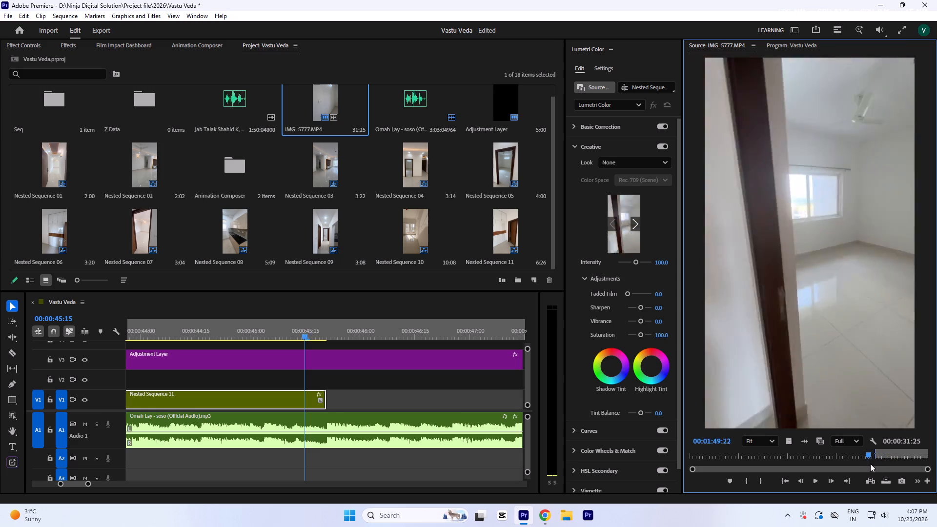
{"action": "left_click_drag", "start_coordinate": [870, 464], "coordinate": [873, 465]}
{"action": "key", "text": "space"}
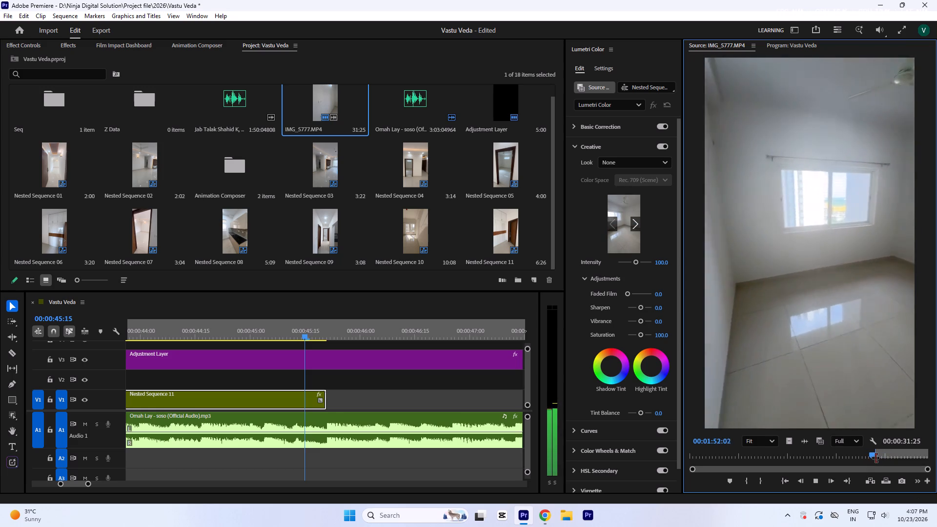
{"action": "key", "text": "space"}
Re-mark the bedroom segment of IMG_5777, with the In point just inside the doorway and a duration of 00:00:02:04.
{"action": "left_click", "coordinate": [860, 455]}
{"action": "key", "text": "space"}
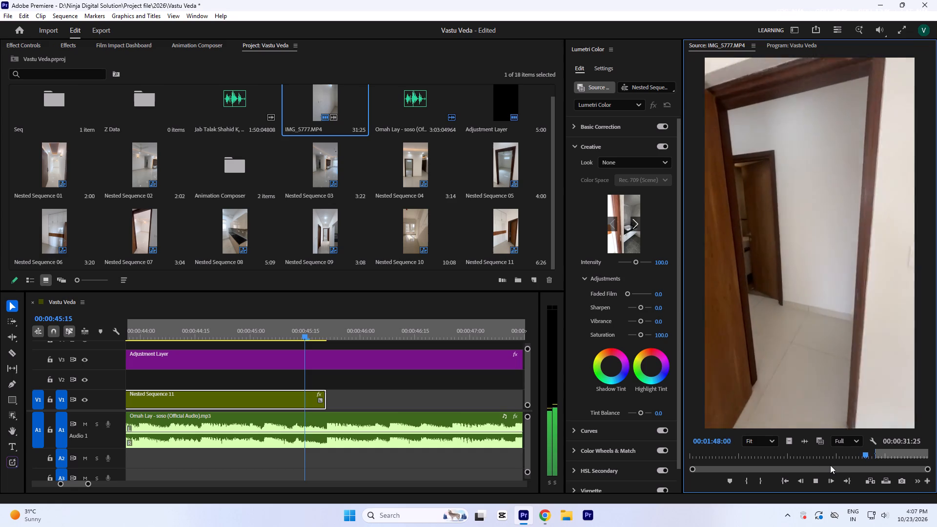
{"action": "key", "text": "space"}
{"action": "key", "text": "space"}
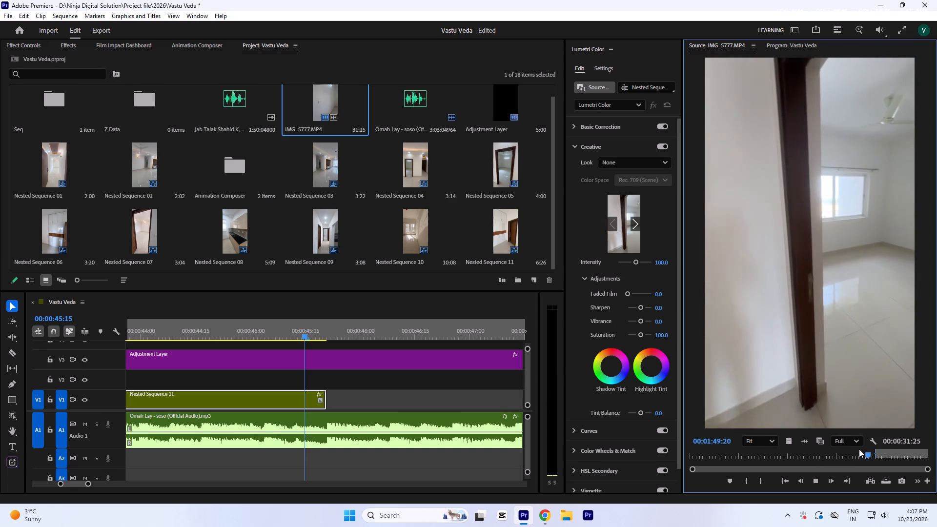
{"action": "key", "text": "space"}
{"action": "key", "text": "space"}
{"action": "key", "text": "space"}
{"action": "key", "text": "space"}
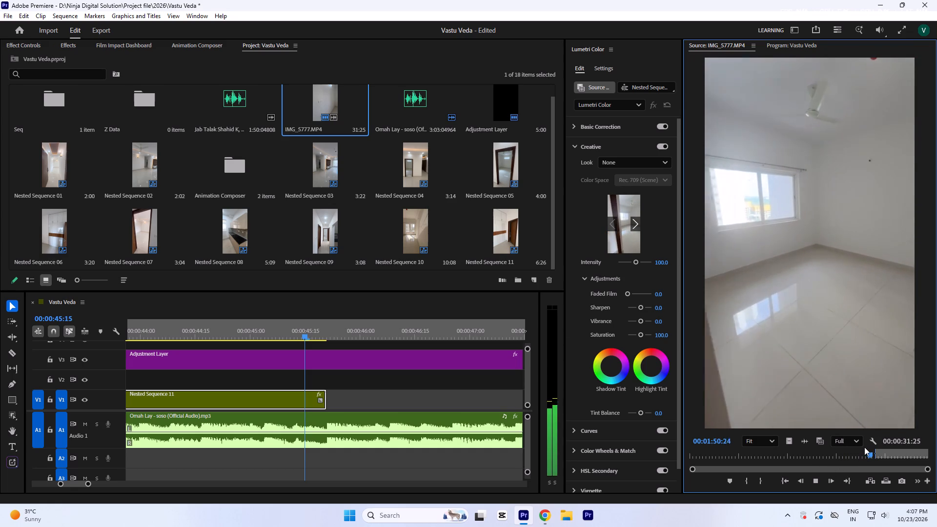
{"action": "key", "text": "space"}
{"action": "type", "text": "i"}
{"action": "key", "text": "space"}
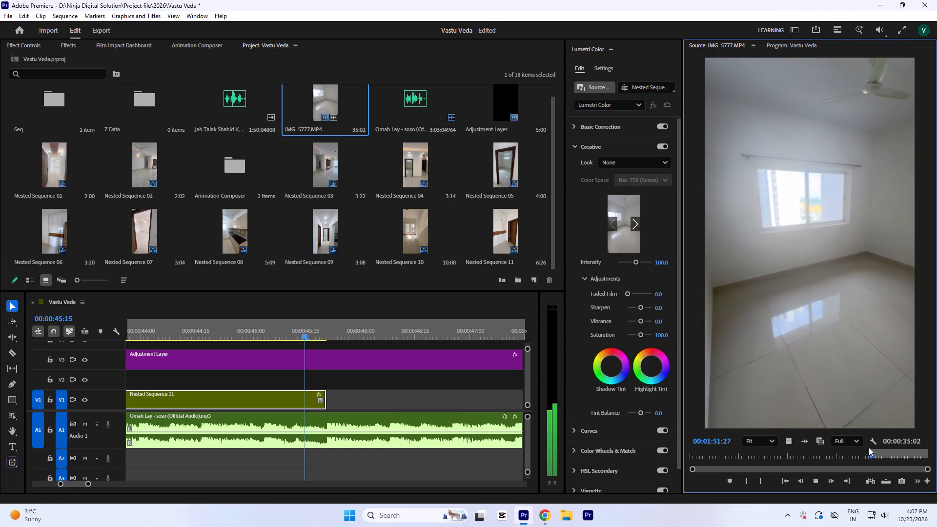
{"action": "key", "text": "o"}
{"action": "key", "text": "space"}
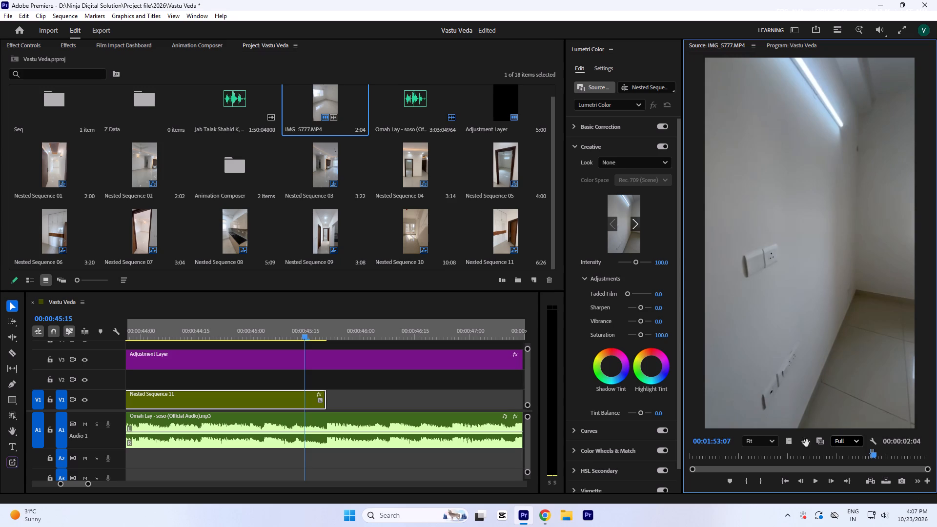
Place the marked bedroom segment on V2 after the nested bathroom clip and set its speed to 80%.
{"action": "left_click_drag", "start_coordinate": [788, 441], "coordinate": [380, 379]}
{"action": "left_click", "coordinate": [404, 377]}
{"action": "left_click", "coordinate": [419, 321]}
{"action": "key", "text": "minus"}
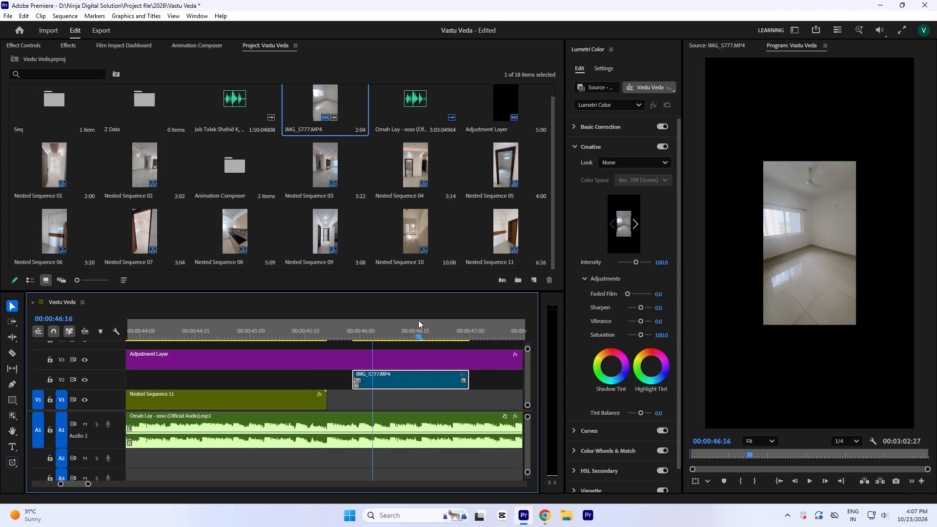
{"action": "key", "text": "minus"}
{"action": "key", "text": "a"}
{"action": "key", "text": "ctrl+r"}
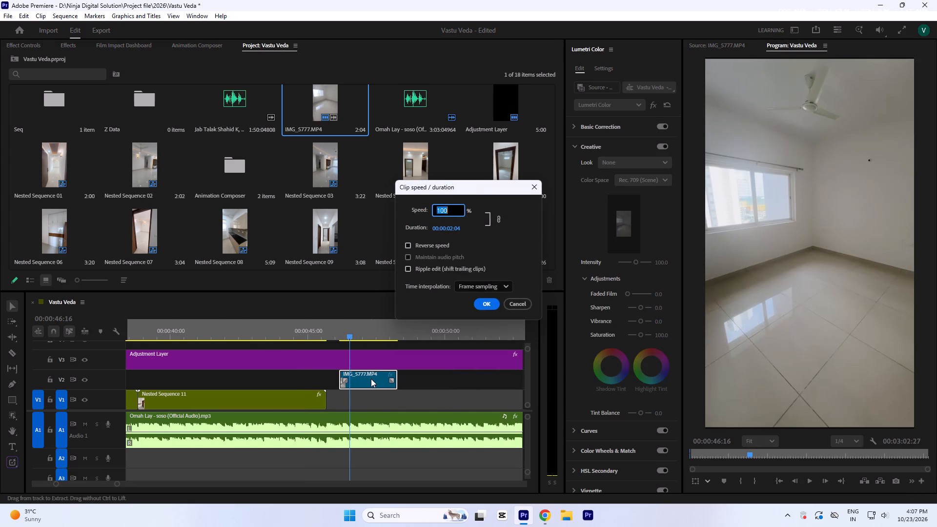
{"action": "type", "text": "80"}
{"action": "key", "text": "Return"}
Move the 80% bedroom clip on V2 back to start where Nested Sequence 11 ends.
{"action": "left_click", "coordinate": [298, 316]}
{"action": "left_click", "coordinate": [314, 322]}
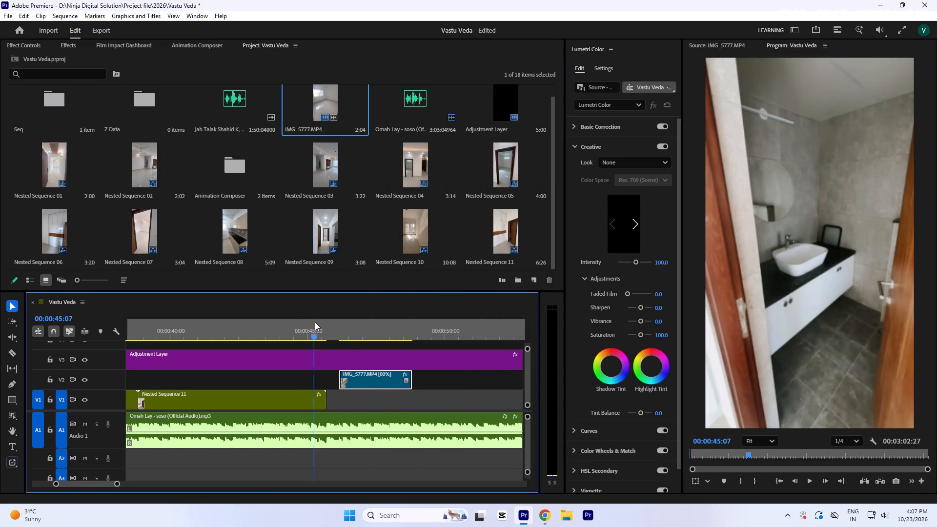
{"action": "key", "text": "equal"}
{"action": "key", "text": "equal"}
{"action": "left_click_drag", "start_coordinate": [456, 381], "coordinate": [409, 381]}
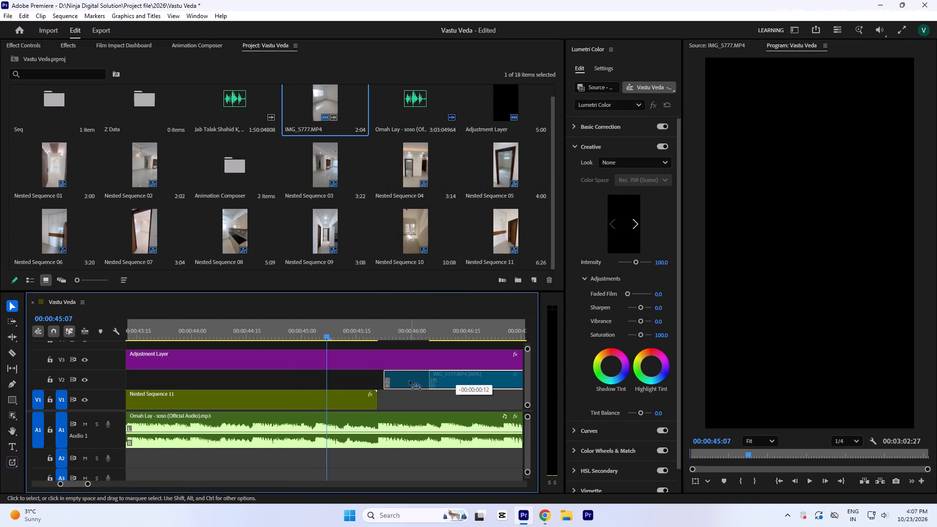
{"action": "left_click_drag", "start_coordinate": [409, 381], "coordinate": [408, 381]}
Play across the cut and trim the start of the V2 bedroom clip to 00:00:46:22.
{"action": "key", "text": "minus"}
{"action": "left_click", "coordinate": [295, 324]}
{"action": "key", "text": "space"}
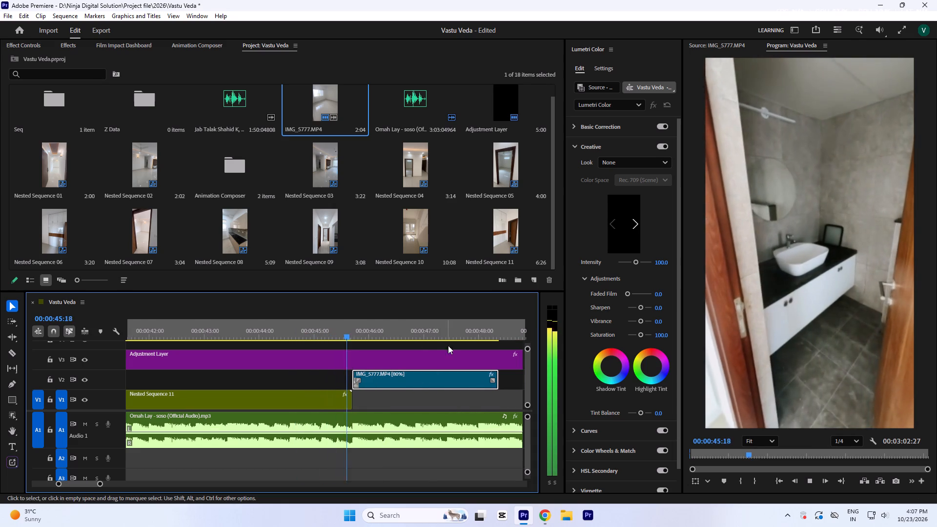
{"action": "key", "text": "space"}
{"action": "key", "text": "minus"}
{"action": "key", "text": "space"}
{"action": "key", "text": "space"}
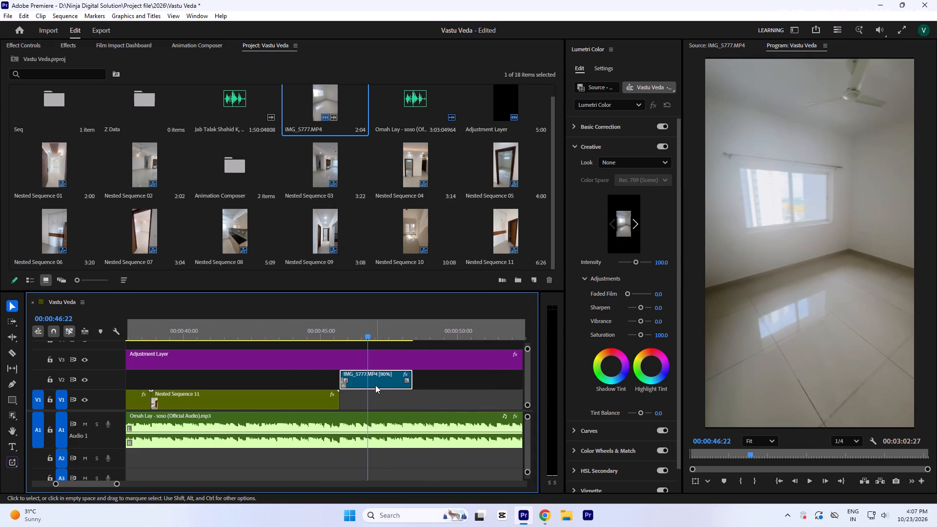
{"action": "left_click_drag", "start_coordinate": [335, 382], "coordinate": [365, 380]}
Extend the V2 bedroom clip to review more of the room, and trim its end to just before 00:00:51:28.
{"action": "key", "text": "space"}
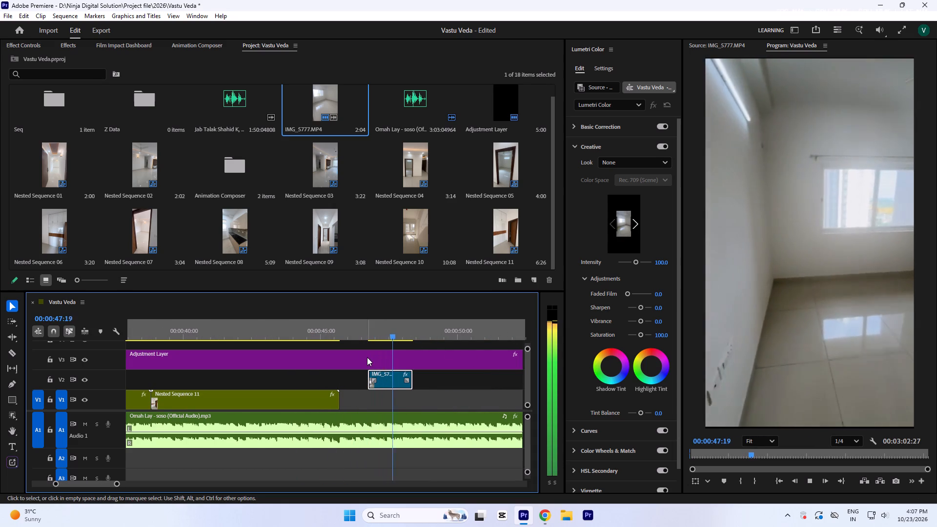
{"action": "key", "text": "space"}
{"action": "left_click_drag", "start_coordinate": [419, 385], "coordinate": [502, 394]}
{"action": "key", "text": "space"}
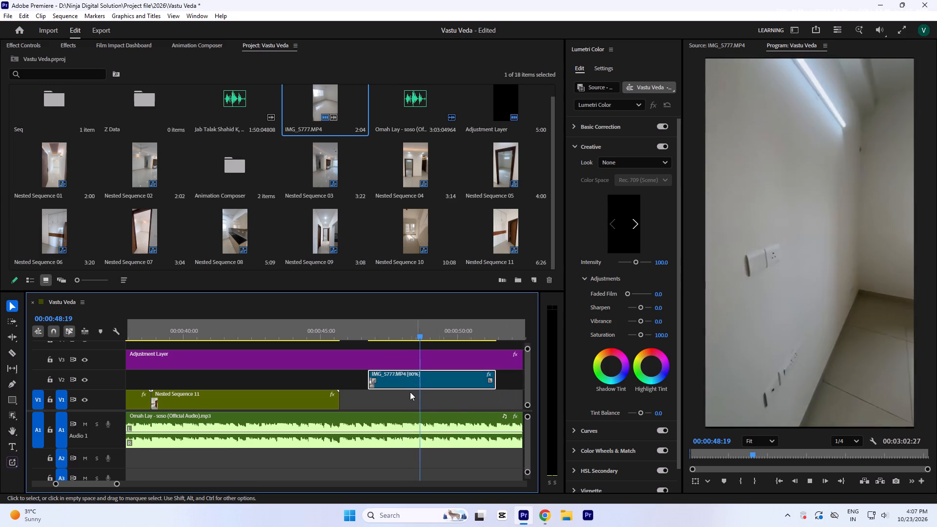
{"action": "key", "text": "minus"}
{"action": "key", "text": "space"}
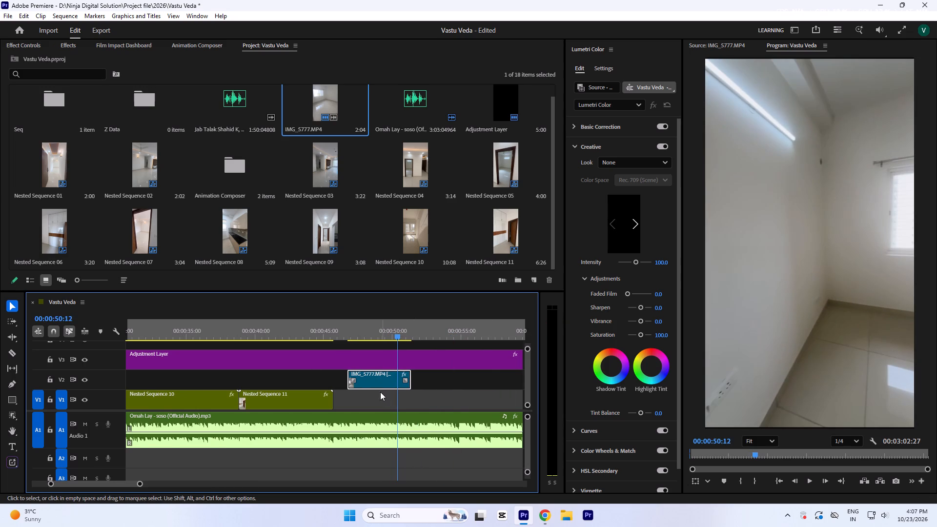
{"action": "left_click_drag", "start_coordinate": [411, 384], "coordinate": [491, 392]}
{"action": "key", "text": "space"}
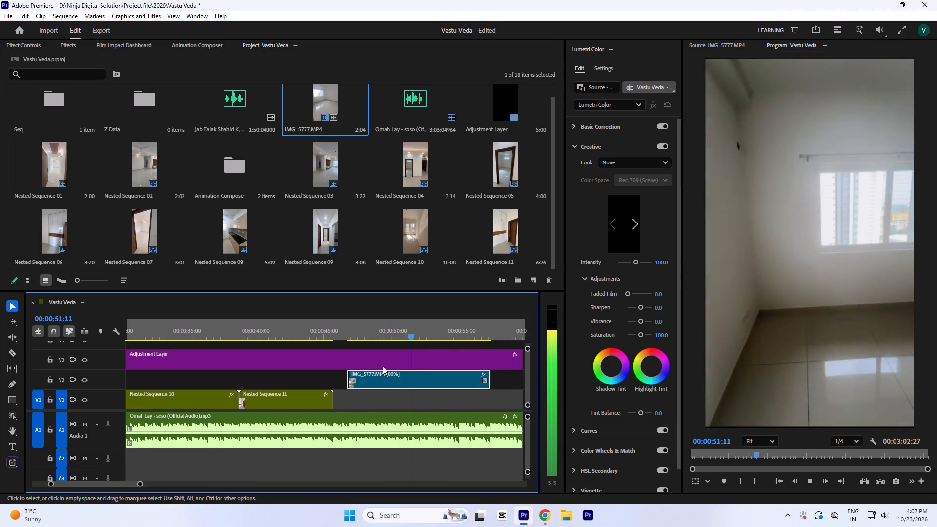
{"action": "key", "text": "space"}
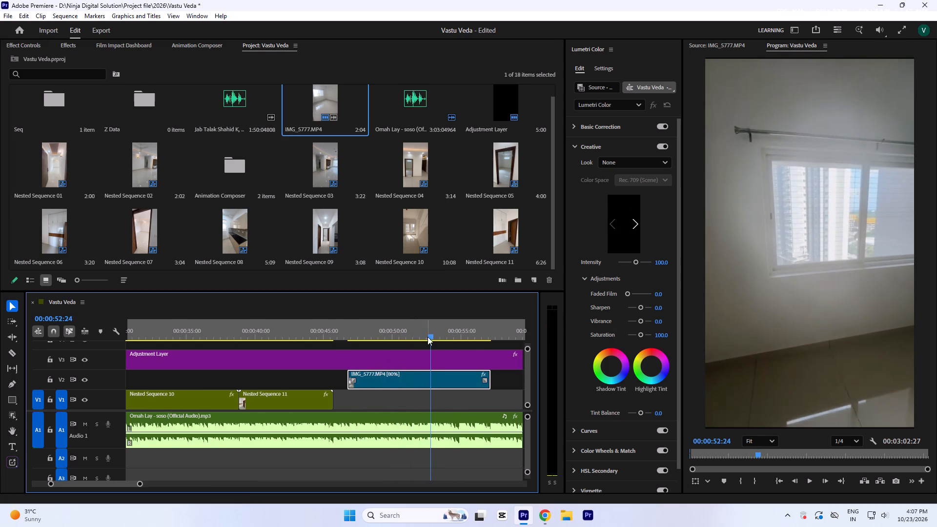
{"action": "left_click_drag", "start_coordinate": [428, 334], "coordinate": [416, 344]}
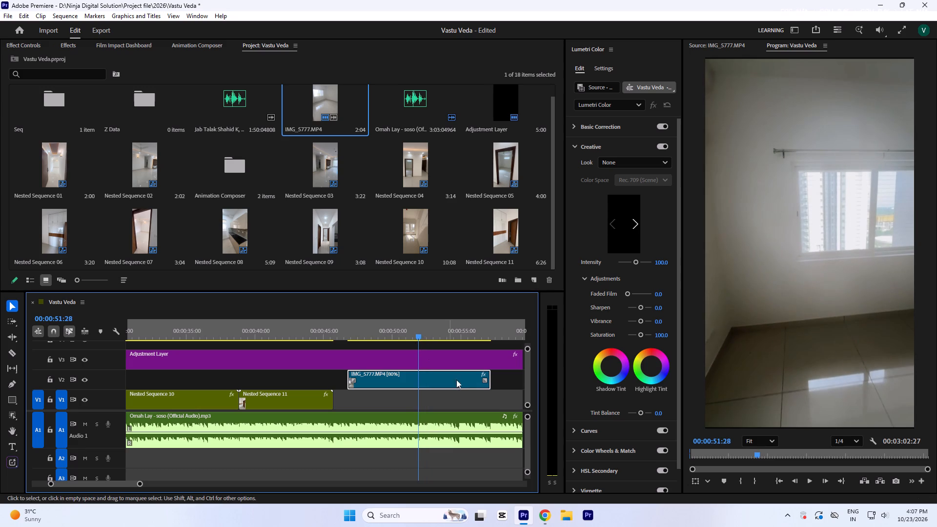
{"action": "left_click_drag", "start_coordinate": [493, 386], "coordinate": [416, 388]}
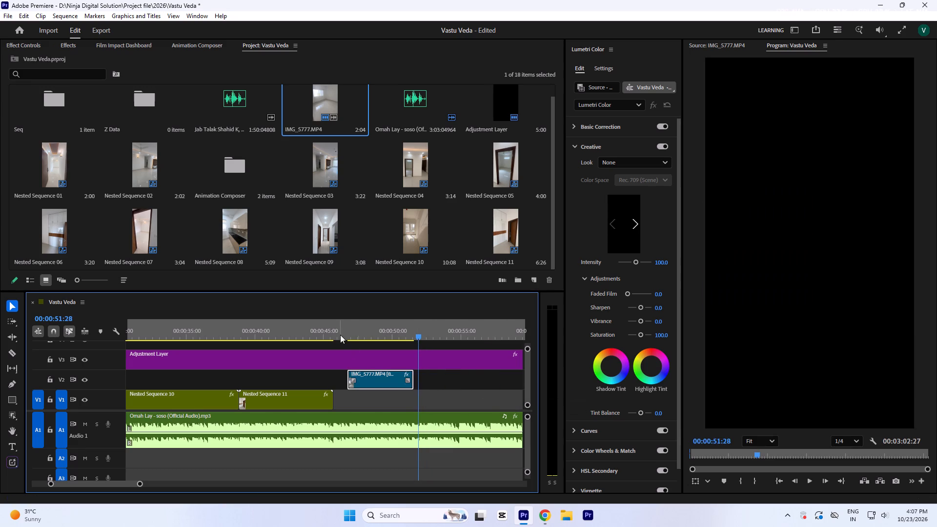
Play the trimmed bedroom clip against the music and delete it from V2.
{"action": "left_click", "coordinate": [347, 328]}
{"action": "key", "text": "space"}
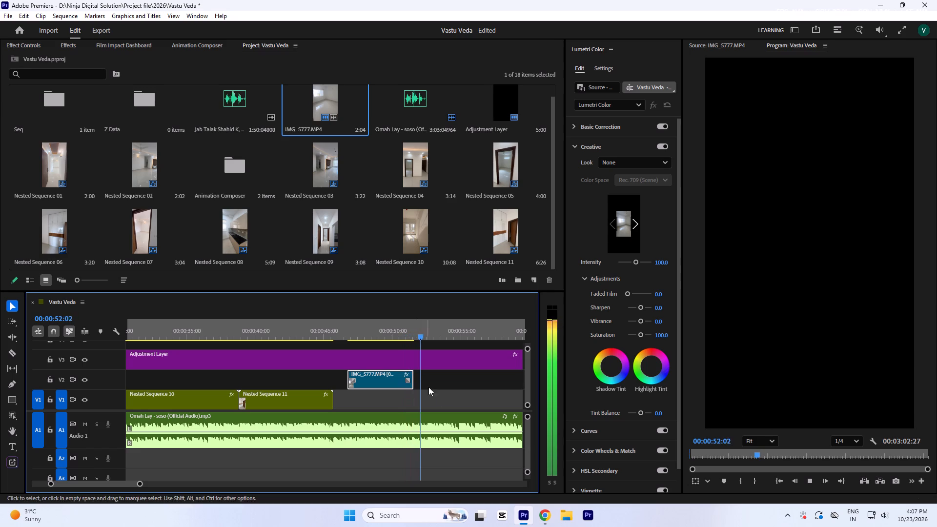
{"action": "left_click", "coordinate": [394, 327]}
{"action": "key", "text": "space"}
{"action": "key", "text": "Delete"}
Mark a 00:00:06:00 segment of IMG_5777 from the corner beside the window, at about 00:01:59:08, and preview the footage beyond it.
{"action": "double_click", "coordinate": [323, 107]}
{"action": "key", "text": "space"}
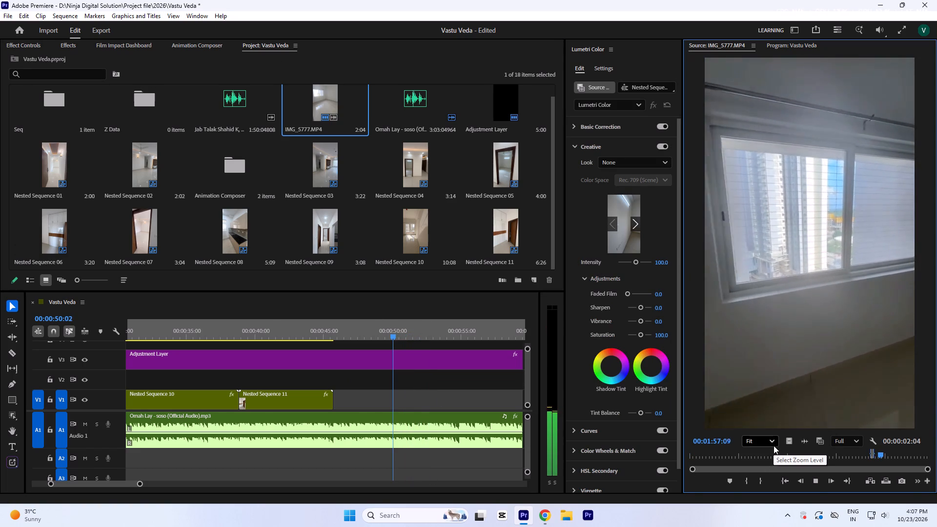
{"action": "key", "text": "space"}
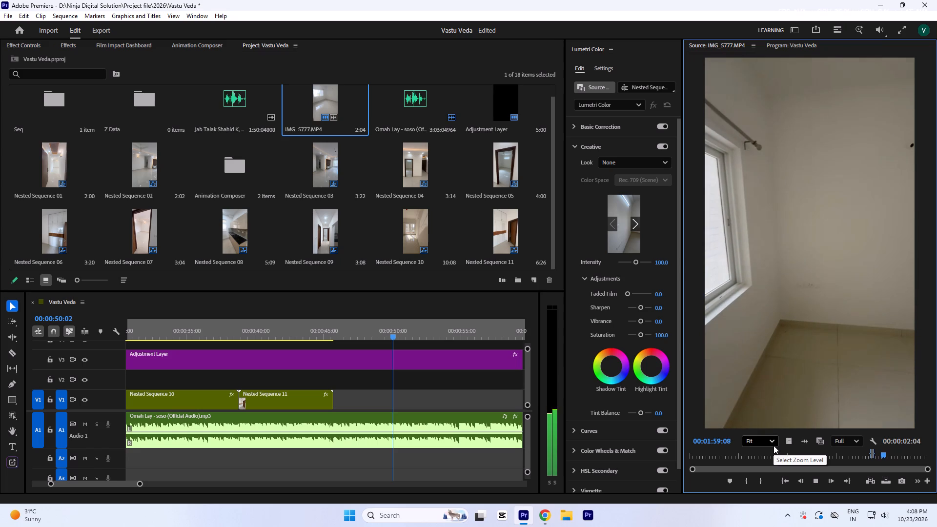
{"action": "type", "text": "i"}
{"action": "key", "text": "space"}
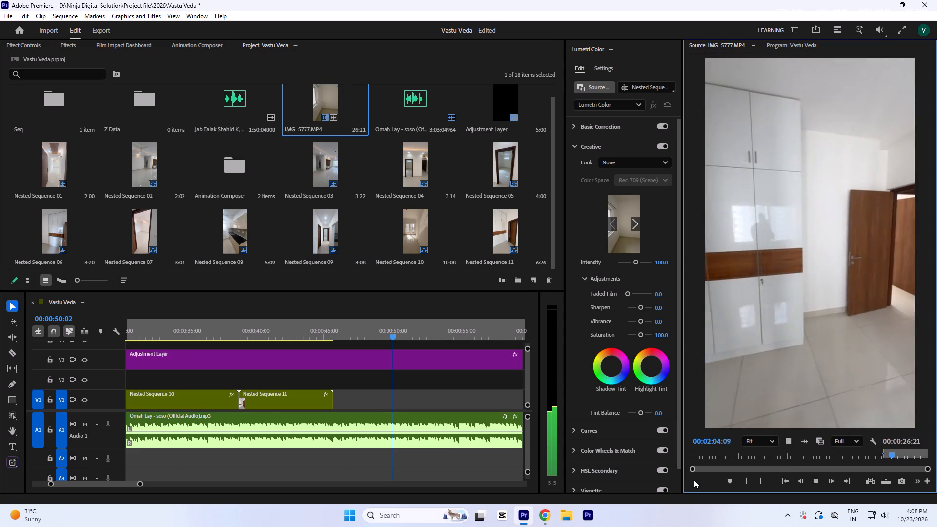
{"action": "key", "text": "o"}
{"action": "key", "text": "space"}
{"action": "key", "text": "space"}
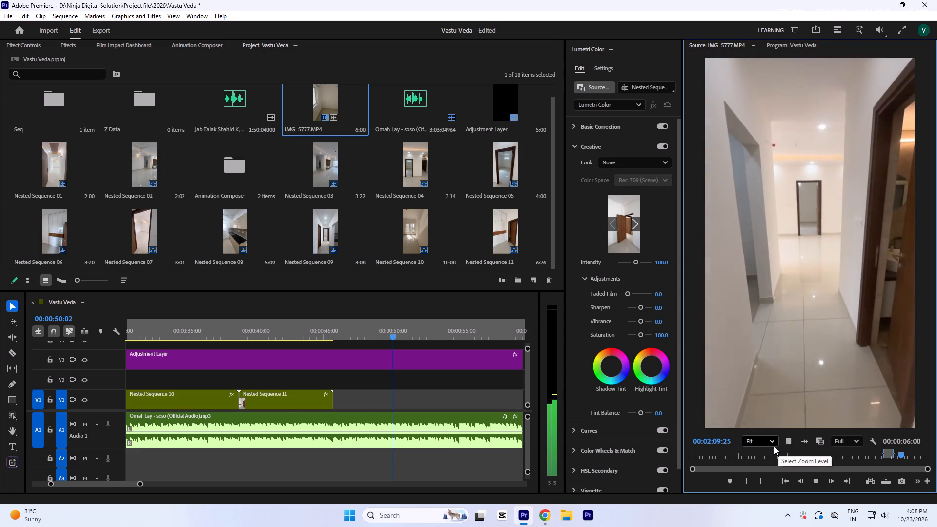
{"action": "key", "text": "space"}
Place the marked wardrobe segment on V2 directly after Nested Sequence 11 and set its speed to 80%.
{"action": "left_click_drag", "start_coordinate": [792, 442], "coordinate": [776, 437]}
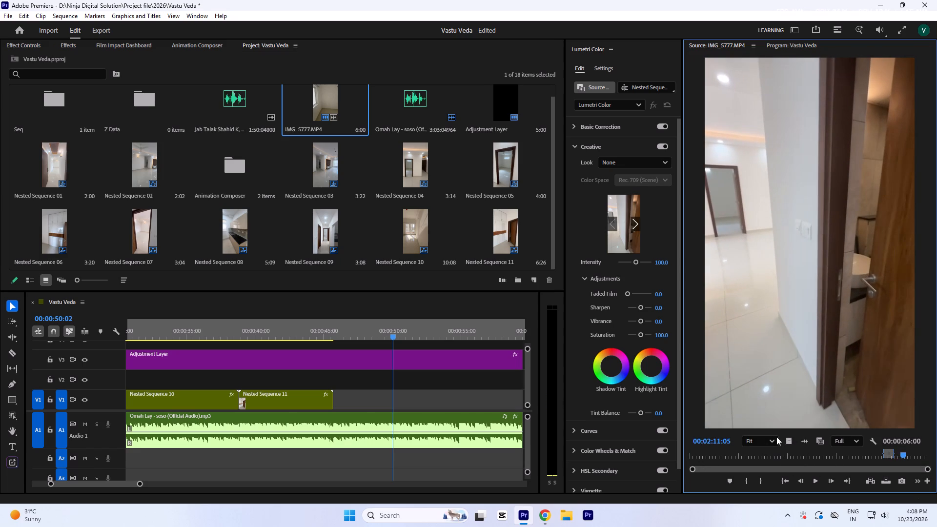
{"action": "left_click_drag", "start_coordinate": [776, 437], "coordinate": [332, 383]}
{"action": "left_click", "coordinate": [354, 381]}
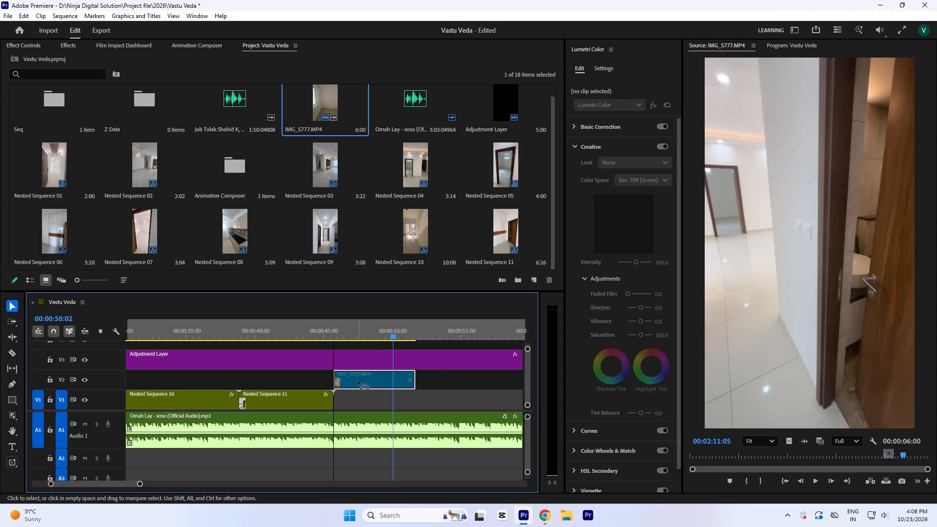
{"action": "left_click", "coordinate": [374, 314]}
{"action": "left_click", "coordinate": [369, 324]}
{"action": "key", "text": "a"}
{"action": "key", "text": "ctrl+r"}
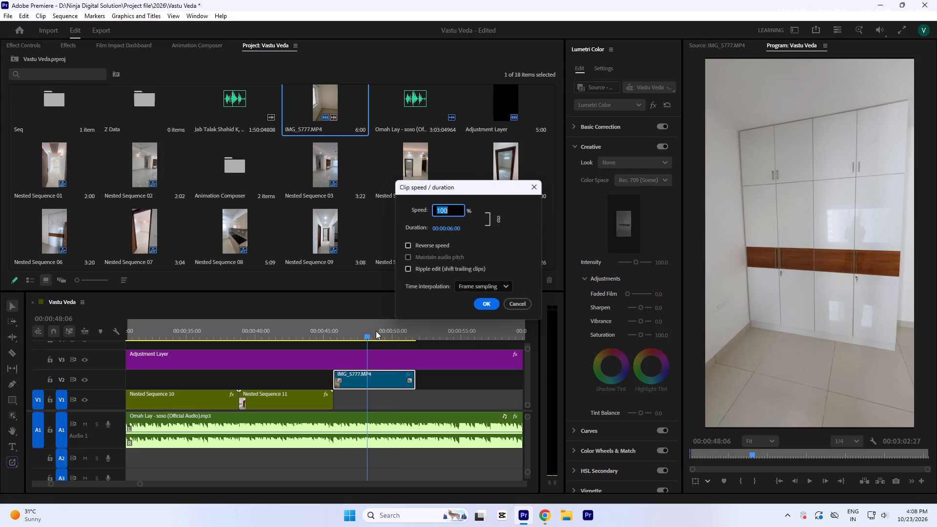
{"action": "type", "text": "80"}
{"action": "key", "text": "Return"}
Play across the cut, trim the start of the wardrobe clip to 00:00:47:10, and close the gap after Nested Sequence 11.
{"action": "left_click", "coordinate": [393, 332]}
{"action": "key", "text": "minus"}
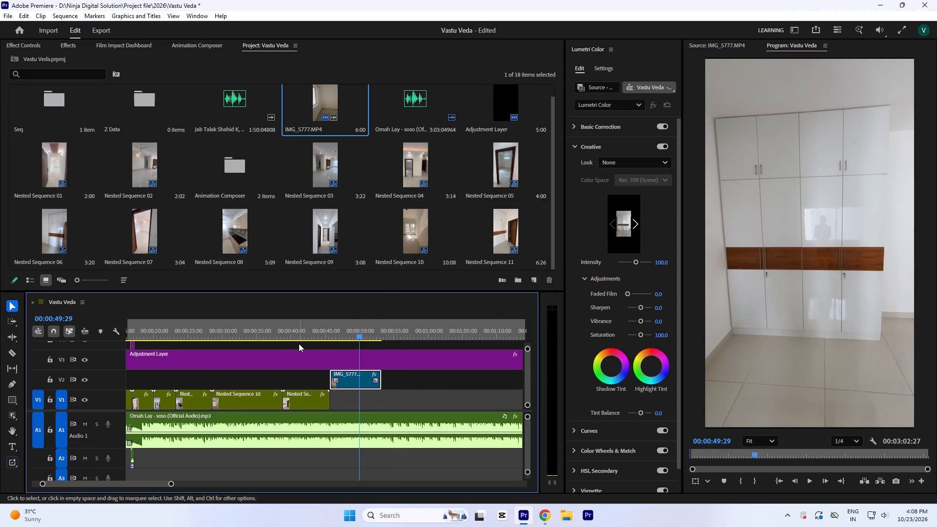
{"action": "left_click", "coordinate": [296, 339]}
{"action": "key", "text": "space"}
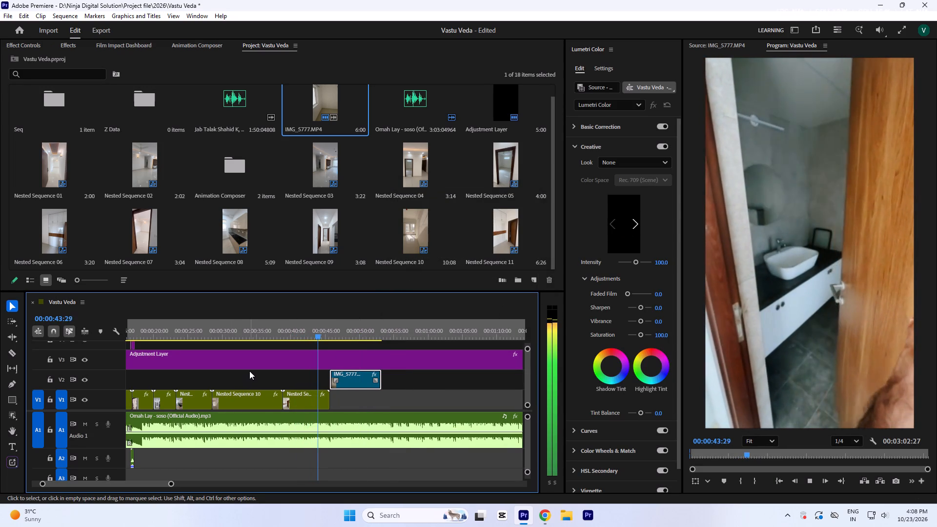
{"action": "key", "text": "equal"}
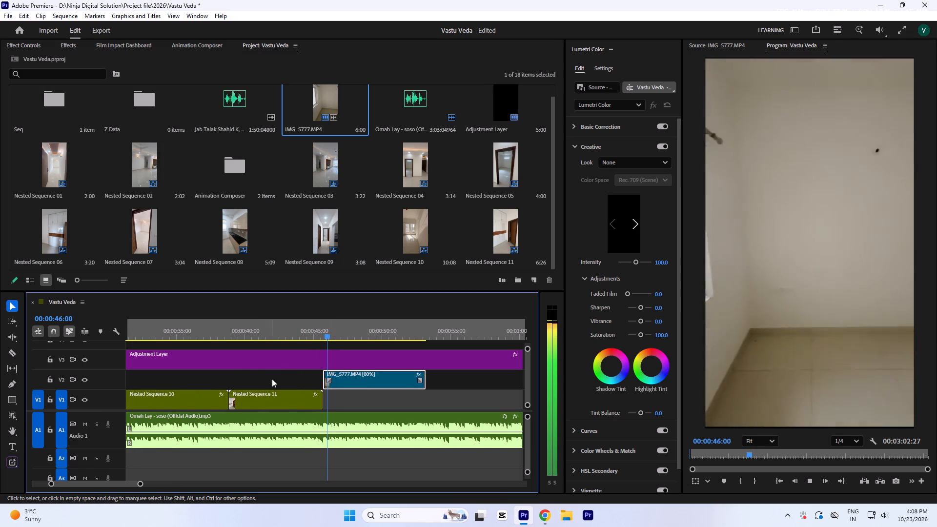
{"action": "key", "text": "space"}
{"action": "key", "text": "equal"}
{"action": "left_click_drag", "start_coordinate": [309, 324], "coordinate": [337, 340]}
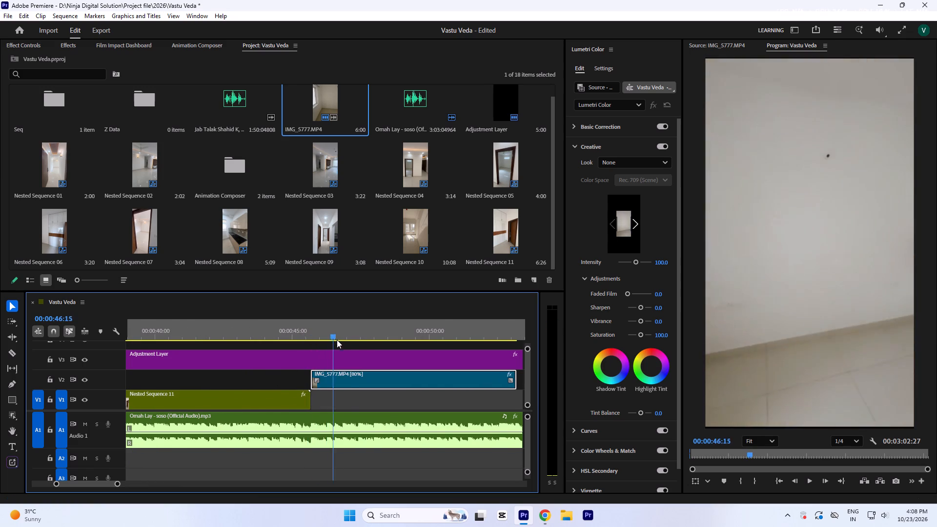
{"action": "left_click_drag", "start_coordinate": [337, 340], "coordinate": [358, 340]}
{"action": "left_click_drag", "start_coordinate": [308, 381], "coordinate": [356, 380]}
{"action": "left_click_drag", "start_coordinate": [382, 381], "coordinate": [340, 379]}
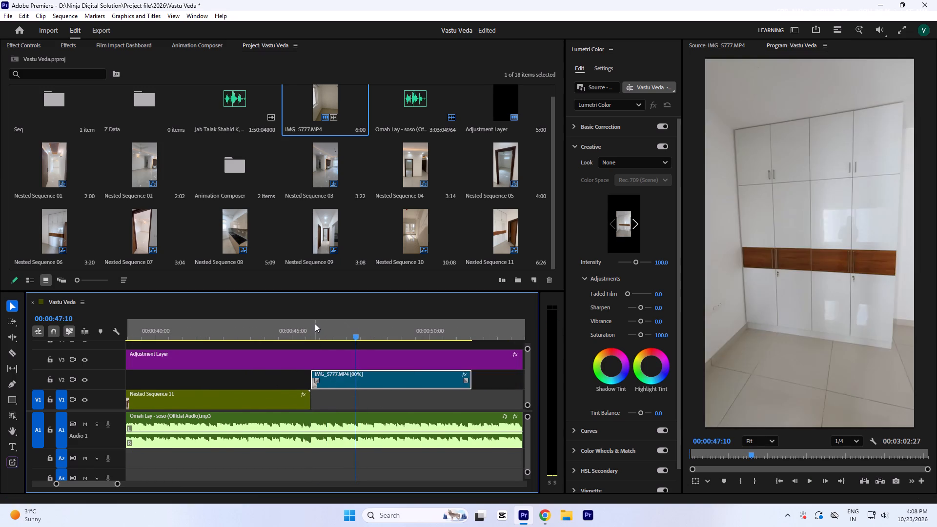
Move the 80% wardrobe clip from V2 down to V1, directly after Nested Sequence 11, and save the project.
{"action": "left_click", "coordinate": [315, 322]}
{"action": "key", "text": "equal"}
{"action": "key", "text": "equal"}
{"action": "key", "text": "equal"}
{"action": "left_click", "coordinate": [301, 327]}
{"action": "left_click", "coordinate": [307, 319]}
{"action": "key", "text": "equal"}
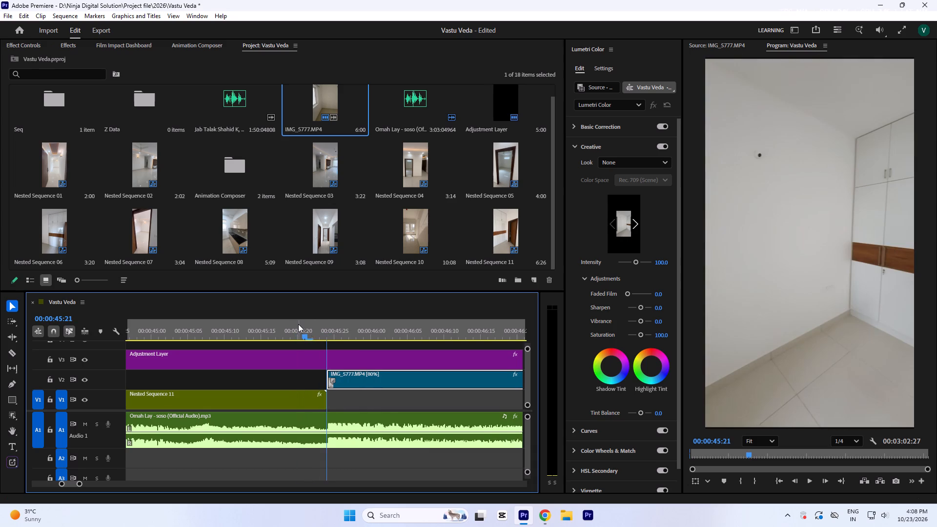
{"action": "key", "text": "ctrl+s"}
{"action": "type", "text": "------="}
{"action": "key", "text": "equal"}
{"action": "left_click_drag", "start_coordinate": [379, 382], "coordinate": [382, 404]}
{"action": "key", "text": "minus"}
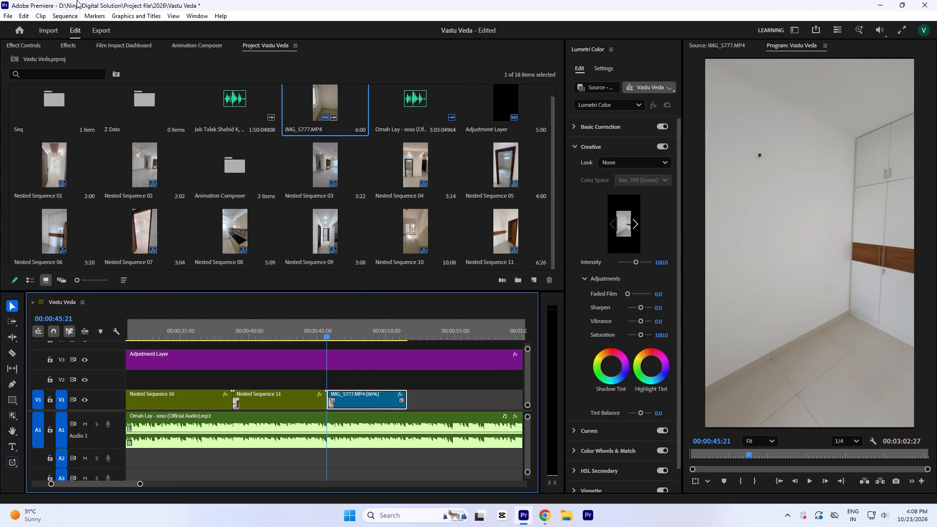
Add an Animation Composer camera zoom transition with sound at the 00:00:45:21 cut and preview it through the wardrobe clip.
{"action": "left_click", "coordinate": [177, 48]}
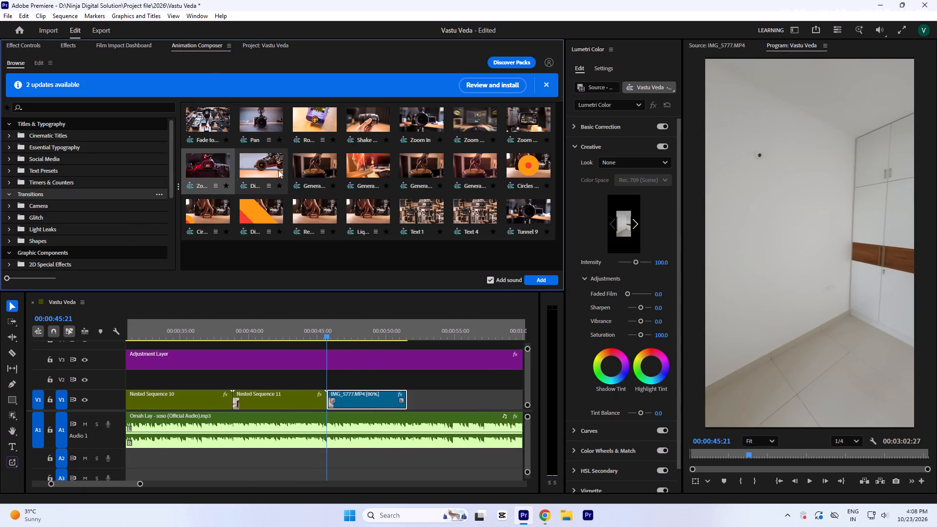
{"action": "left_click", "coordinate": [308, 165]}
{"action": "left_click", "coordinate": [277, 162]}
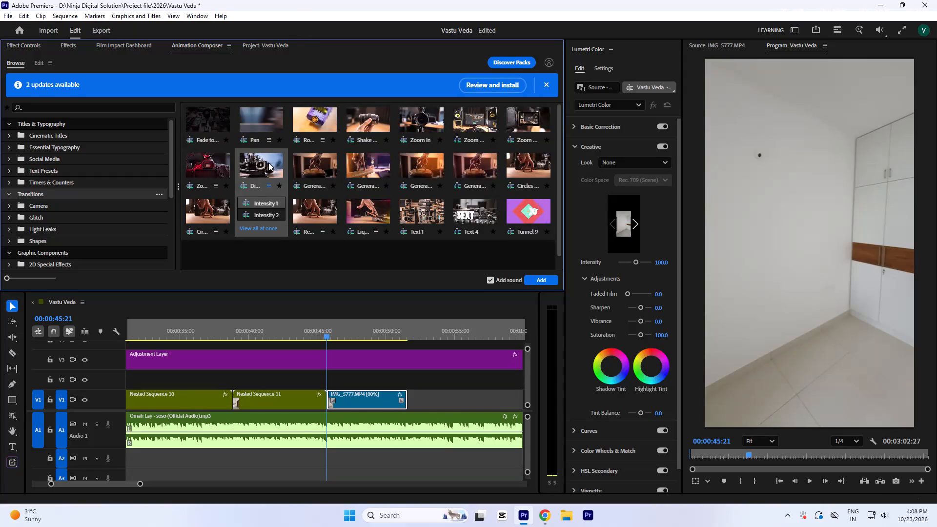
{"action": "left_click", "coordinate": [476, 120]}
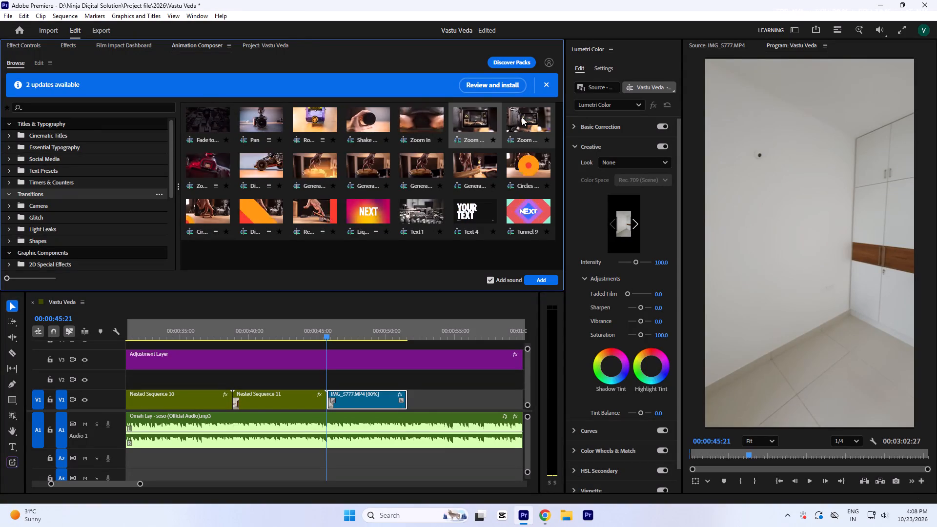
{"action": "left_click", "coordinate": [522, 117]}
{"action": "double_click", "coordinate": [522, 117]}
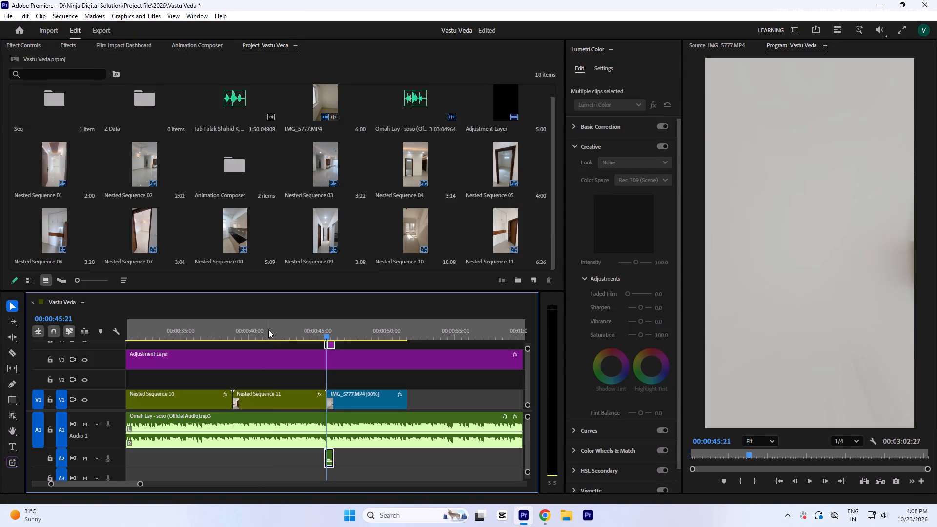
{"action": "left_click", "coordinate": [268, 329]}
{"action": "key", "text": "space"}
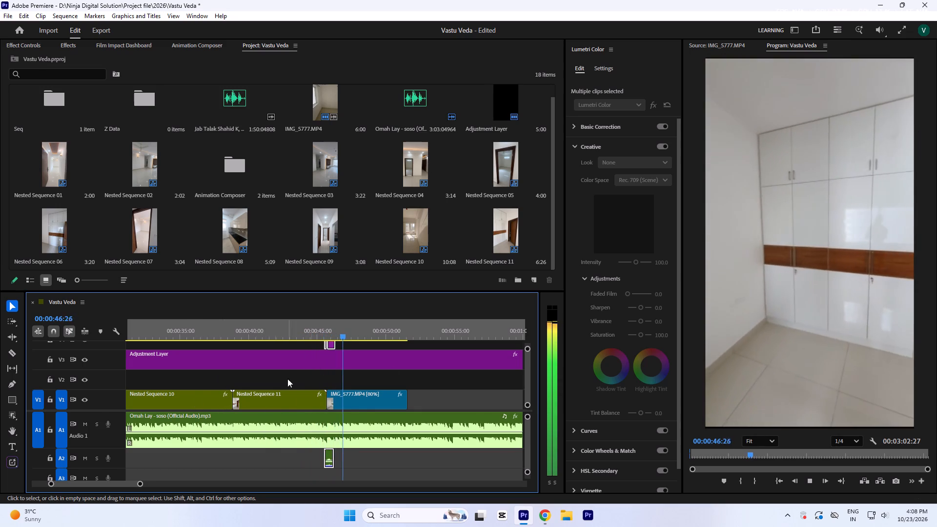
{"action": "key", "text": "minus"}
{"action": "key", "text": "equal"}
{"action": "key", "text": "equal"}
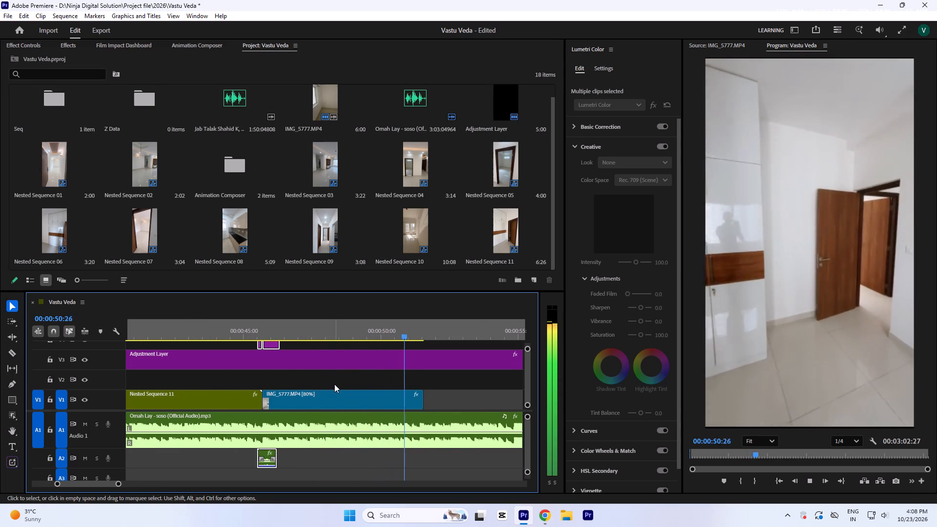
{"action": "key", "text": "space"}
Extend the end of the wardrobe clip on V1 to 00:00:52:00 to match the music, and play it.
{"action": "key", "text": "equal"}
{"action": "key", "text": "equal"}
{"action": "left_click", "coordinate": [313, 326]}
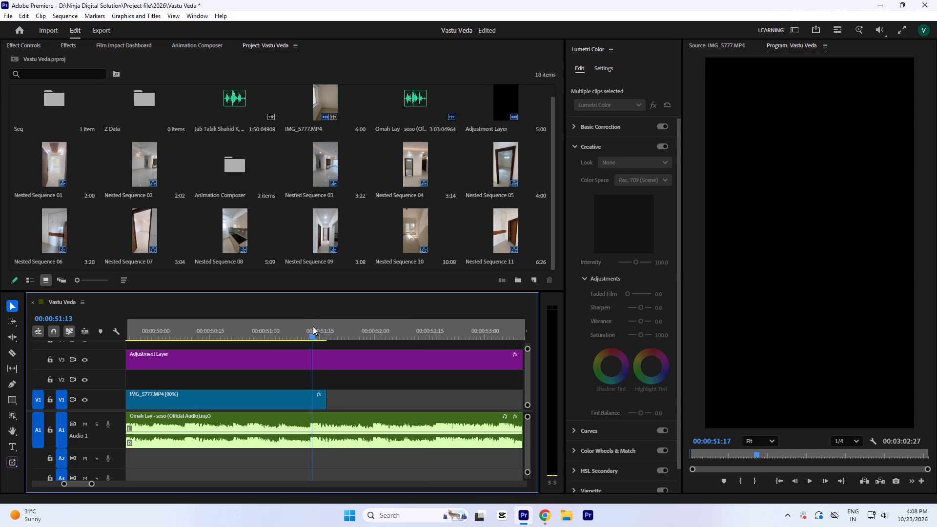
{"action": "key", "text": "space"}
{"action": "key", "text": "space"}
{"action": "left_click_drag", "start_coordinate": [330, 402], "coordinate": [378, 409]}
{"action": "key", "text": "space"}
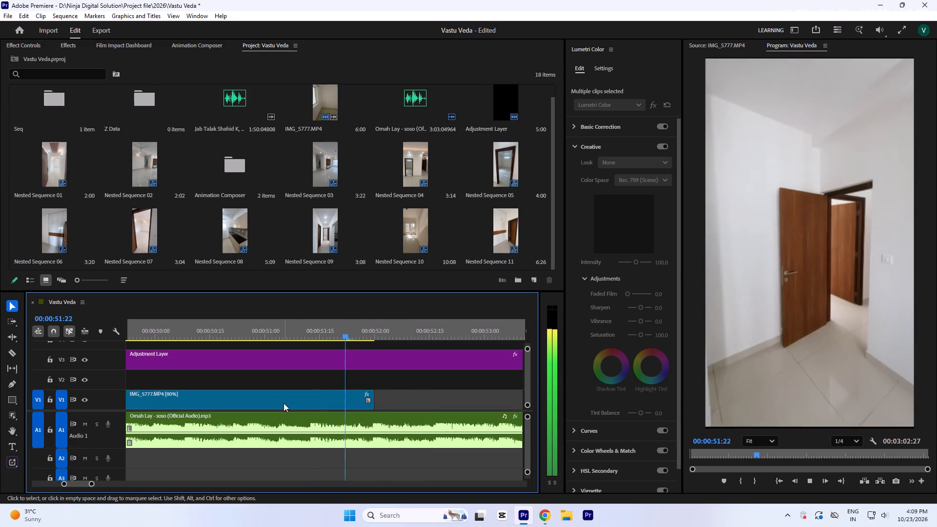
{"action": "key", "text": "space"}
{"action": "key", "text": "equal"}
{"action": "key", "text": "equal"}
{"action": "left_click", "coordinate": [206, 325]}
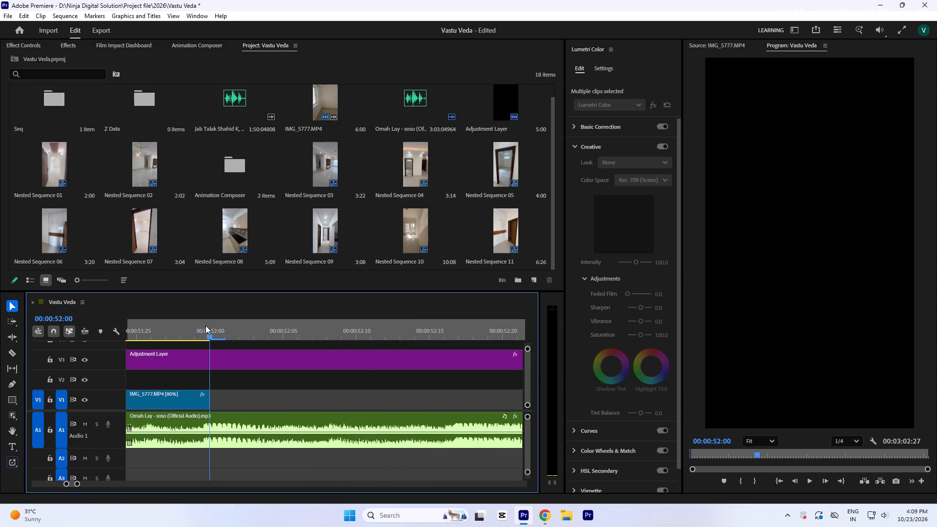
Save the project and nest the extended wardrobe clip on V1 under the default sequence name.
{"action": "key", "text": "minus"}
{"action": "key", "text": "minus"}
{"action": "key", "text": "minus"}
{"action": "left_click", "coordinate": [271, 397]}
{"action": "left_click", "coordinate": [269, 326]}
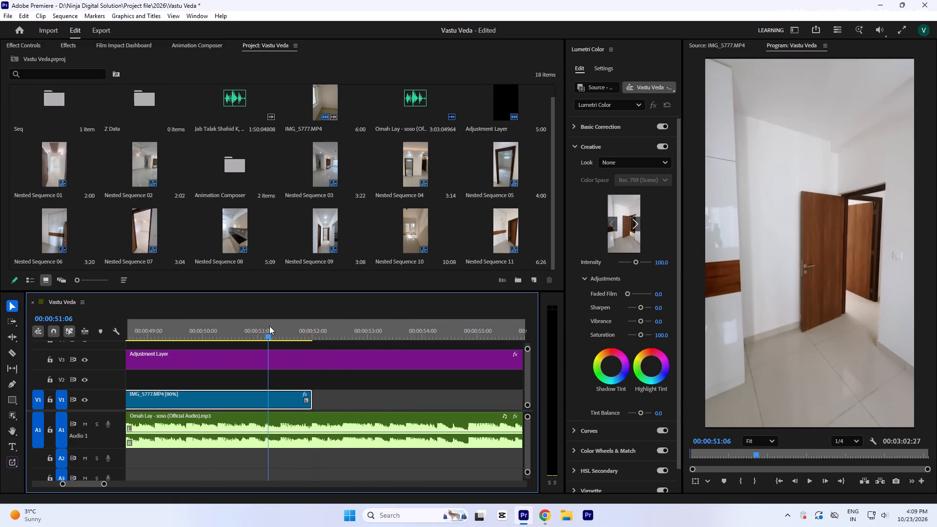
{"action": "key", "text": "ctrl+s"}
{"action": "left_click", "coordinate": [276, 320]}
{"action": "key", "text": "n"}
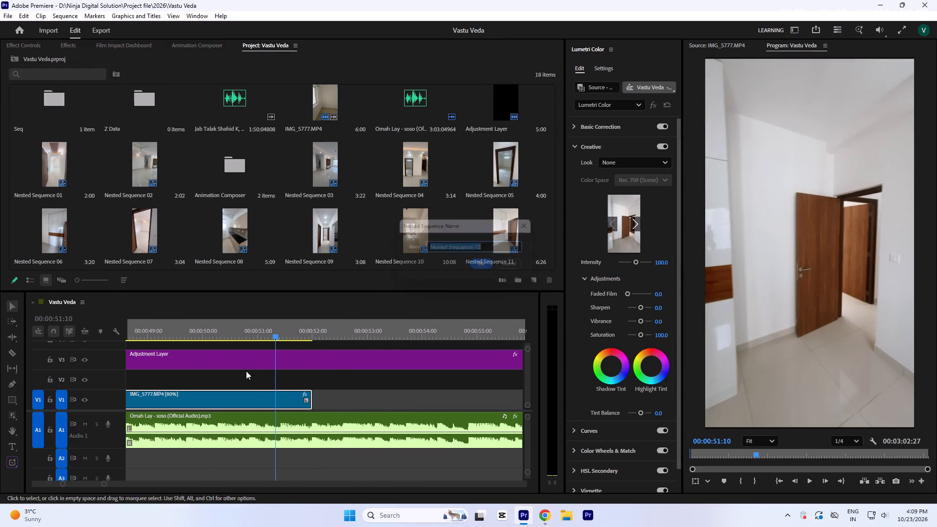
{"action": "key", "text": "Return"}
Apply Warp Stabilizer to Nested Sequence 12 with smoothness set to 10% and save the project.
{"action": "left_click", "coordinate": [259, 401]}
{"action": "left_click", "coordinate": [70, 44]}
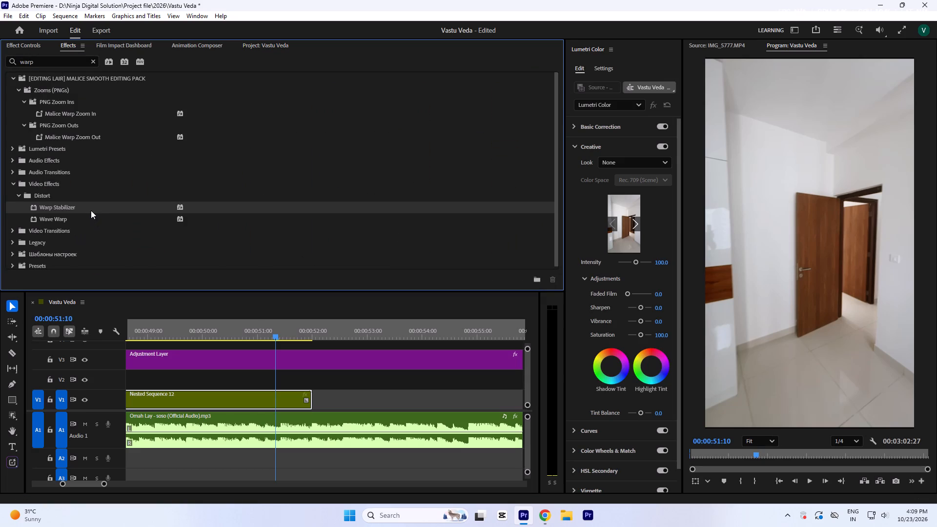
{"action": "double_click", "coordinate": [91, 210]}
{"action": "left_click", "coordinate": [31, 46]}
{"action": "scroll", "coordinate": [78, 157], "scroll_direction": "down", "scroll_amount": 11}
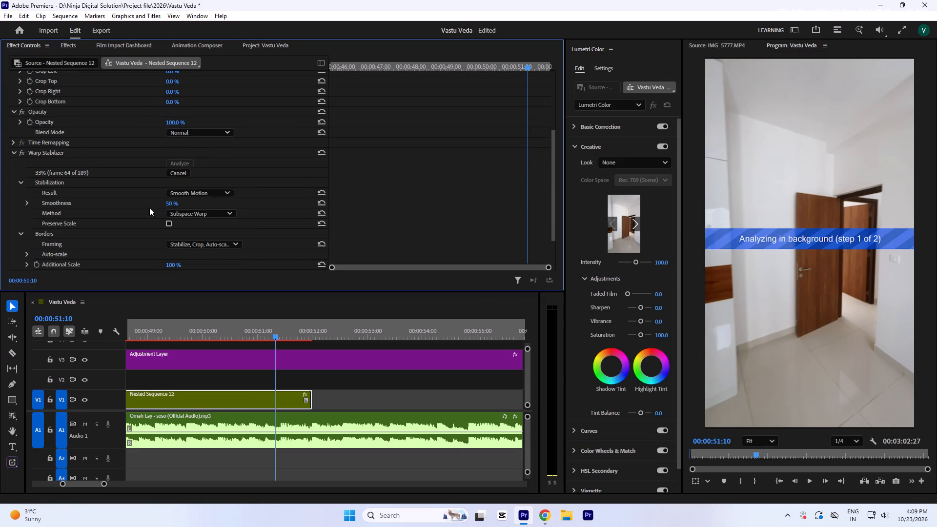
{"action": "left_click", "coordinate": [175, 203]}
{"action": "key", "text": "1"}
{"action": "key", "text": "0"}
{"action": "left_click_drag", "start_coordinate": [531, 123], "coordinate": [515, 128]}
{"action": "left_click", "coordinate": [250, 322]}
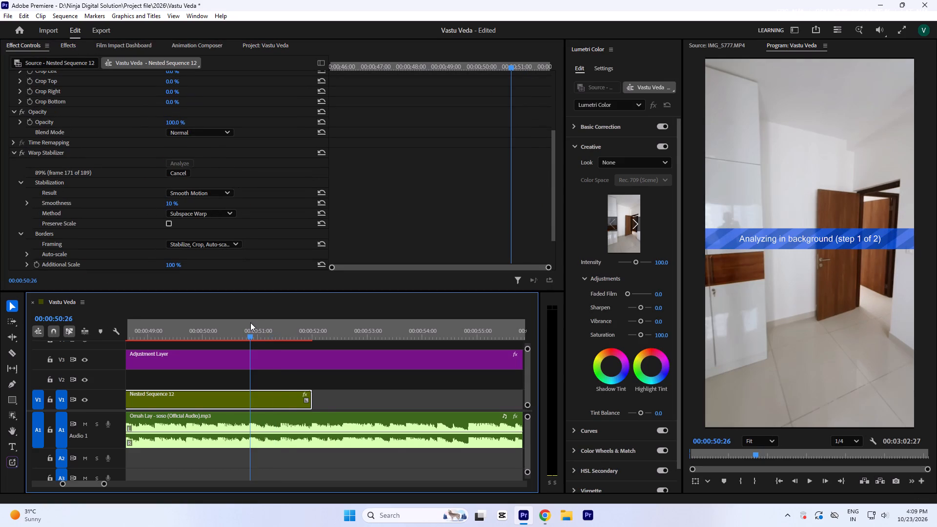
{"action": "type", "text": "--"}
{"action": "key", "text": "ctrl+s"}
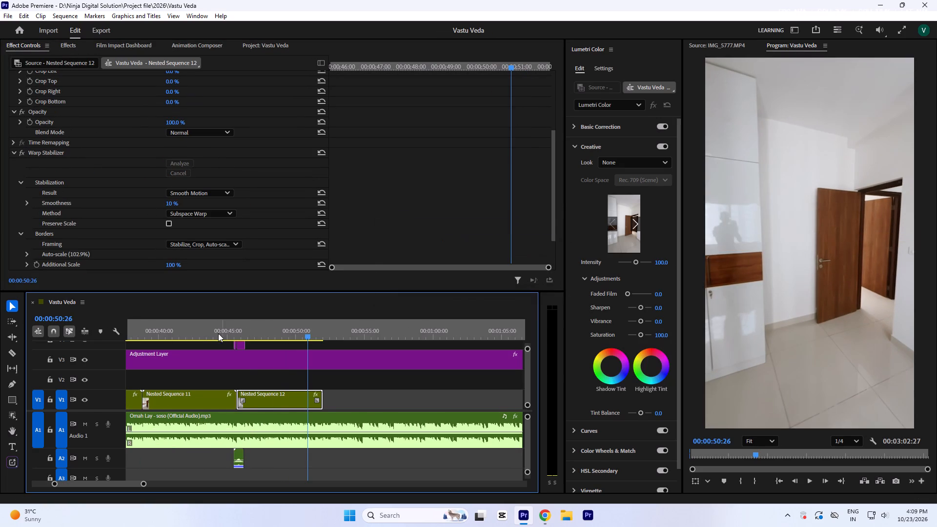
Play from the end of Nested Sequence 11 through stabilized Nested Sequence 12 to check the transition and motion.
{"action": "left_click", "coordinate": [223, 326]}
{"action": "key", "text": "space"}
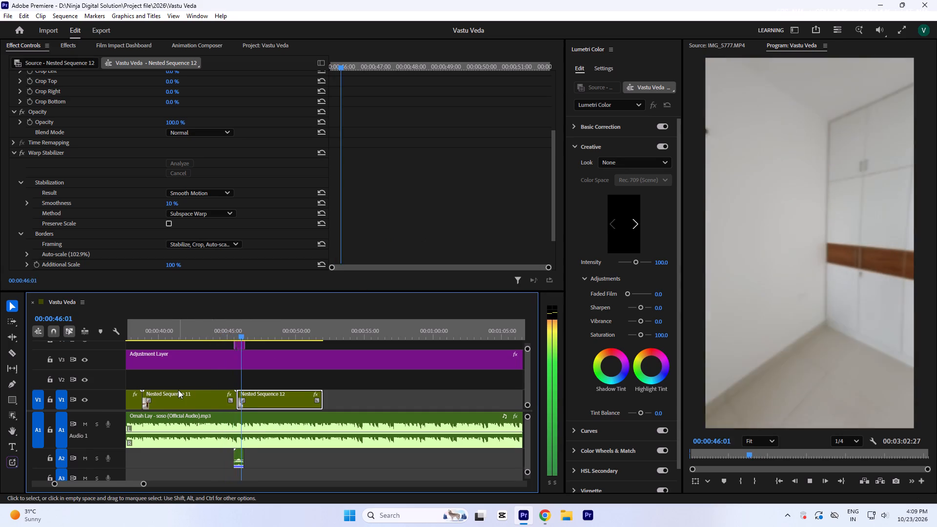
{"action": "key", "text": "minus"}
{"action": "key", "text": "minus"}
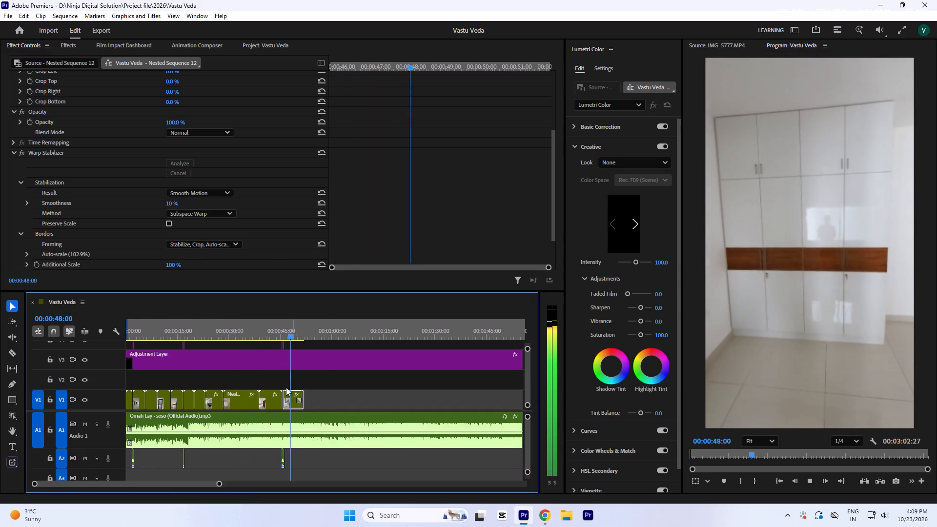
{"action": "key", "text": "equal"}
{"action": "key", "text": "equal"}
{"action": "key", "text": "equal"}
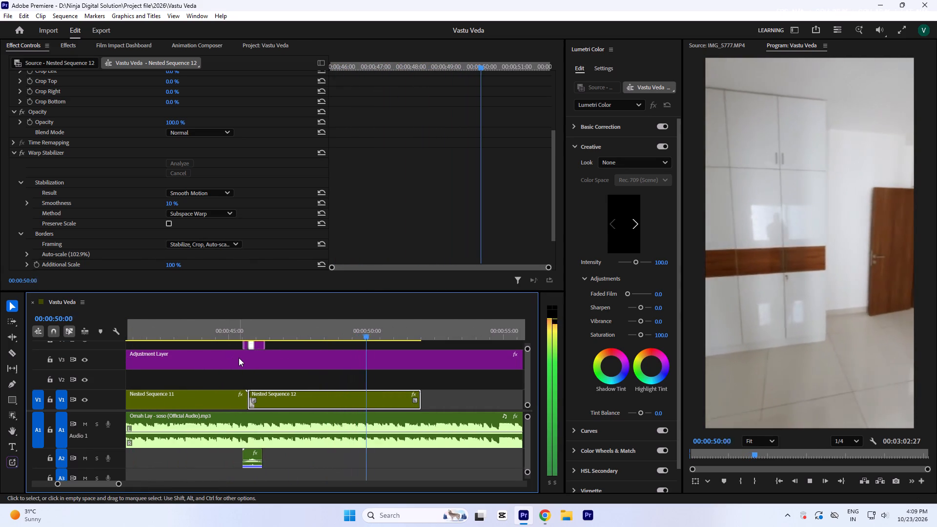
{"action": "key", "text": "minus"}
{"action": "key", "text": "minus"}
{"action": "key", "text": "equal"}
{"action": "key", "text": "equal"}
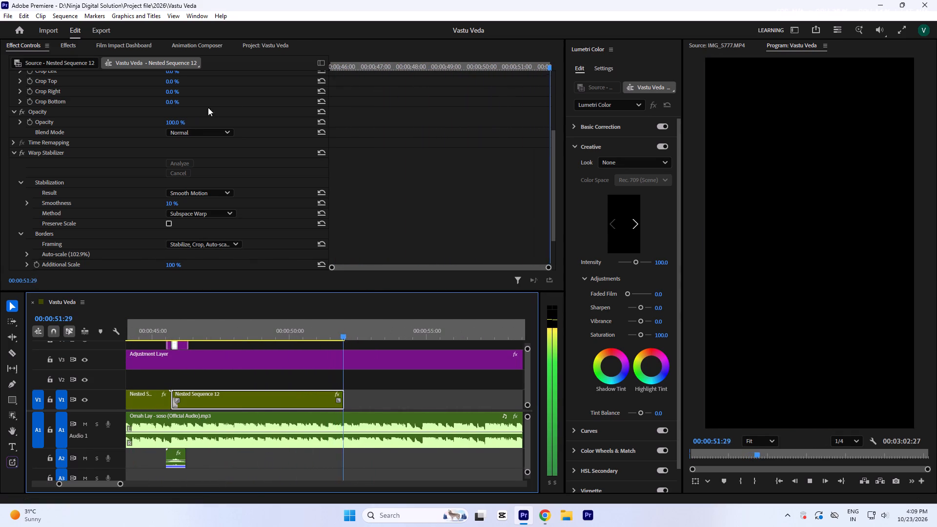
{"action": "key", "text": "space"}
Open IMG_5777 in the source monitor and mark a new in point as the camera passes through the bedroom doorway.
{"action": "left_click", "coordinate": [269, 42]}
{"action": "scroll", "coordinate": [312, 163], "scroll_direction": "up", "scroll_amount": 3}
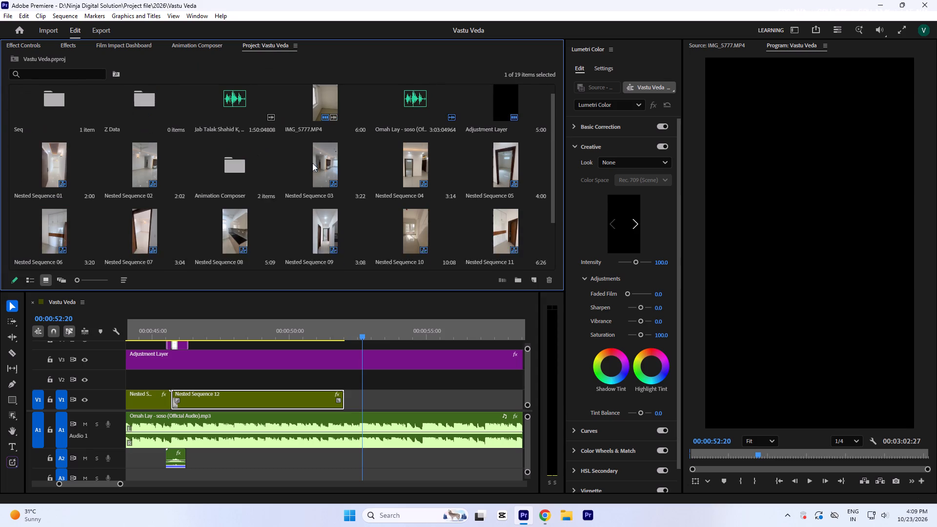
{"action": "scroll", "coordinate": [312, 163], "scroll_direction": "up", "scroll_amount": 2}
{"action": "double_click", "coordinate": [318, 109]}
{"action": "key", "text": "space"}
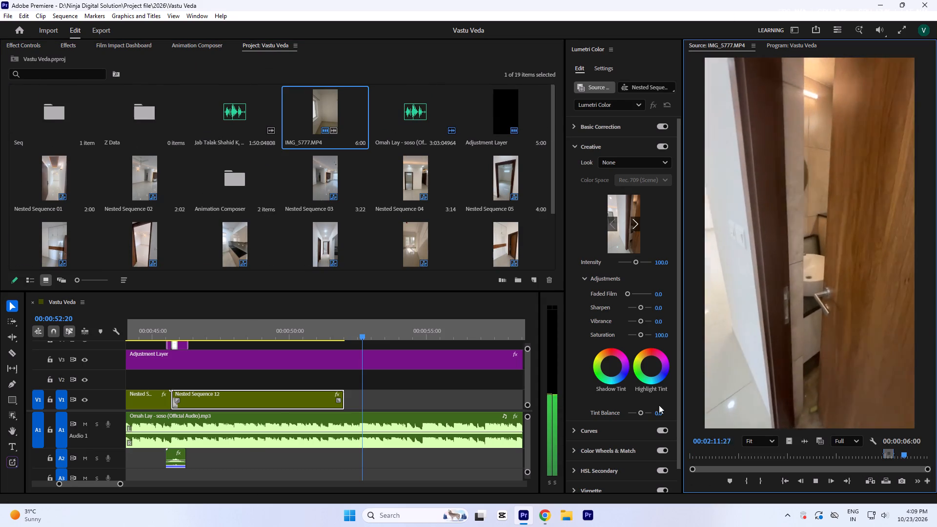
{"action": "key", "text": "space"}
{"action": "left_click_drag", "start_coordinate": [902, 454], "coordinate": [899, 456]}
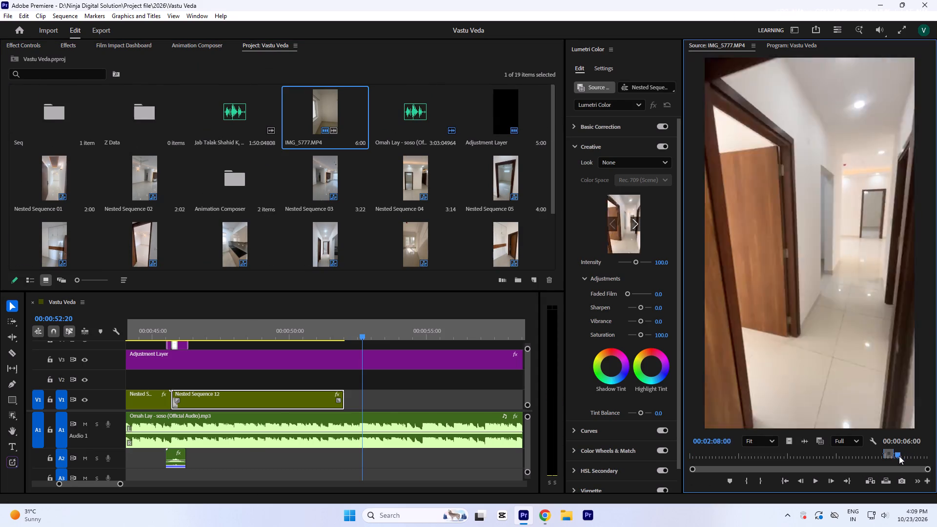
{"action": "left_click_drag", "start_coordinate": [899, 456], "coordinate": [894, 458]}
{"action": "key", "text": "space"}
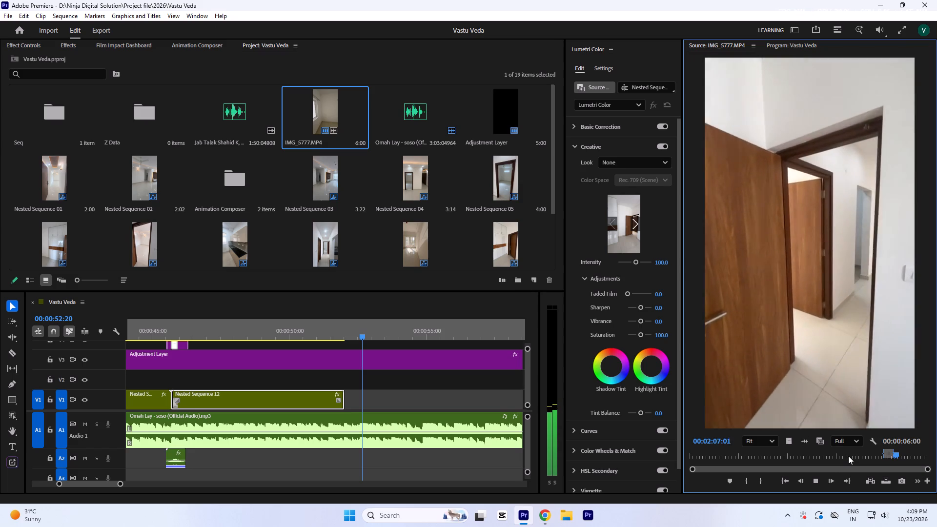
{"action": "key", "text": "i"}
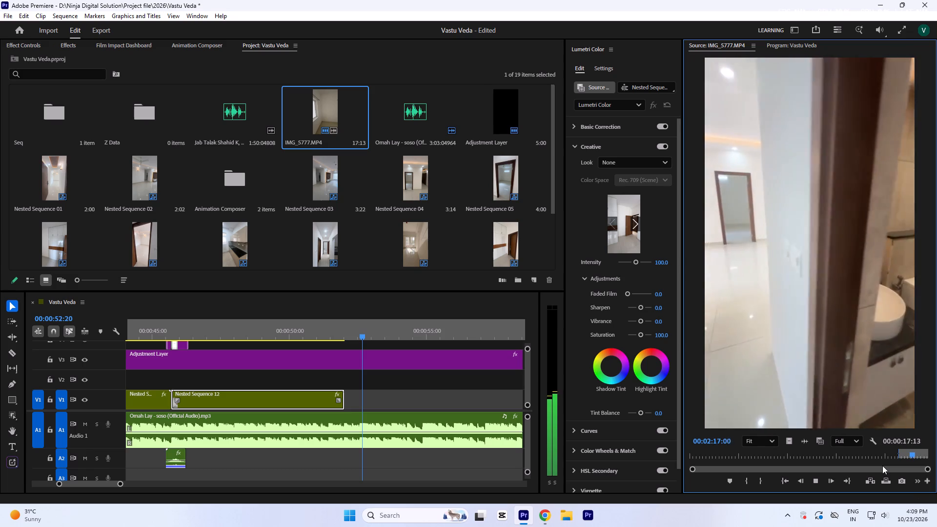
Preview the rest of IMG_5777 and mark the out point at 00:02:10:07 in the hallway, giving a 00:00:01:21 segment.
{"action": "key", "text": "space"}
{"action": "key", "text": "space"}
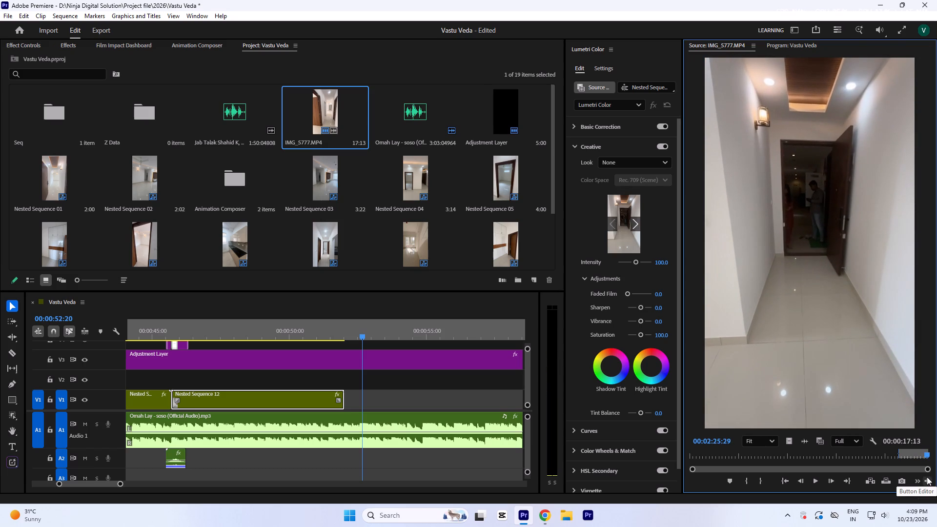
{"action": "left_click_drag", "start_coordinate": [908, 454], "coordinate": [903, 458]}
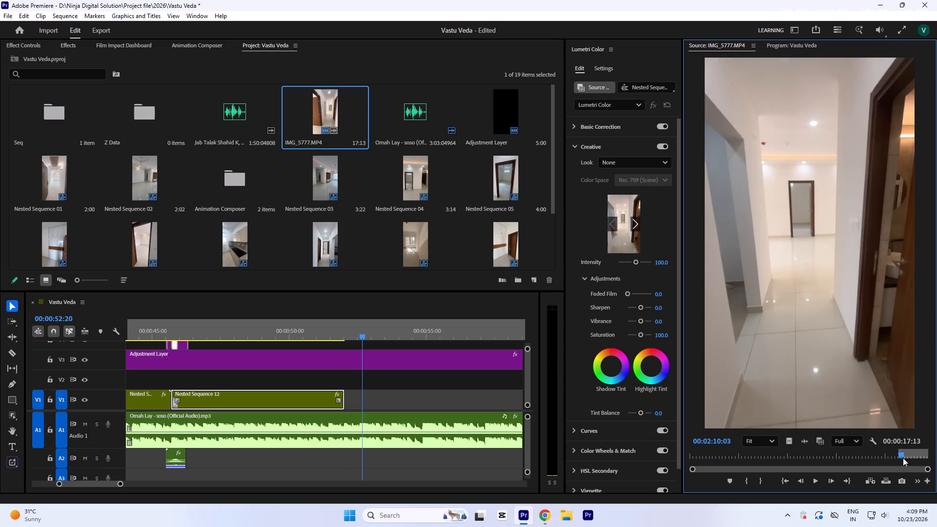
{"action": "left_click_drag", "start_coordinate": [903, 458], "coordinate": [902, 459]}
{"action": "key", "text": "space"}
{"action": "key", "text": "space"}
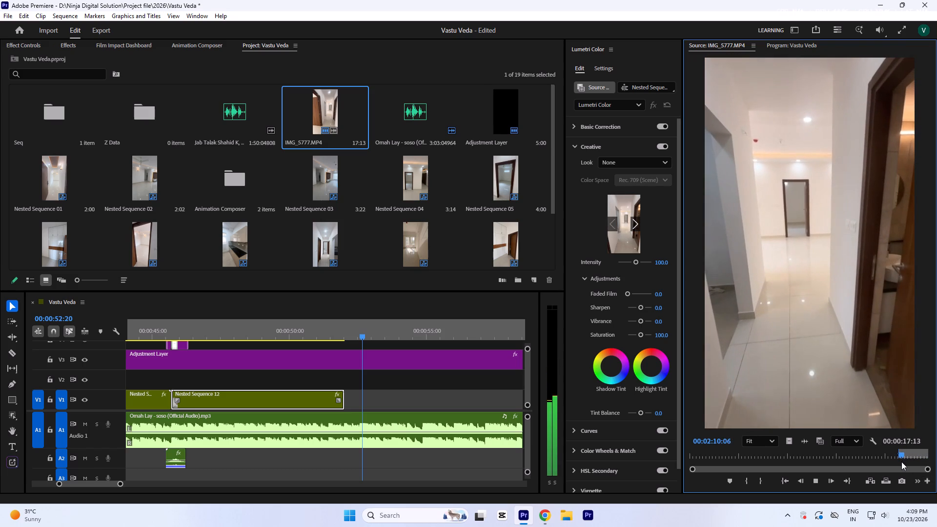
{"action": "key", "text": "o"}
Place the marked hallway segment on V2 directly after Nested Sequence 12 and set its speed to 80%.
{"action": "left_click_drag", "start_coordinate": [788, 443], "coordinate": [353, 381]}
{"action": "key", "text": "equal"}
{"action": "left_click_drag", "start_coordinate": [366, 383], "coordinate": [350, 383]}
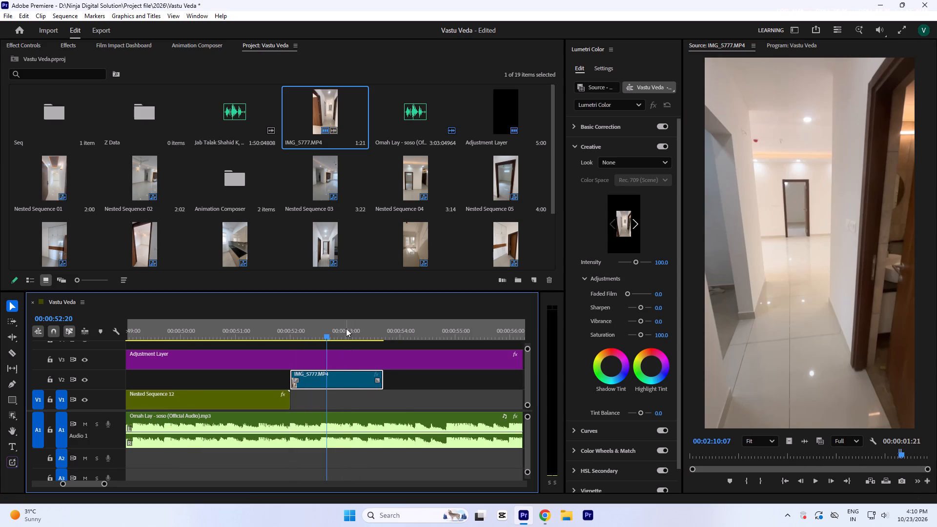
{"action": "left_click", "coordinate": [344, 327]}
{"action": "key", "text": "a"}
{"action": "key", "text": "ctrl+r"}
{"action": "type", "text": "80"}
{"action": "key", "text": "Return"}
Extend the hallway clip's start back to about 00:00:50:10, reposition it on V2 directly after Nested Sequence 12, and play across the cut.
{"action": "left_click", "coordinate": [247, 330]}
{"action": "key", "text": "minus"}
{"action": "left_click", "coordinate": [258, 325]}
{"action": "key", "text": "space"}
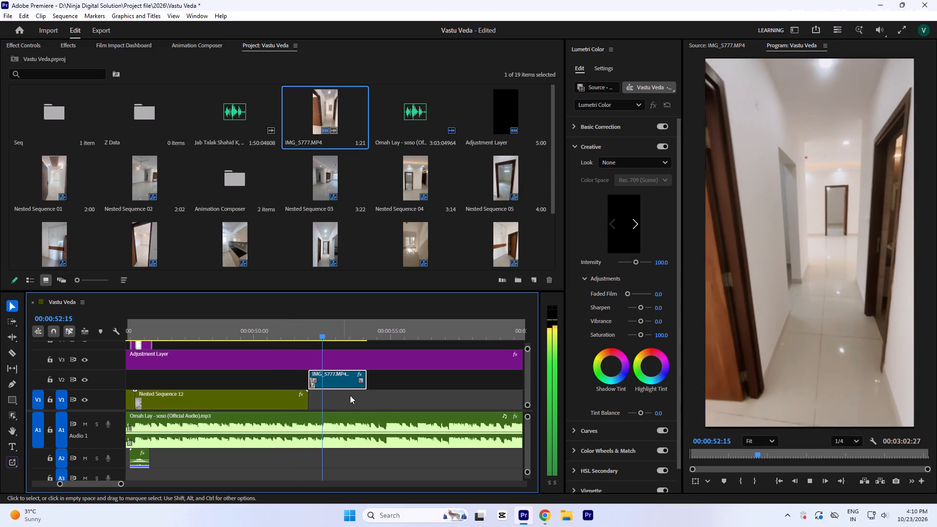
{"action": "key", "text": "space"}
{"action": "left_click_drag", "start_coordinate": [307, 381], "coordinate": [261, 376]}
{"action": "left_click", "coordinate": [265, 325]}
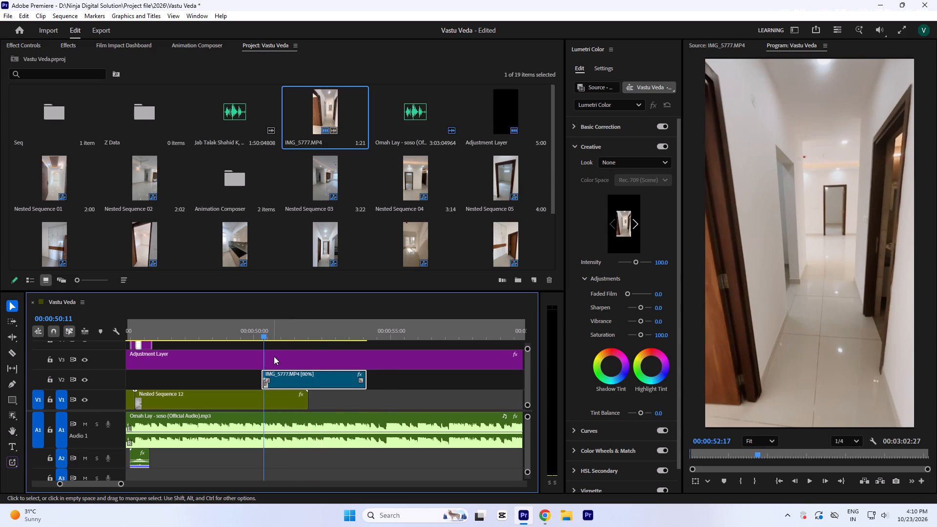
{"action": "key", "text": "space"}
{"action": "key", "text": "space"}
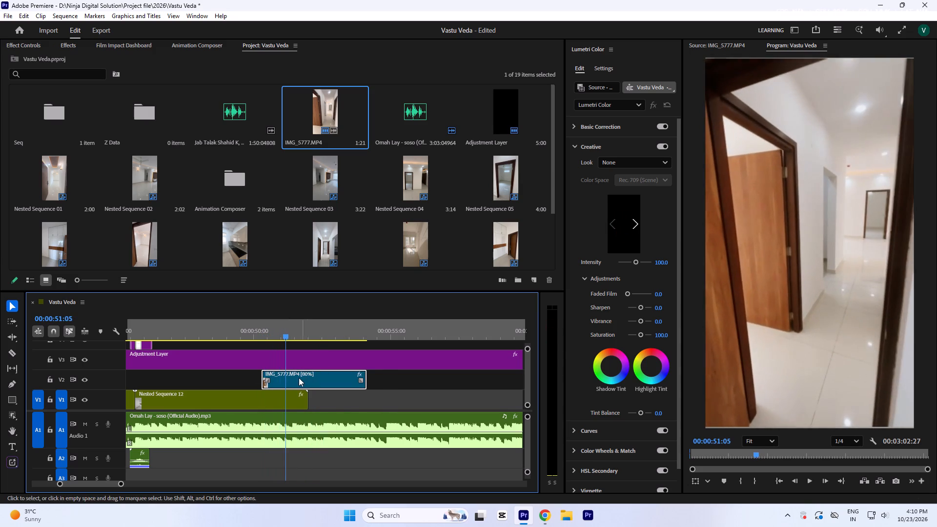
{"action": "left_click_drag", "start_coordinate": [310, 378], "coordinate": [355, 381]}
{"action": "left_click", "coordinate": [259, 330]}
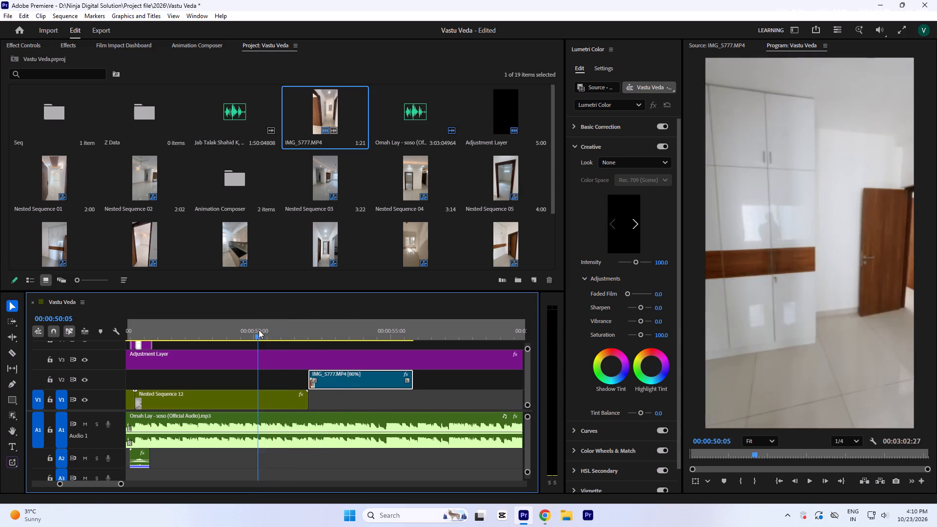
{"action": "key", "text": "space"}
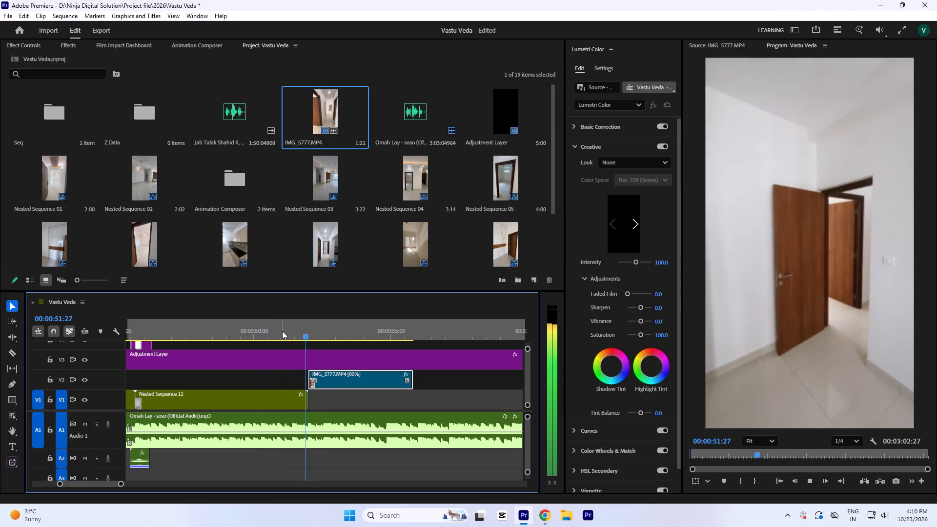
Move the hallway clip down from V2 to V1, directly after Nested Sequence 12, and play it.
{"action": "key", "text": "space"}
{"action": "key", "text": "space"}
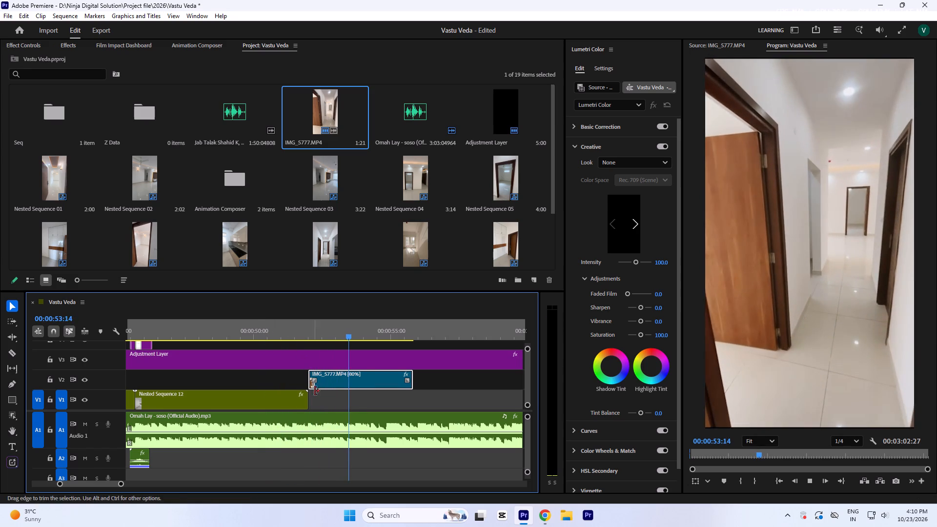
{"action": "key", "text": "space"}
{"action": "left_click_drag", "start_coordinate": [348, 381], "coordinate": [349, 398]}
{"action": "key", "text": "space"}
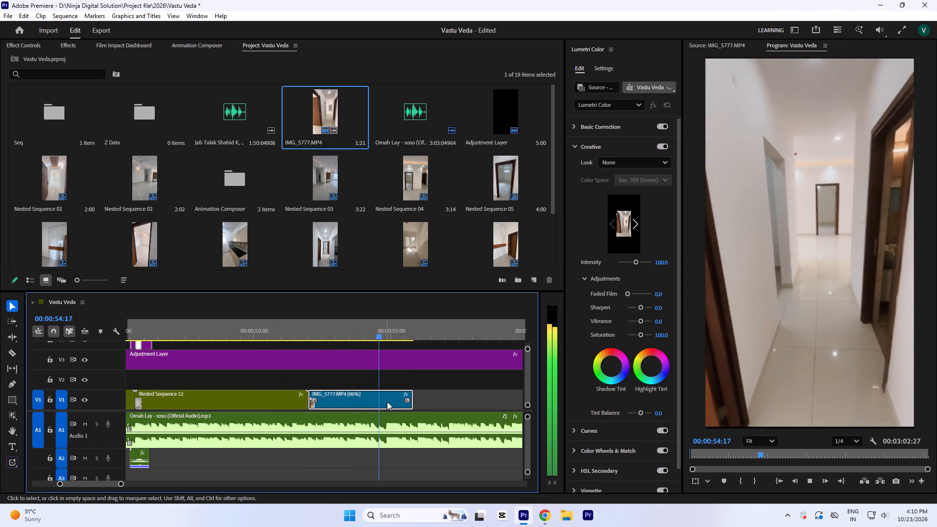
Extend the hallway clip's end on V1 to about 00:00:56:05 and play it.
{"action": "key", "text": "space"}
{"action": "key", "text": "space"}
{"action": "key", "text": "space"}
{"action": "left_click_drag", "start_coordinate": [419, 404], "coordinate": [428, 405]}
{"action": "key", "text": "space"}
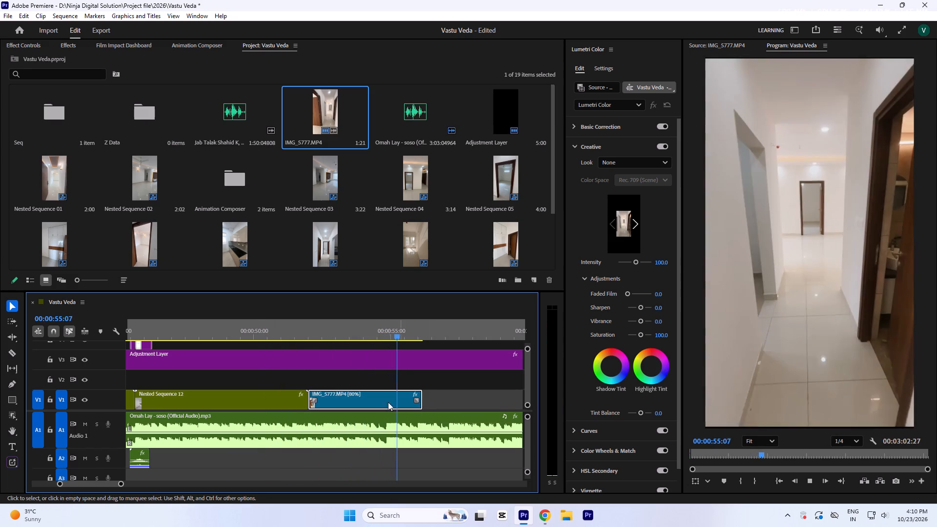
{"action": "key", "text": "space"}
Trim the hallway clip's end back to the music beat at 00:00:55:29.
{"action": "key", "text": "equal"}
{"action": "key", "text": "equal"}
{"action": "key", "text": "equal"}
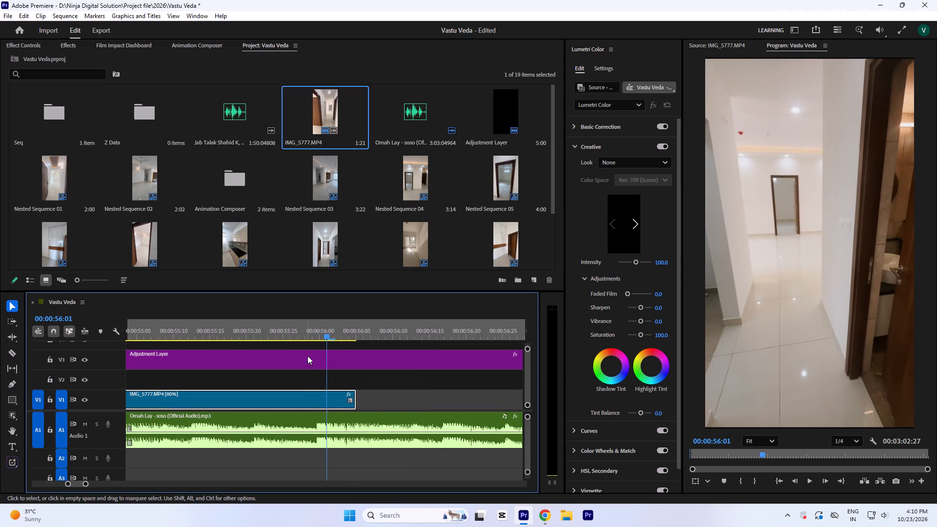
{"action": "left_click", "coordinate": [314, 328]}
{"action": "key", "text": "equal"}
{"action": "key", "text": "equal"}
{"action": "left_click_drag", "start_coordinate": [416, 402], "coordinate": [388, 405]}
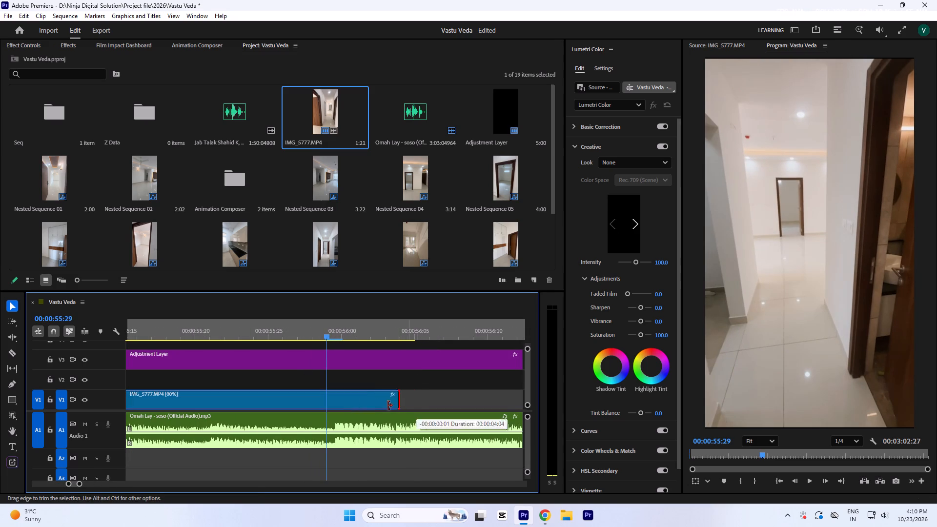
{"action": "left_click_drag", "start_coordinate": [388, 405], "coordinate": [329, 407]}
{"action": "key", "text": "minus"}
{"action": "key", "text": "equal"}
{"action": "key", "text": "equal"}
{"action": "key", "text": "equal"}
{"action": "key", "text": "equal"}
{"action": "left_click", "coordinate": [336, 327]}
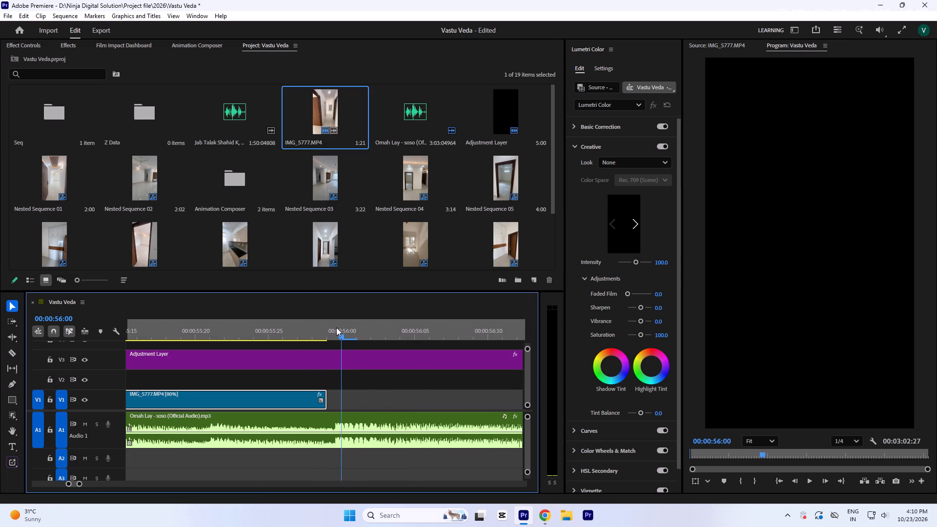
{"action": "key", "text": "space"}
{"action": "key", "text": "space"}
{"action": "left_click", "coordinate": [336, 327]}
{"action": "left_click", "coordinate": [324, 328]}
{"action": "key", "text": "minus"}
Open IMG_5777 in the source monitor, preview past the bathroom and kitchen, and mark the in point at the blank wall around 00:02:20:21.
{"action": "double_click", "coordinate": [313, 114]}
{"action": "key", "text": "space"}
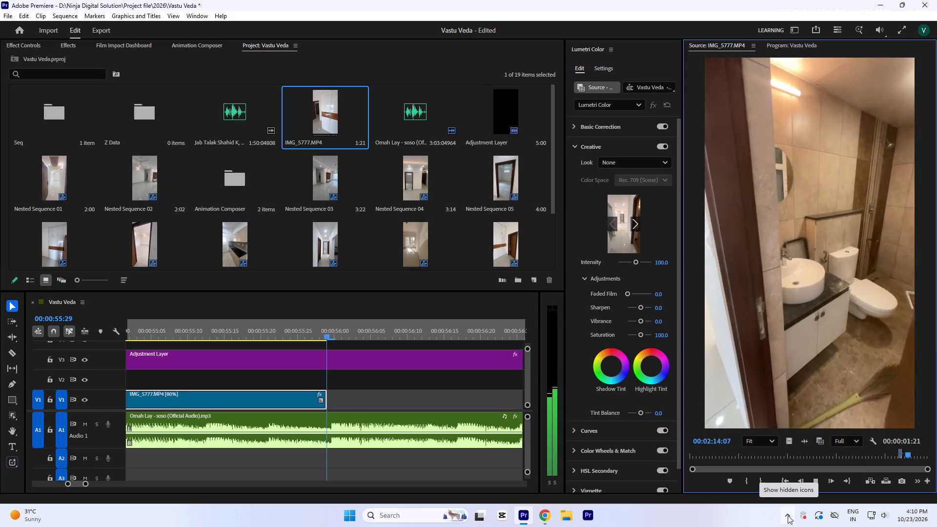
{"action": "key", "text": "space"}
{"action": "key", "text": "i"}
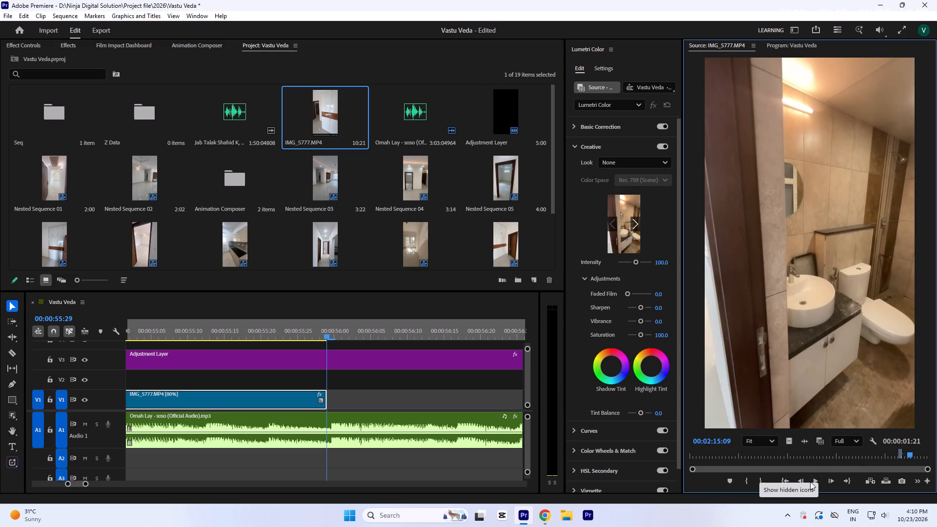
{"action": "key", "text": "space"}
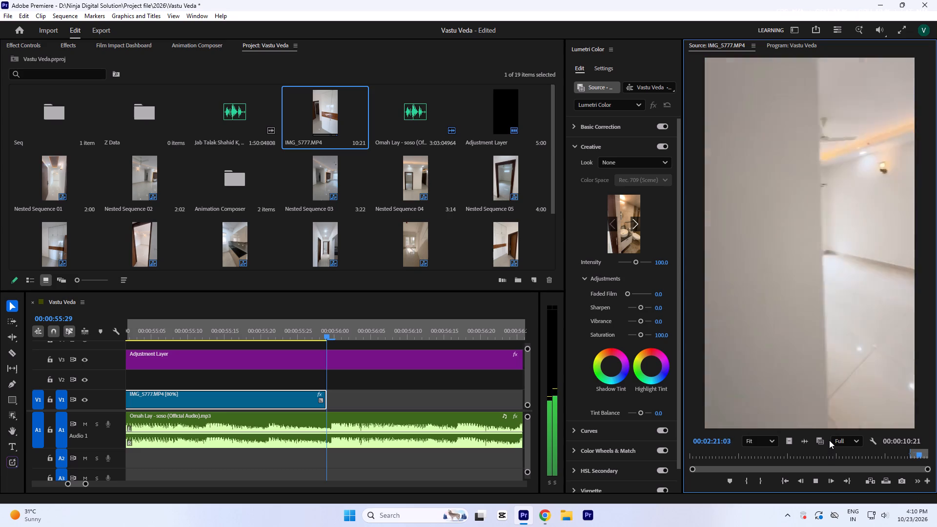
{"action": "key", "text": "space"}
{"action": "left_click", "coordinate": [917, 454]}
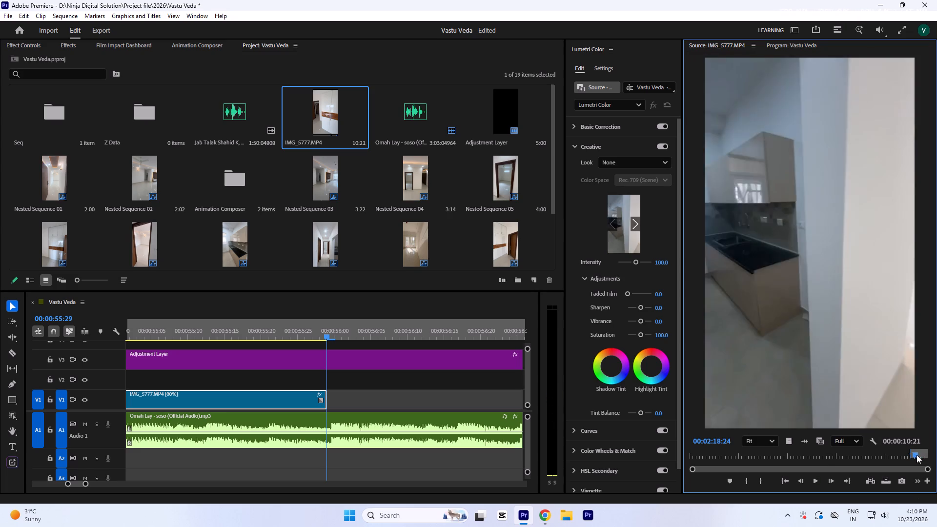
{"action": "key", "text": "space"}
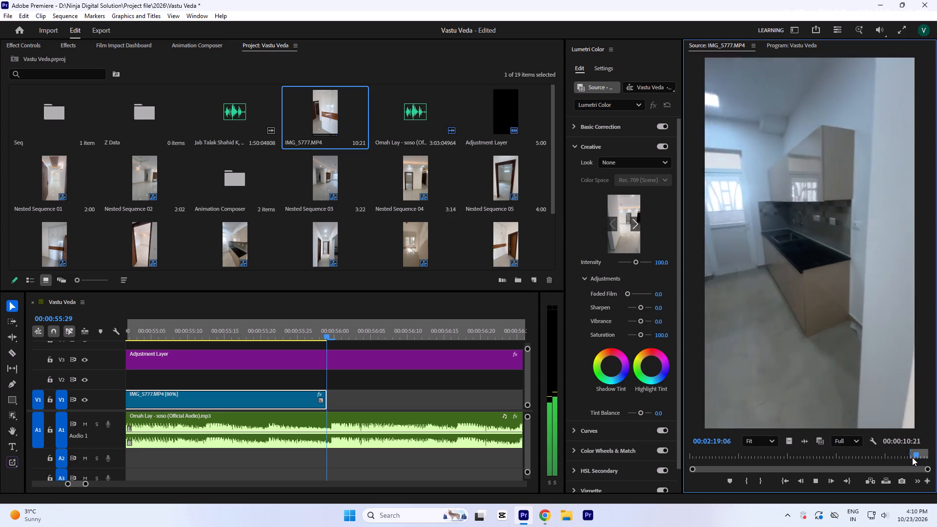
{"action": "key", "text": "space"}
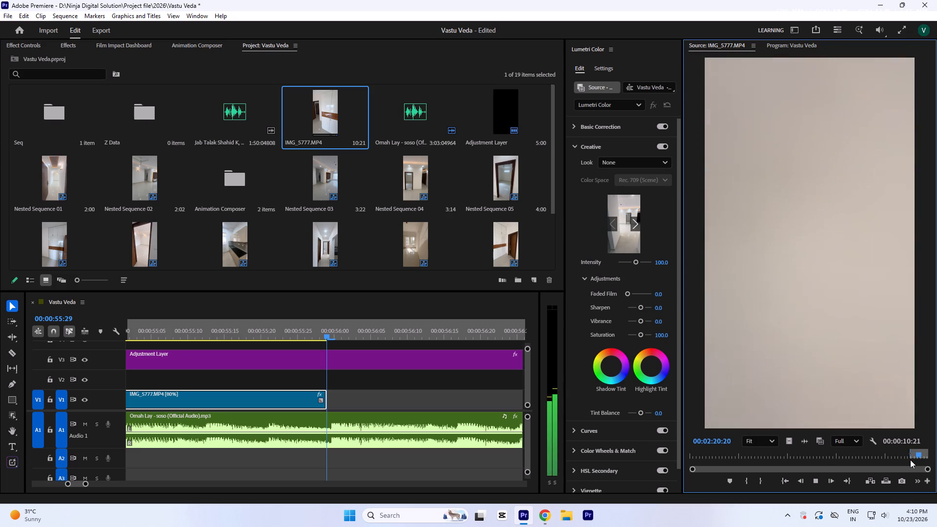
{"action": "key", "text": "i"}
Preview into the living room and mark the out point facing the entrance passage, giving a 00:00:03:07 segment.
{"action": "key", "text": "space"}
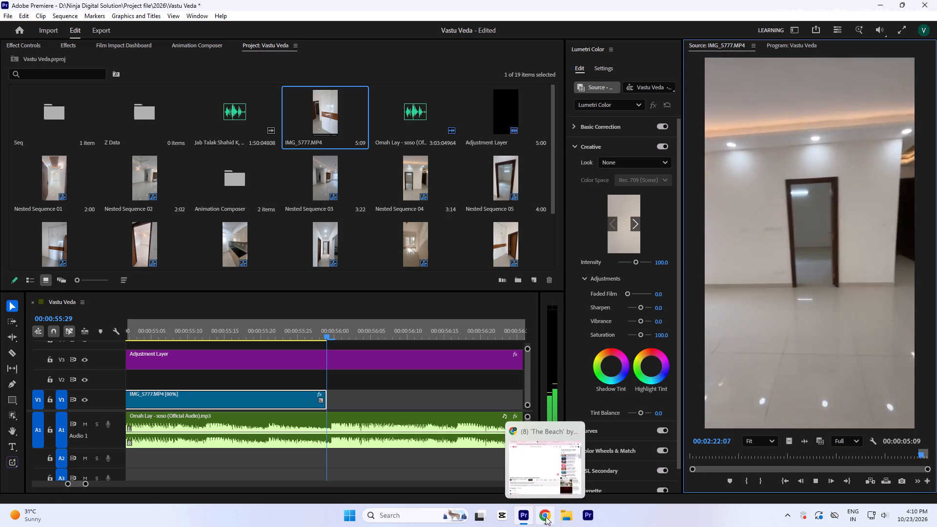
{"action": "key", "text": "o"}
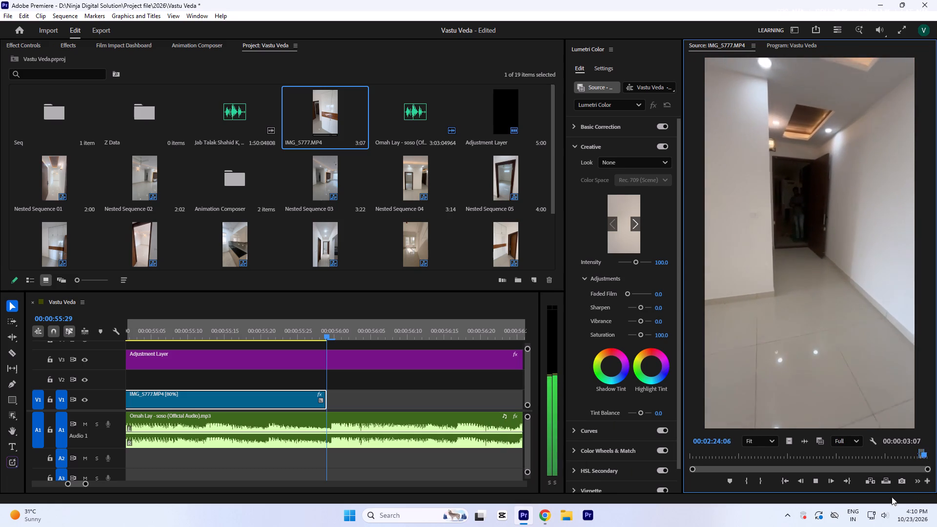
{"action": "key", "text": "space"}
{"action": "key", "text": "space"}
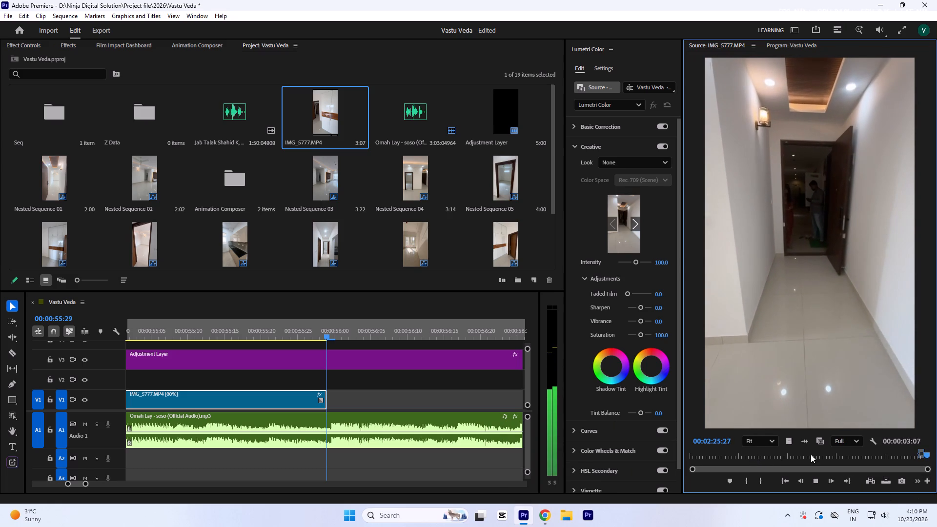
Place the marked living-room segment at 00:00:55:29 and settle it on V1 directly after the hallway clip.
{"action": "left_click_drag", "start_coordinate": [787, 442], "coordinate": [330, 377]}
{"action": "key", "text": "minus"}
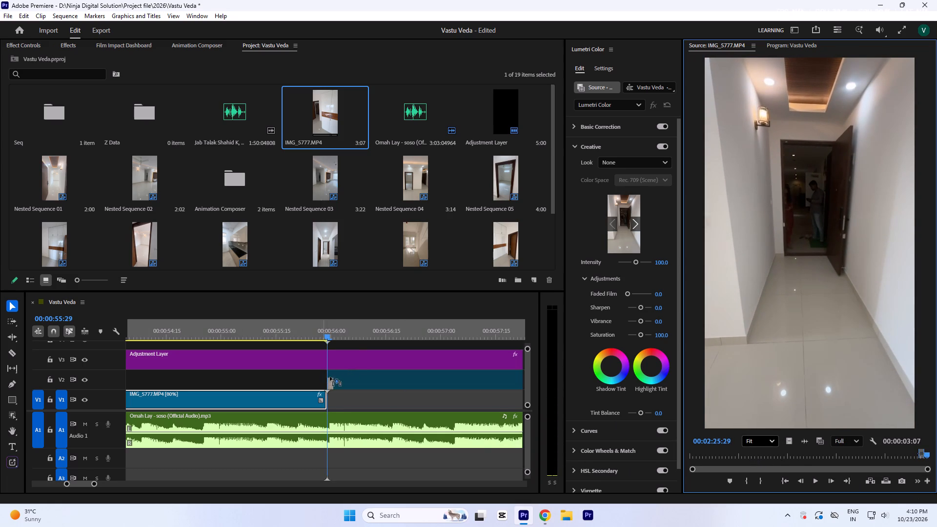
{"action": "left_click_drag", "start_coordinate": [330, 377], "coordinate": [331, 376]}
{"action": "key", "text": "minus"}
{"action": "key", "text": "minus"}
{"action": "key", "text": "equal"}
{"action": "key", "text": "equal"}
{"action": "key", "text": "equal"}
{"action": "left_click_drag", "start_coordinate": [368, 386], "coordinate": [375, 387]}
{"action": "left_click_drag", "start_coordinate": [375, 386], "coordinate": [370, 387]}
{"action": "left_click_drag", "start_coordinate": [369, 386], "coordinate": [369, 401]}
{"action": "key", "text": "minus"}
{"action": "key", "text": "minus"}
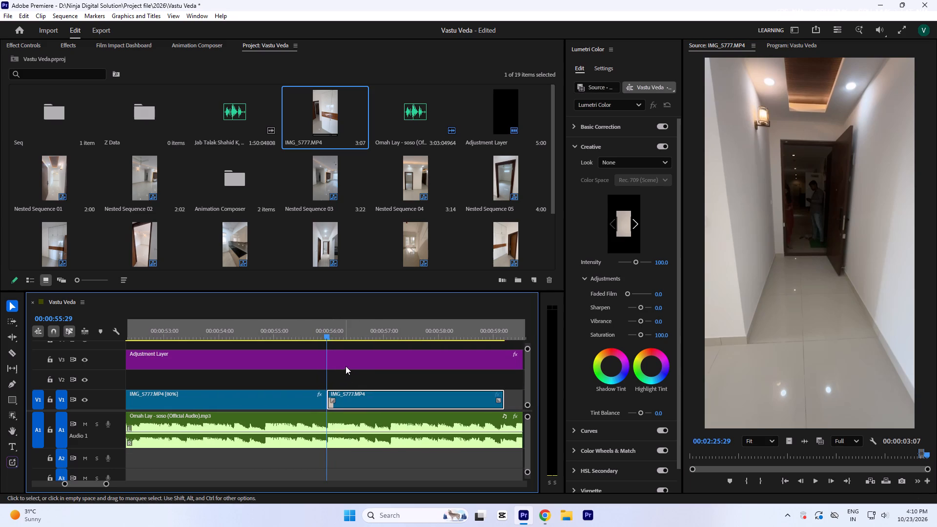
Set the living-room clip's speed to 80%.
{"action": "left_click", "coordinate": [372, 328]}
{"action": "key", "text": "a"}
{"action": "key", "text": "ctrl+r"}
{"action": "type", "text": "80"}
{"action": "key", "text": "Return"}
Play across the cut between the hallway clip and the living-room clip to check its timing.
{"action": "left_click", "coordinate": [391, 335]}
{"action": "key", "text": "minus"}
{"action": "key", "text": "minus"}
{"action": "left_click", "coordinate": [251, 331]}
{"action": "key", "text": "space"}
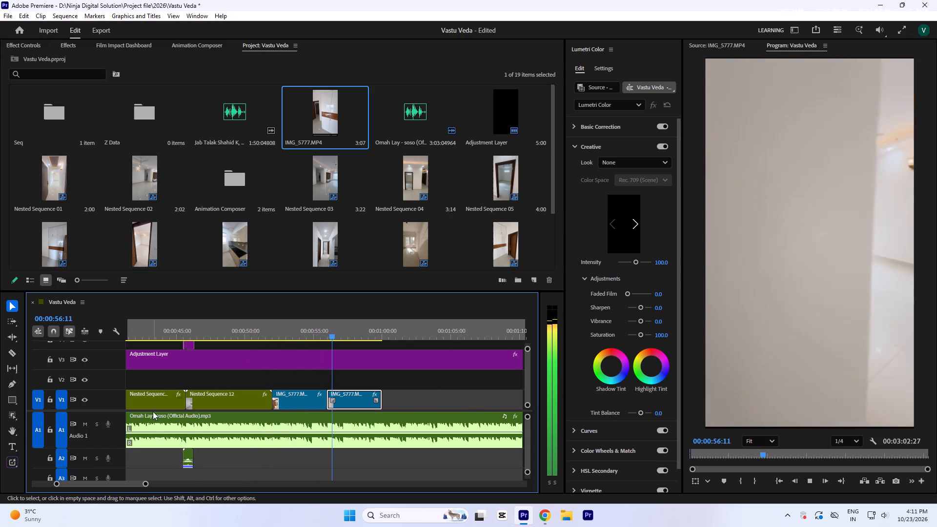
{"action": "key", "text": "space"}
{"action": "left_click", "coordinate": [319, 332]}
{"action": "key", "text": "space"}
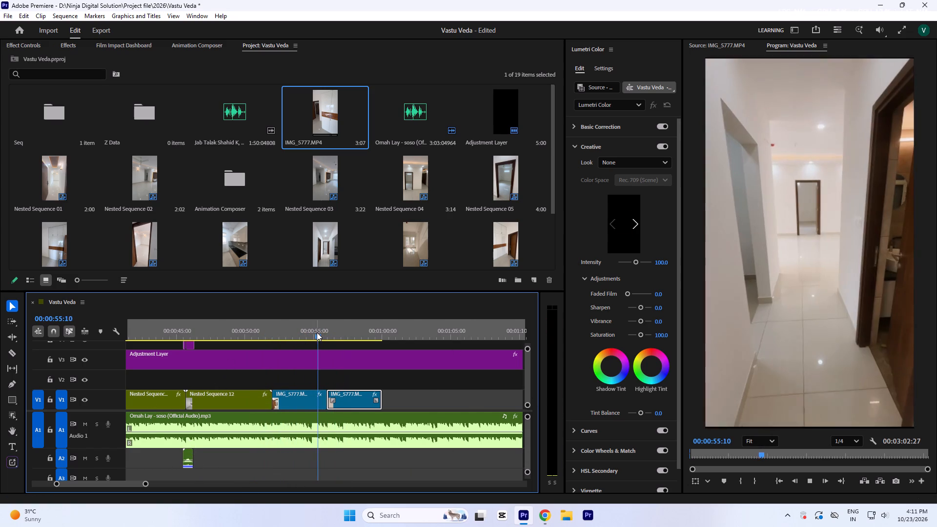
{"action": "key", "text": "space"}
{"action": "key", "text": "equal"}
{"action": "left_click", "coordinate": [292, 337]}
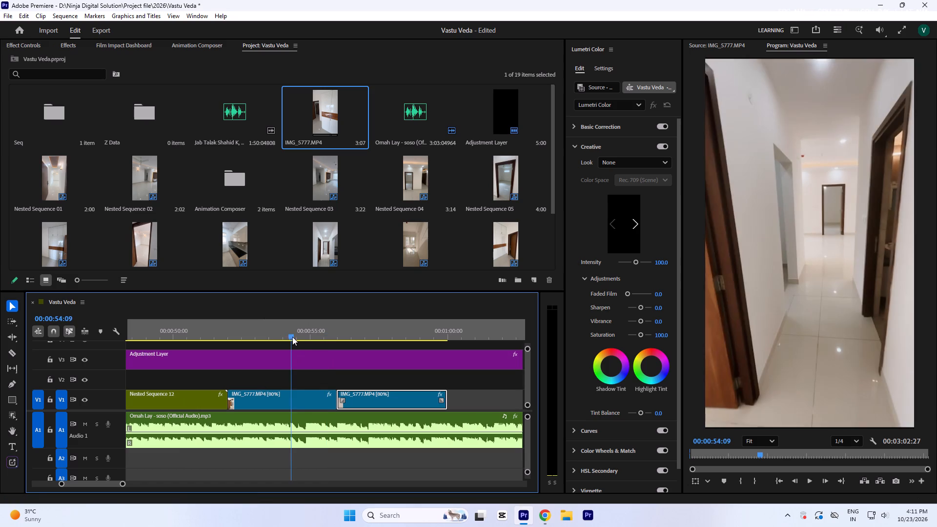
{"action": "key", "text": "space"}
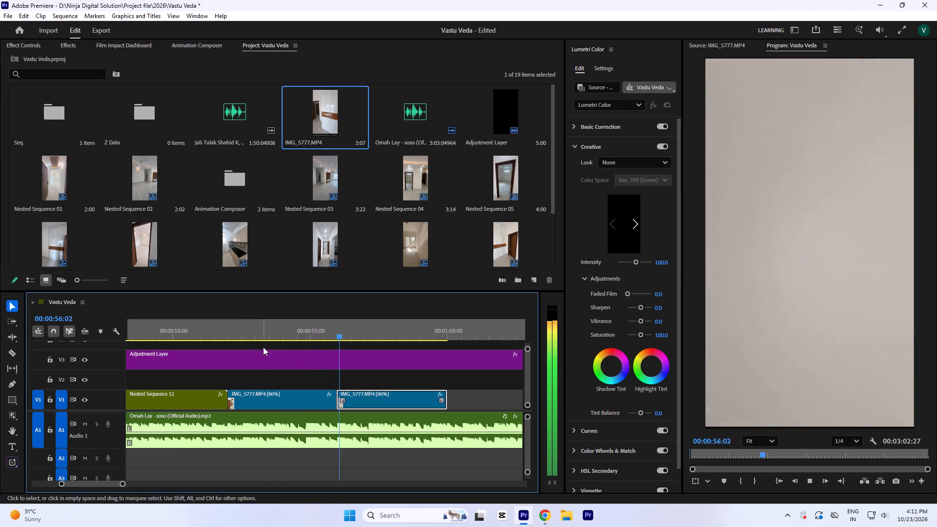
{"action": "key", "text": "space"}
Trim about 6 frames off the living-room clip's start and move it back against the hallway clip.
{"action": "left_click_drag", "start_coordinate": [352, 331], "coordinate": [347, 339]}
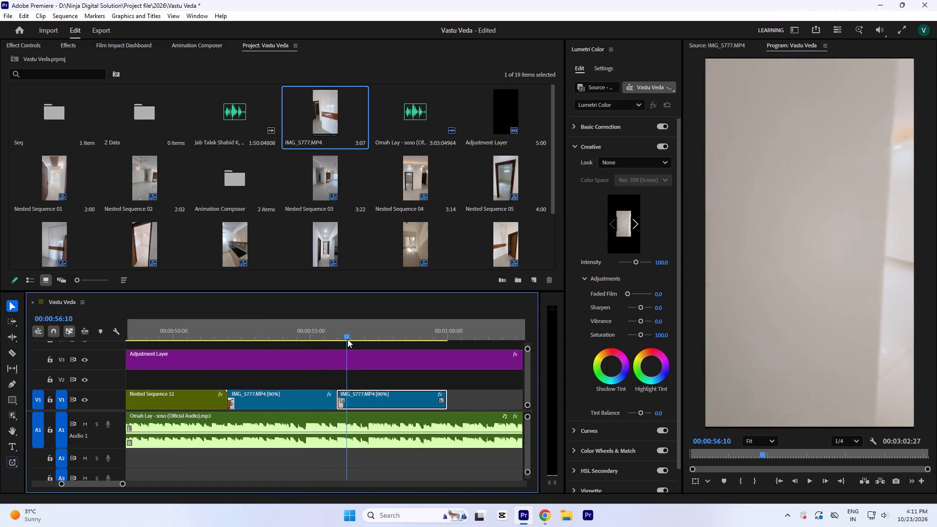
{"action": "left_click_drag", "start_coordinate": [347, 339], "coordinate": [344, 345]}
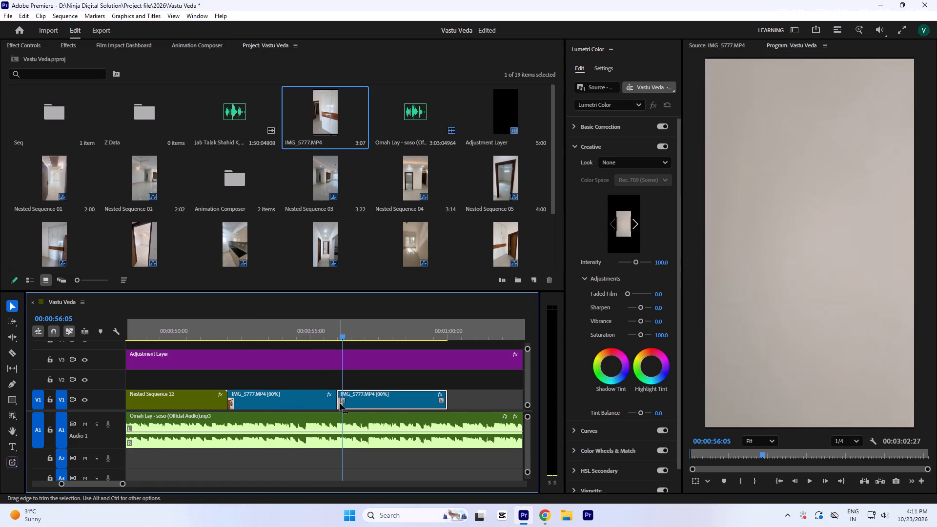
{"action": "left_click", "coordinate": [341, 403]}
{"action": "left_click_drag", "start_coordinate": [338, 404], "coordinate": [345, 405]}
{"action": "left_click_drag", "start_coordinate": [352, 403], "coordinate": [348, 403]}
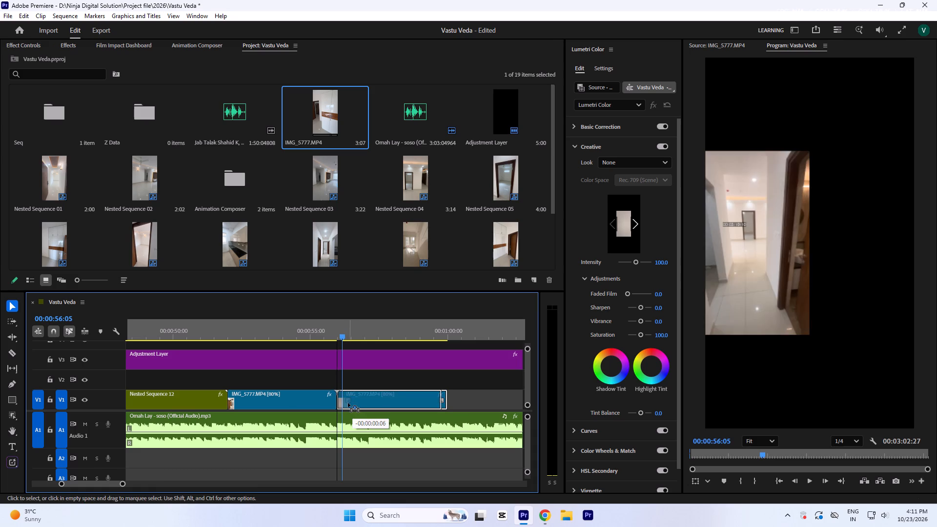
{"action": "left_click_drag", "start_coordinate": [348, 403], "coordinate": [346, 404]}
Replay the hallway-to-living-room cut and the living-room clip toward its end to check the flow.
{"action": "left_click", "coordinate": [308, 328]}
{"action": "key", "text": "equal"}
{"action": "key", "text": "space"}
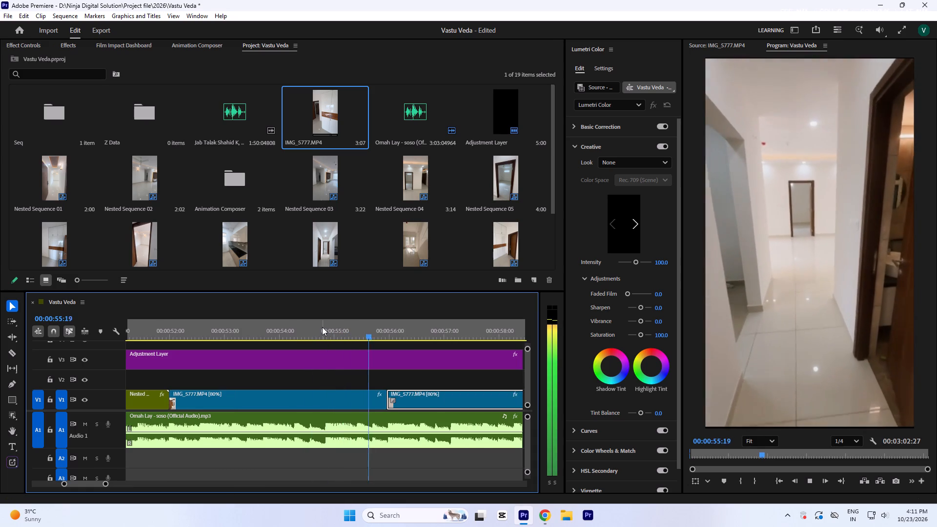
{"action": "key", "text": "space"}
{"action": "left_click_drag", "start_coordinate": [356, 327], "coordinate": [335, 337]}
{"action": "key", "text": "space"}
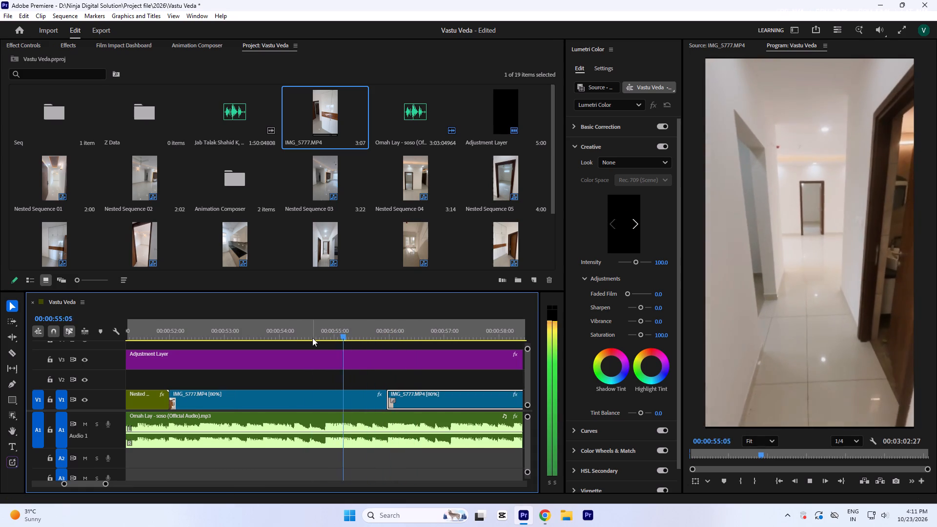
{"action": "key", "text": "space"}
{"action": "key", "text": "space"}
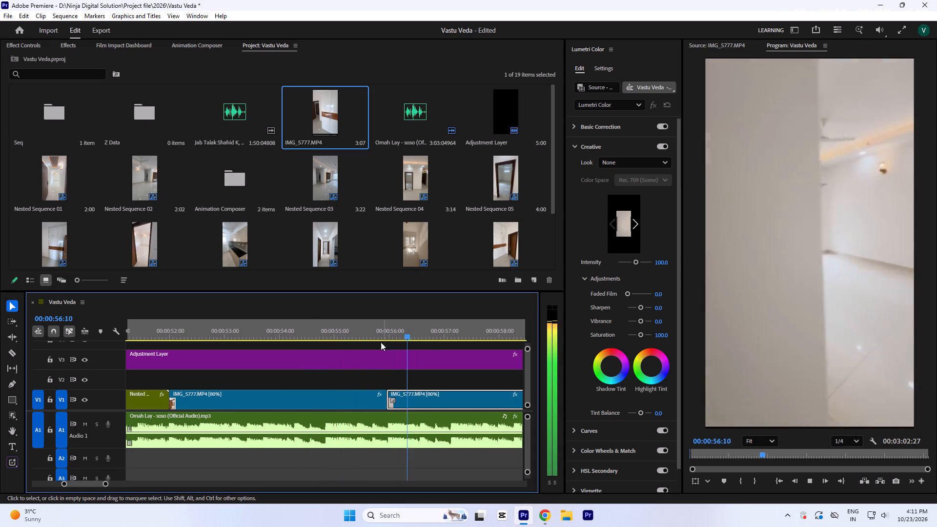
{"action": "key", "text": "space"}
{"action": "key", "text": "minus"}
{"action": "left_click", "coordinate": [293, 323]}
{"action": "key", "text": "space"}
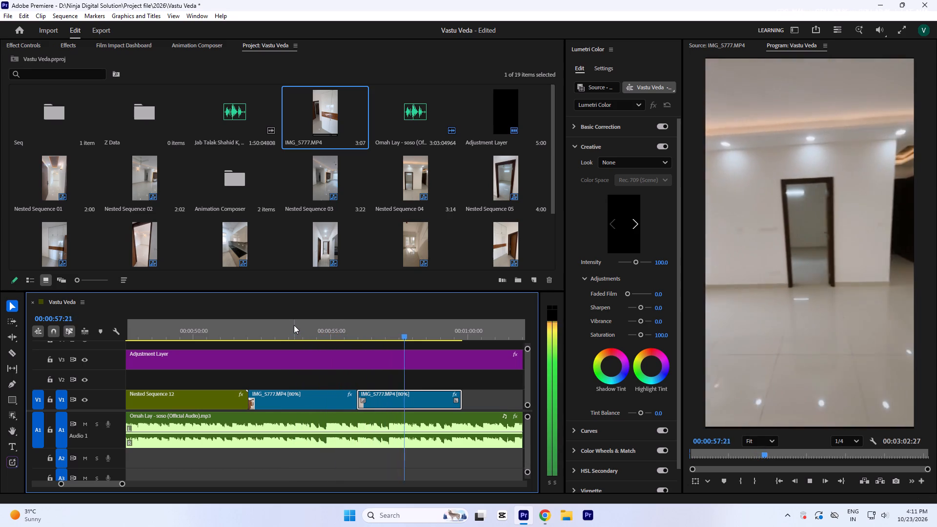
{"action": "type", "text": "--"}
{"action": "key", "text": "equal"}
{"action": "key", "text": "equal"}
{"action": "key", "text": "equal"}
{"action": "key", "text": "space"}
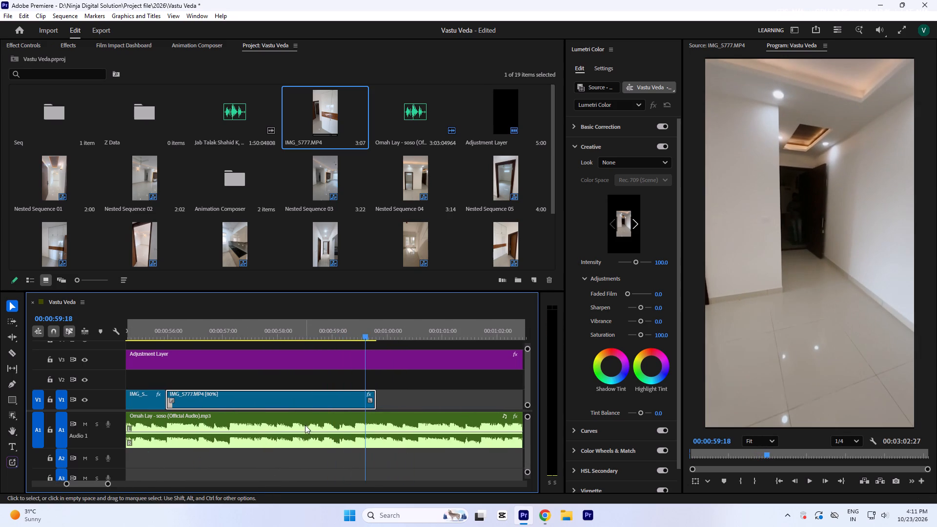
Review the living-room clip's ending and extend its end to about 00:01:00:09.
{"action": "key", "text": "ctrl+r"}
{"action": "left_click", "coordinate": [516, 307]}
{"action": "key", "text": "space"}
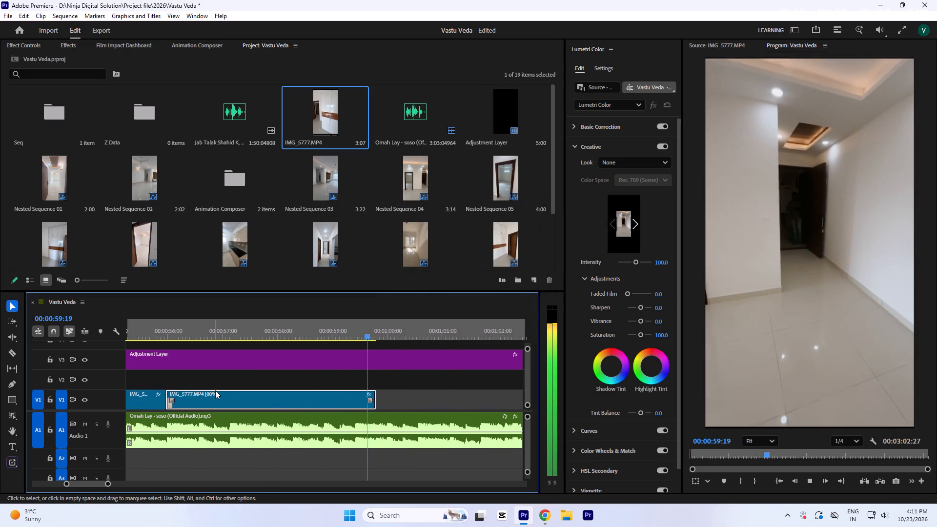
{"action": "key", "text": "space"}
{"action": "left_click", "coordinate": [350, 330]}
{"action": "key", "text": "space"}
{"action": "key", "text": "space"}
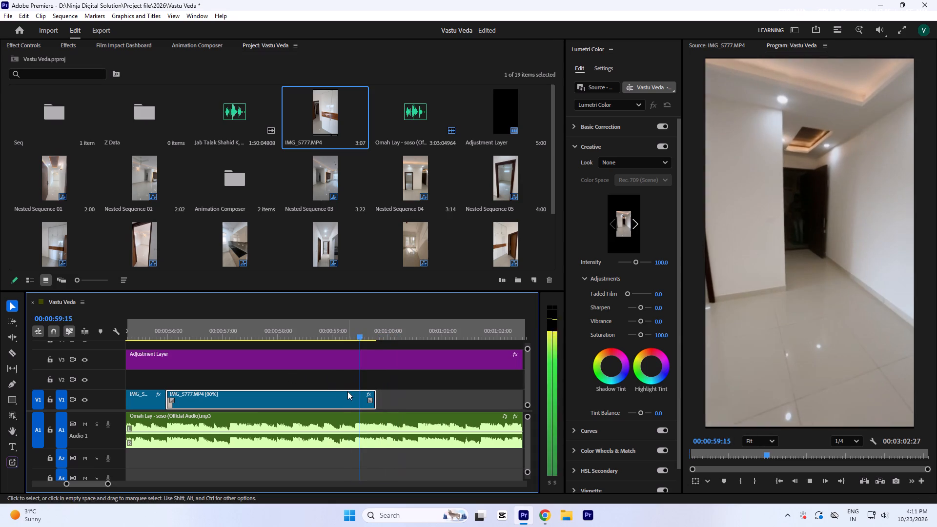
{"action": "left_click_drag", "start_coordinate": [379, 402], "coordinate": [407, 406]}
{"action": "key", "text": "space"}
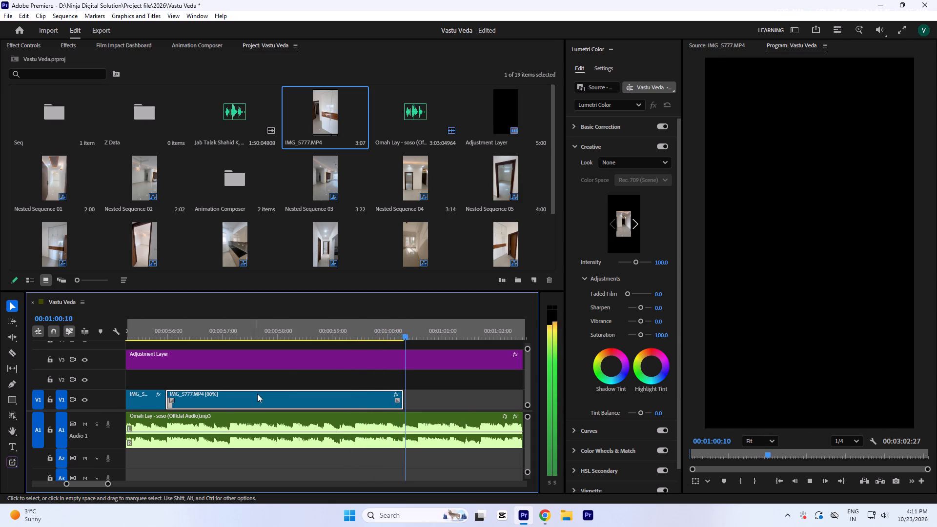
{"action": "key", "text": "space"}
Trim the living-room clip's end to the music beat at 00:01:00:08.
{"action": "left_click_drag", "start_coordinate": [400, 326], "coordinate": [403, 334]}
{"action": "key", "text": "equal"}
{"action": "key", "text": "equal"}
{"action": "key", "text": "equal"}
{"action": "key", "text": "equal"}
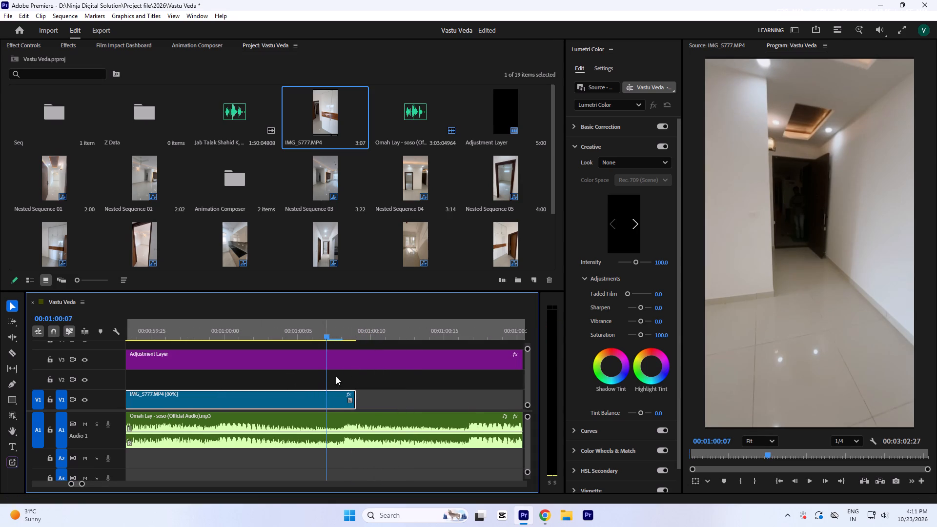
{"action": "key", "text": "equal"}
{"action": "left_click", "coordinate": [346, 331]}
{"action": "left_click_drag", "start_coordinate": [360, 405], "coordinate": [347, 407]}
{"action": "type", "text": "--"}
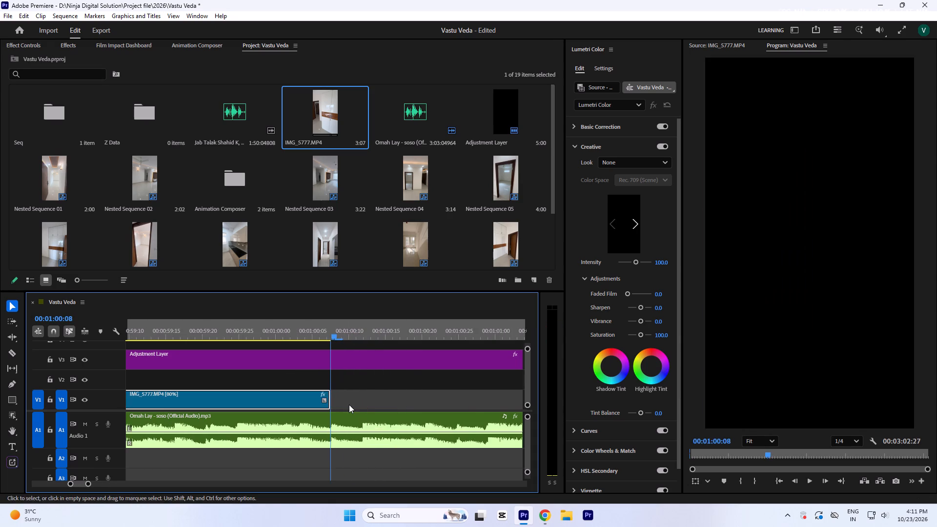
Save the Vastu Veda project.
{"action": "key", "text": "ctrl+s"}
{"action": "type", "text": "-0--"}
{"action": "key", "text": "minus"}
{"action": "key", "text": "minus"}
{"action": "key", "text": "minus"}
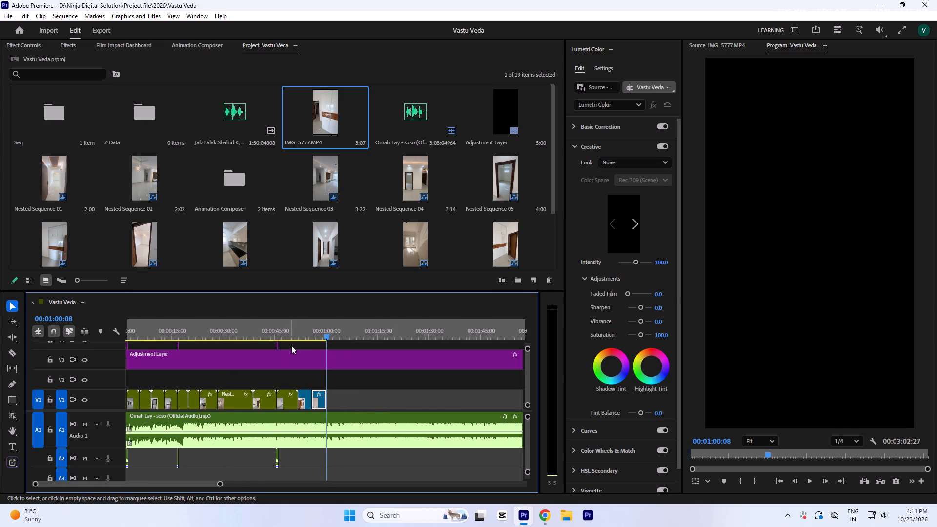
Nest the last two 80% IMG_5777 clips, the hallway and the living room, as separate sequences with default names.
{"action": "left_click", "coordinate": [300, 340]}
{"action": "key", "text": "equal"}
{"action": "key", "text": "equal"}
{"action": "key", "text": "equal"}
{"action": "left_click", "coordinate": [369, 314]}
{"action": "left_click", "coordinate": [367, 337]}
{"action": "left_click", "coordinate": [372, 404]}
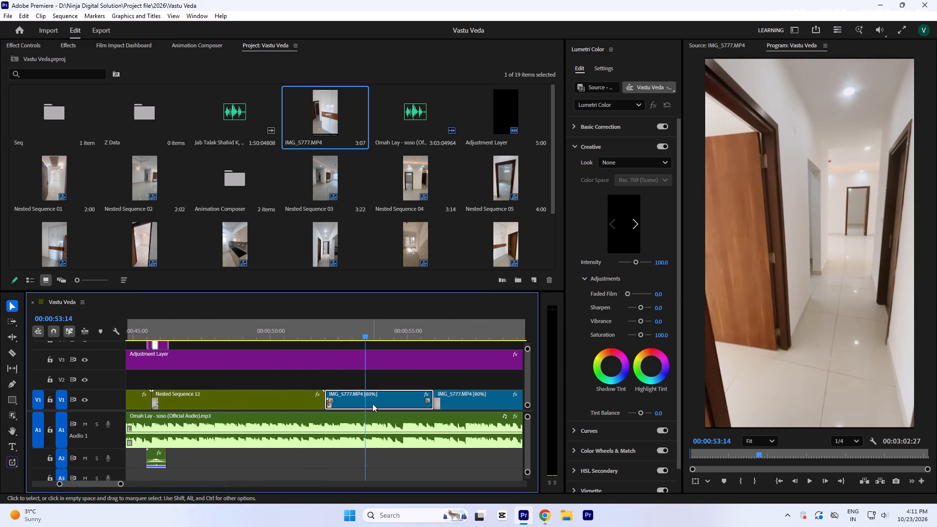
{"action": "key", "text": "n"}
{"action": "key", "text": "Return"}
{"action": "left_click", "coordinate": [452, 407]}
{"action": "key", "text": "n"}
{"action": "key", "text": "Return"}
Apply Warp Stabilizer to the newly nested hallway and living-room clips together.
{"action": "left_click_drag", "start_coordinate": [383, 385], "coordinate": [465, 396]}
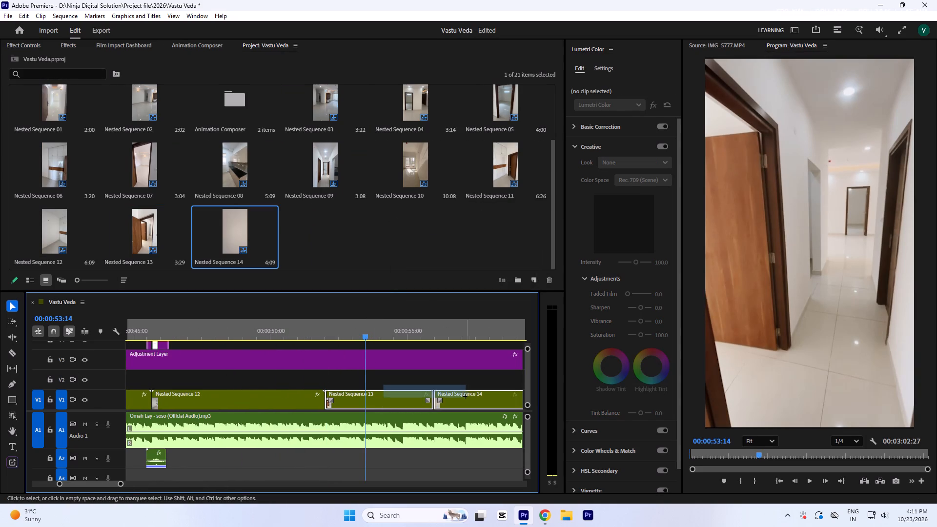
{"action": "left_click_drag", "start_coordinate": [465, 396], "coordinate": [465, 396]}
{"action": "left_click", "coordinate": [73, 46]}
{"action": "double_click", "coordinate": [68, 209]}
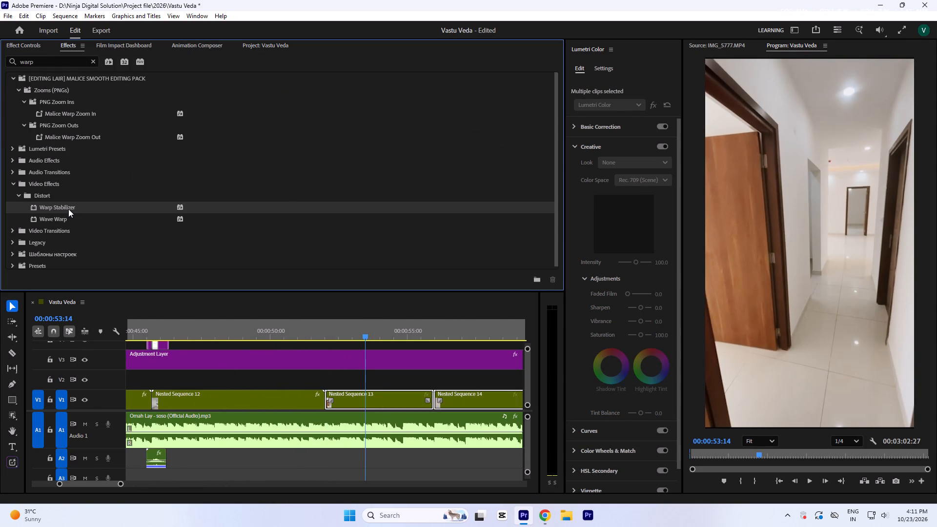
Set the Warp Stabilizer smoothness of the nested hallway clip to 1%.
{"action": "left_click", "coordinate": [388, 382]}
{"action": "left_click", "coordinate": [380, 396]}
{"action": "left_click", "coordinate": [34, 47]}
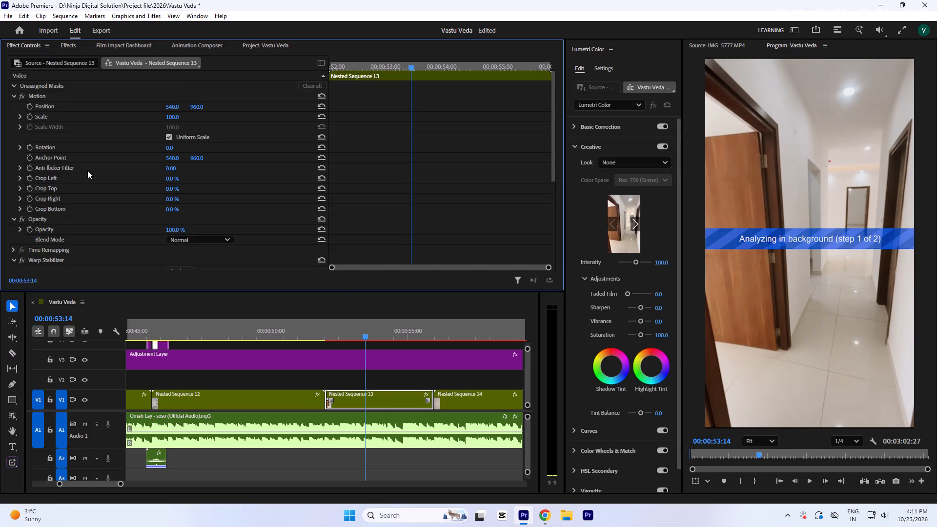
{"action": "scroll", "coordinate": [87, 171], "scroll_direction": "down", "scroll_amount": 6}
{"action": "left_click", "coordinate": [171, 254]}
{"action": "key", "text": "1"}
{"action": "left_click", "coordinate": [500, 100]}
{"action": "key", "text": "0"}
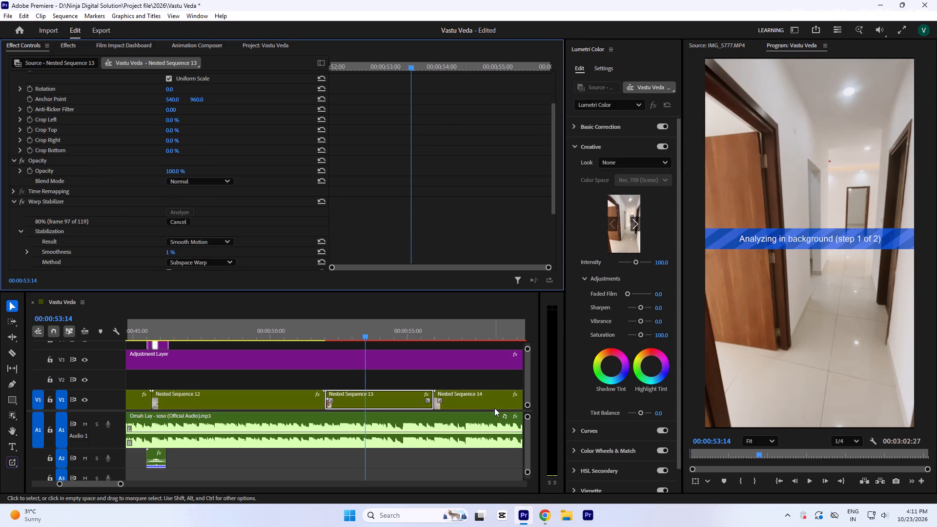
Set the Warp Stabilizer smoothness of the nested living-room clip to 10%.
{"action": "left_click", "coordinate": [441, 382]}
{"action": "left_click", "coordinate": [490, 401]}
{"action": "scroll", "coordinate": [418, 128], "scroll_direction": "down", "scroll_amount": 7}
{"action": "left_click", "coordinate": [170, 242]}
{"action": "key", "text": "1"}
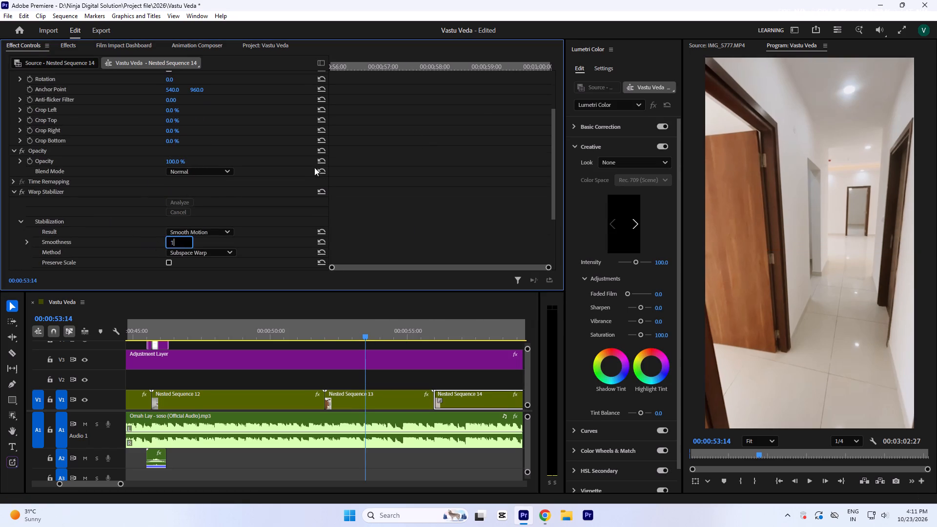
{"action": "key", "text": "0"}
{"action": "left_click", "coordinate": [498, 100]}
Save the Vastu Veda project with both stabilized nests.
{"action": "left_click", "coordinate": [466, 328]}
{"action": "key", "text": "ctrl+s"}
Play the reel from its start and examine the whole edit's layout on the timeline.
{"action": "key", "text": "Return"}
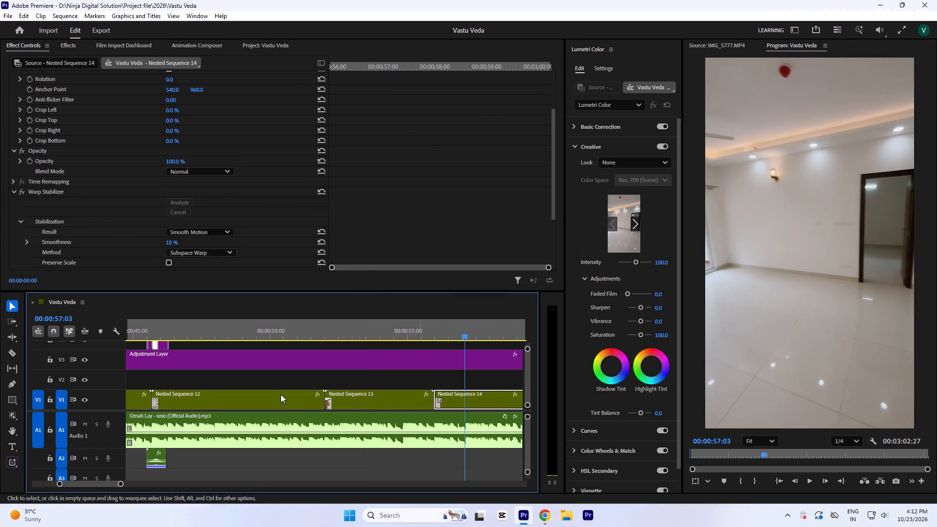
{"action": "key", "text": "minus"}
{"action": "key", "text": "minus"}
{"action": "key", "text": "minus"}
{"action": "key", "text": "minus"}
{"action": "key", "text": "minus"}
{"action": "key", "text": "equal"}
{"action": "key", "text": "equal"}
{"action": "key", "text": "equal"}
{"action": "key", "text": "minus"}
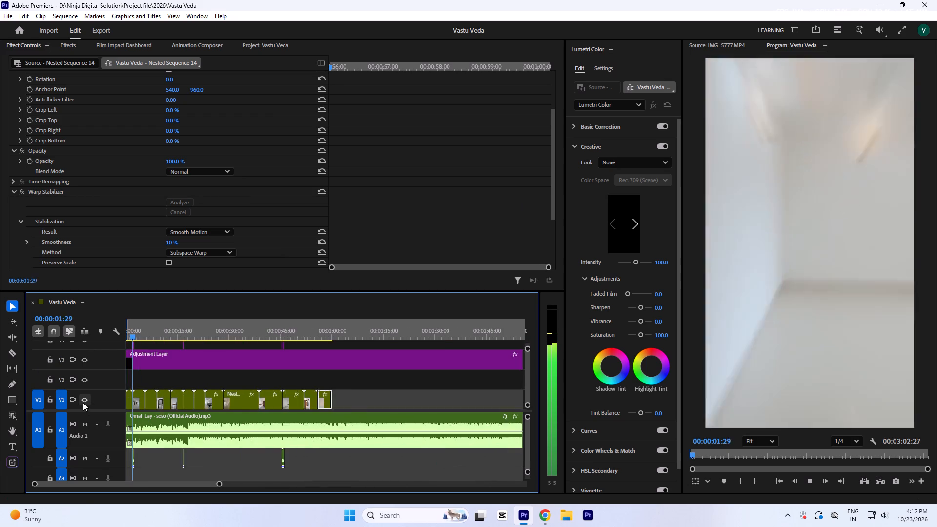
{"action": "key", "text": "minus"}
Save the Vastu Veda project again.
{"action": "key", "text": "ctrl+s"}
Replay the reel's opening from the start and pause at 00:00:00:26.
{"action": "key", "text": "Return"}
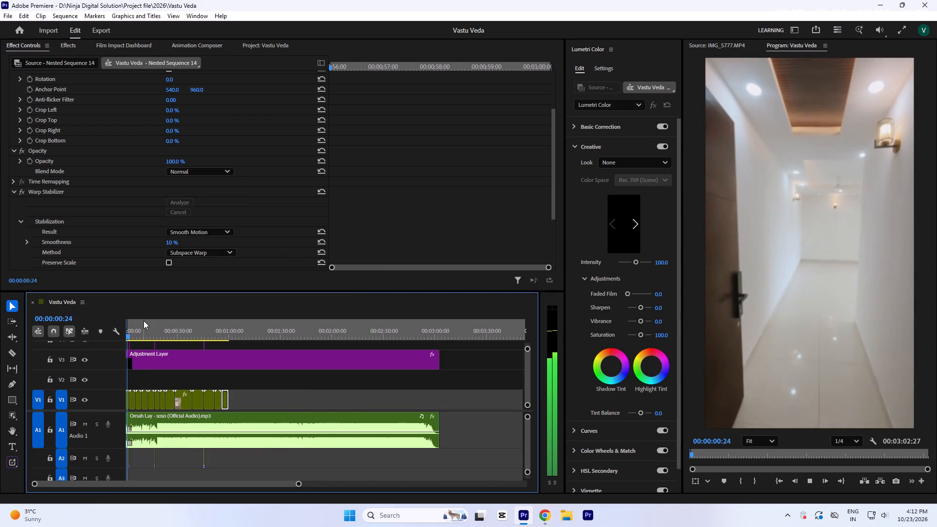
{"action": "key", "text": "space"}
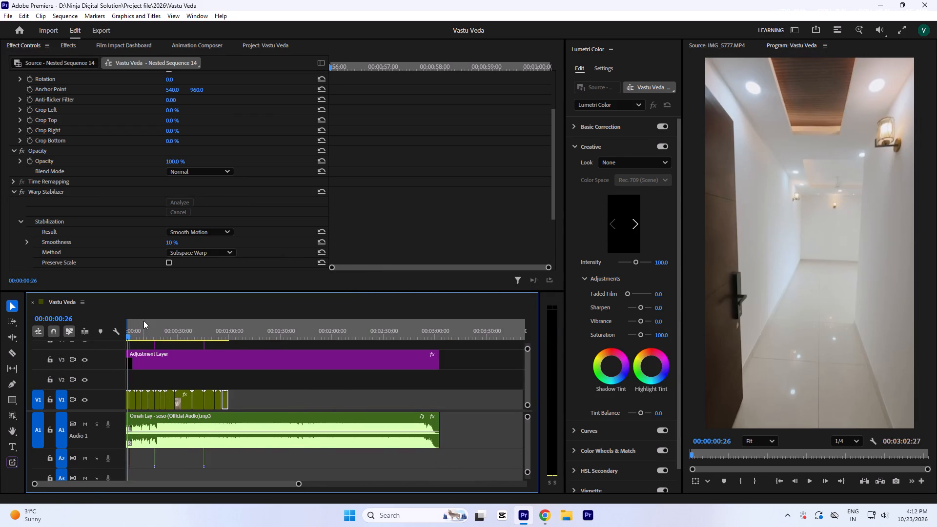
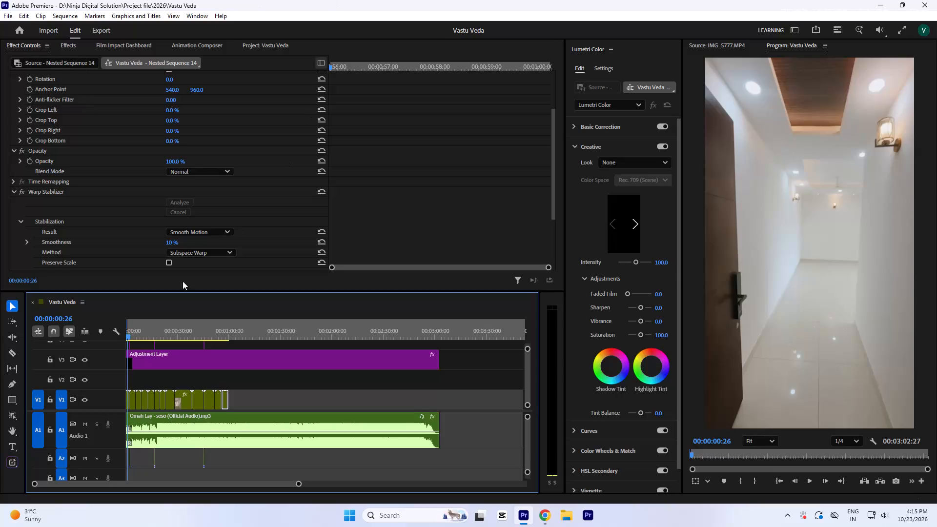
Play the reel's ending from about 00:00:53 through Nested Sequences 13 and 14 to review the final shots.
{"action": "left_click", "coordinate": [219, 326]}
{"action": "key", "text": "space"}
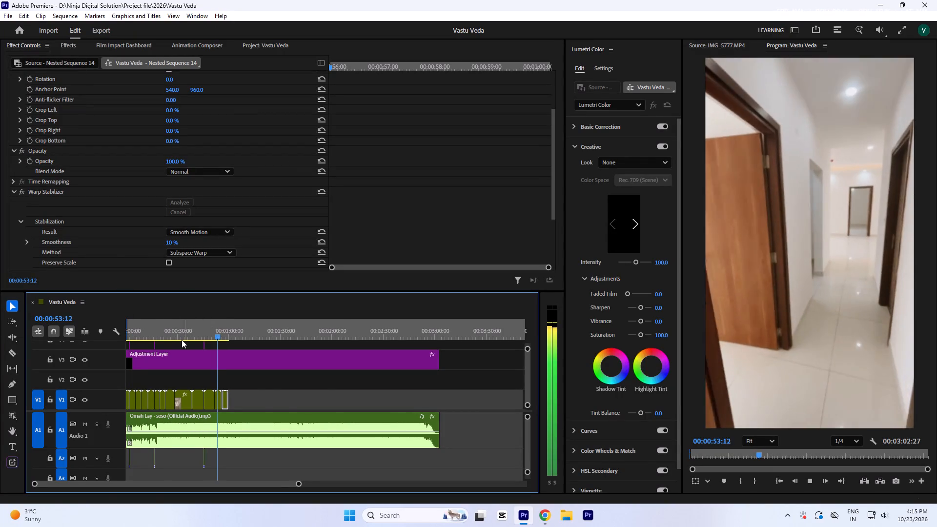
{"action": "key", "text": "equal"}
{"action": "type", "text": "=="}
{"action": "type", "text": "=="}
{"action": "key", "text": "equal"}
{"action": "key", "text": "minus"}
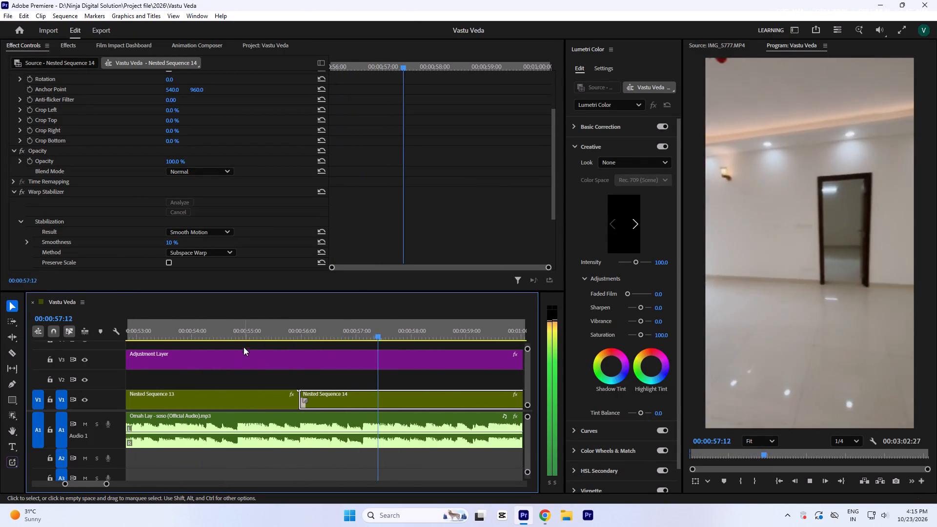
{"action": "left_click", "coordinate": [233, 337]}
{"action": "key", "text": "minus"}
{"action": "key", "text": "space"}
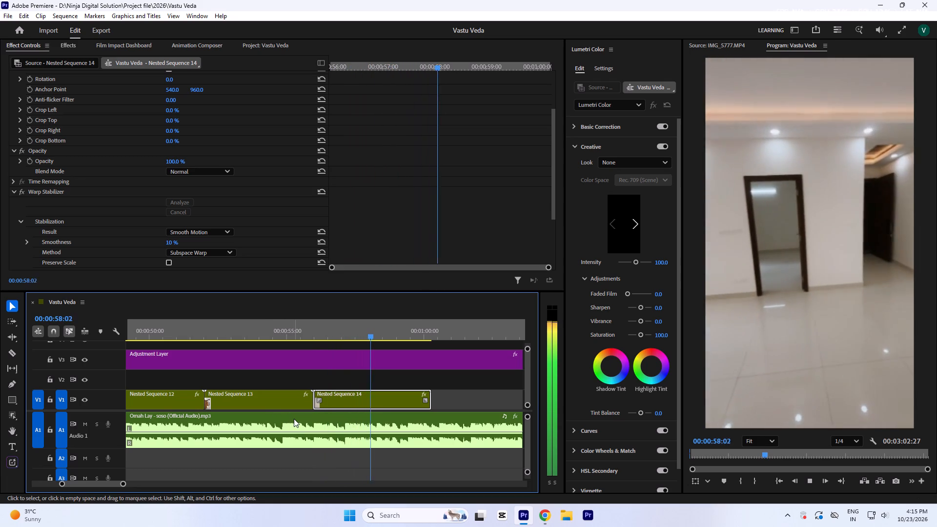
{"action": "key", "text": "minus"}
{"action": "key", "text": "minus"}
{"action": "key", "text": "equal"}
{"action": "key", "text": "equal"}
{"action": "key", "text": "equal"}
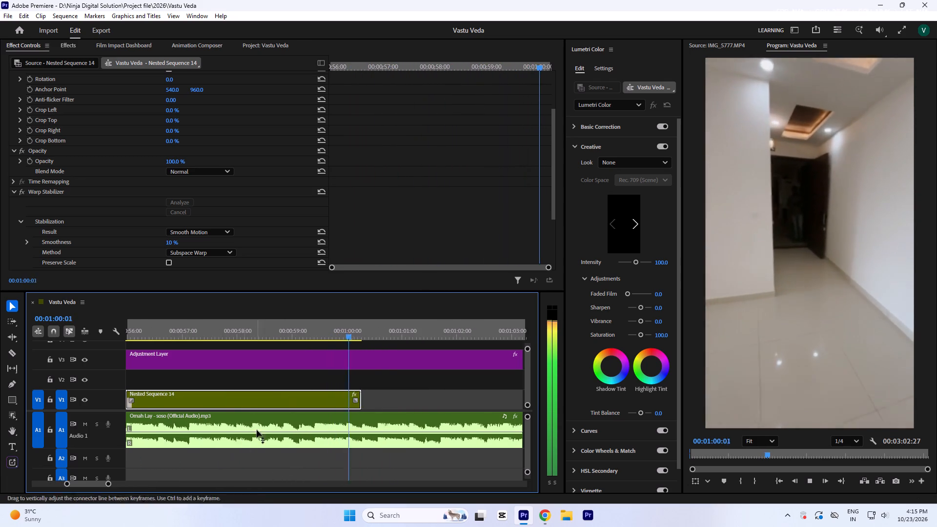
{"action": "key", "text": "minus"}
{"action": "key", "text": "space"}
Save the Vastu Veda project.
{"action": "key", "text": "ctrl+s"}
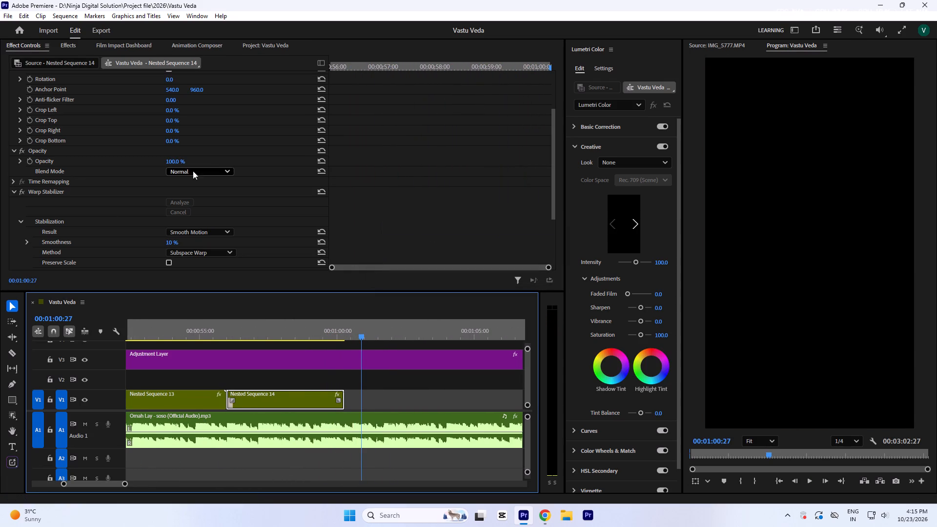
Trim the end of the Omah Lay soso music on A1 to about 00:01:07:17, past the last nested clip.
{"action": "key", "text": "minus"}
{"action": "key", "text": "space"}
{"action": "key", "text": "minus"}
{"action": "key", "text": "minus"}
{"action": "key", "text": "minus"}
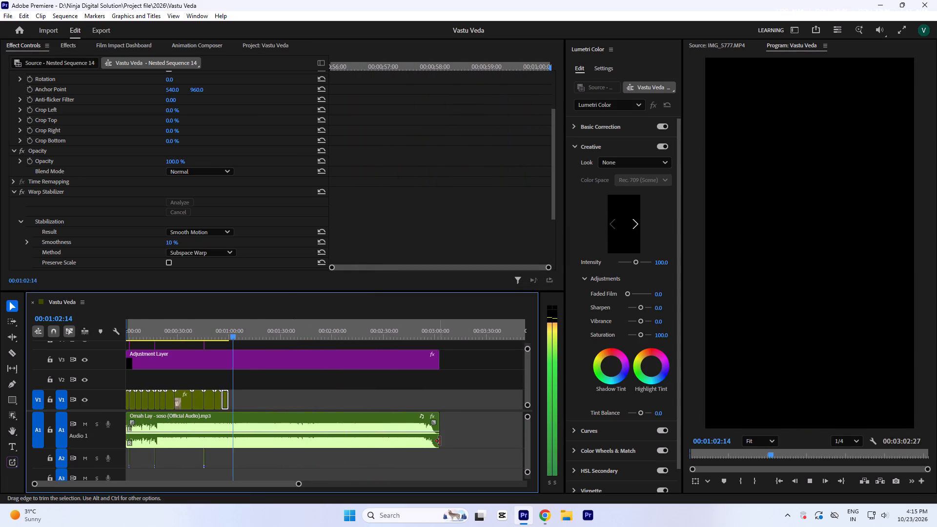
{"action": "left_click_drag", "start_coordinate": [441, 441], "coordinate": [243, 451]}
Apply the default transition to the trimmed soso music clip on A1.
{"action": "key", "text": "equal"}
{"action": "key", "text": "equal"}
{"action": "key", "text": "space"}
{"action": "left_click", "coordinate": [329, 446]}
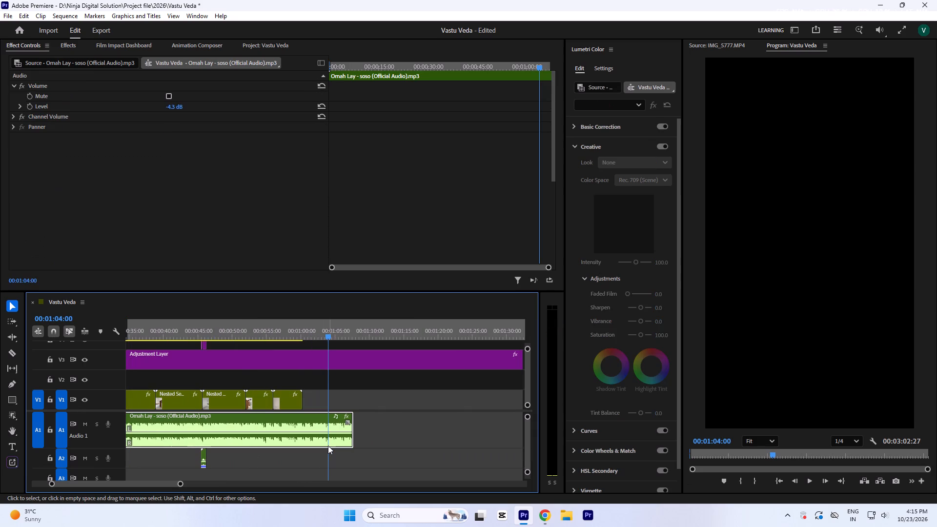
{"action": "key", "text": "shift+d"}
Mark the sequence's Out point at 00:01:07:16, at the end of the music, and save the project.
{"action": "key", "text": "equal"}
{"action": "left_click_drag", "start_coordinate": [378, 338], "coordinate": [378, 344]}
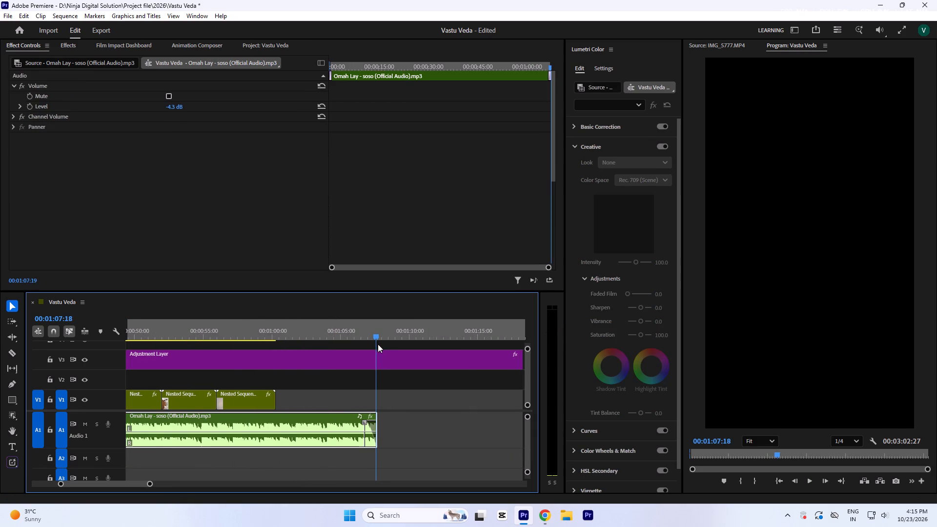
{"action": "left_click_drag", "start_coordinate": [378, 344], "coordinate": [377, 344]}
{"action": "key", "text": "o"}
{"action": "key", "text": "ctrl+s"}
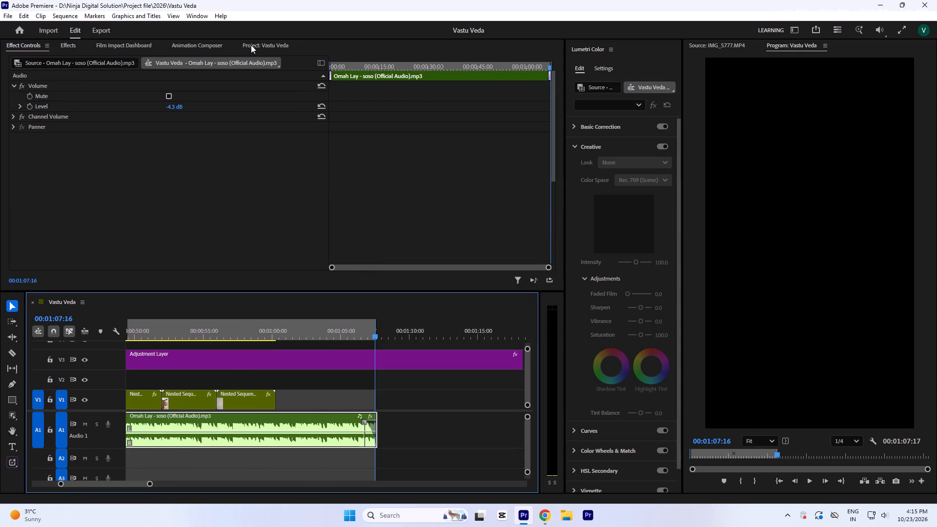
Import Vastu Veda Logo, Vastu_Veda_Logo_-removebg-preview and Vastu Veda Cover Page.jpg from the Logo Templet folder in D:\Ninja Digital Solution.
{"action": "left_click", "coordinate": [251, 45]}
{"action": "double_click", "coordinate": [433, 246]}
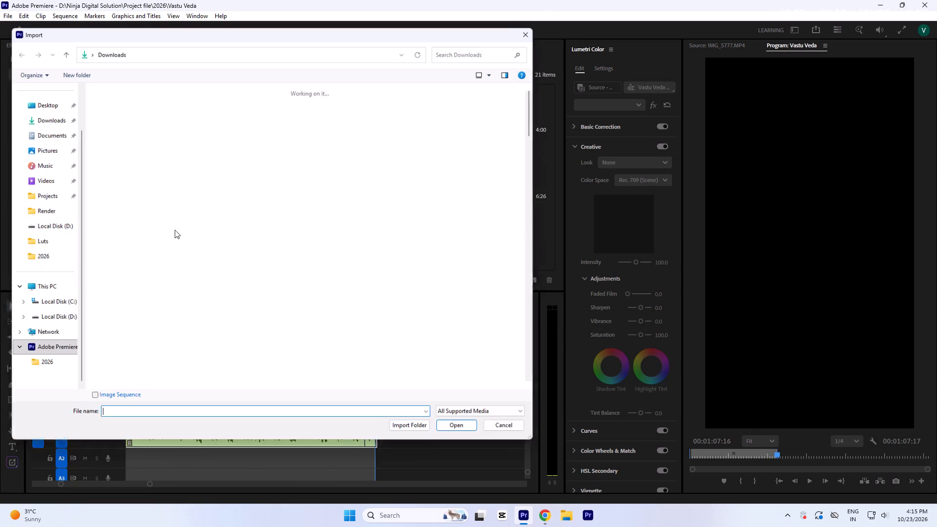
{"action": "left_click", "coordinate": [43, 289]}
{"action": "double_click", "coordinate": [269, 107]}
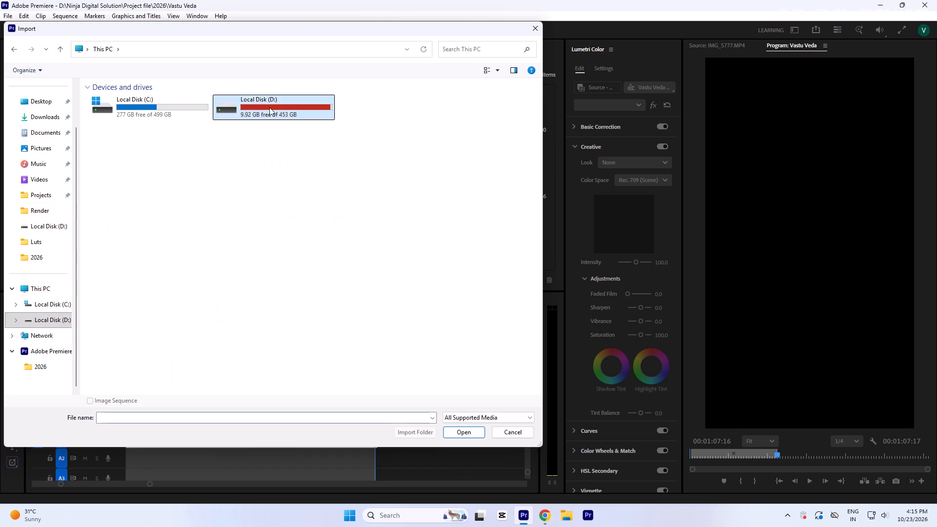
{"action": "double_click", "coordinate": [285, 112]}
{"action": "double_click", "coordinate": [154, 130]}
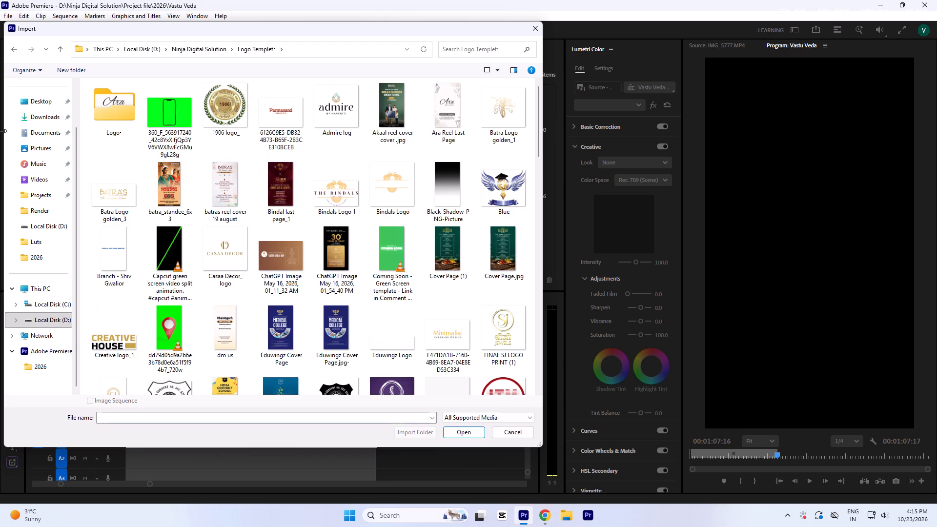
{"action": "scroll", "coordinate": [346, 220], "scroll_direction": "up", "scroll_amount": 3}
{"action": "scroll", "coordinate": [269, 269], "scroll_direction": "down", "scroll_amount": 2}
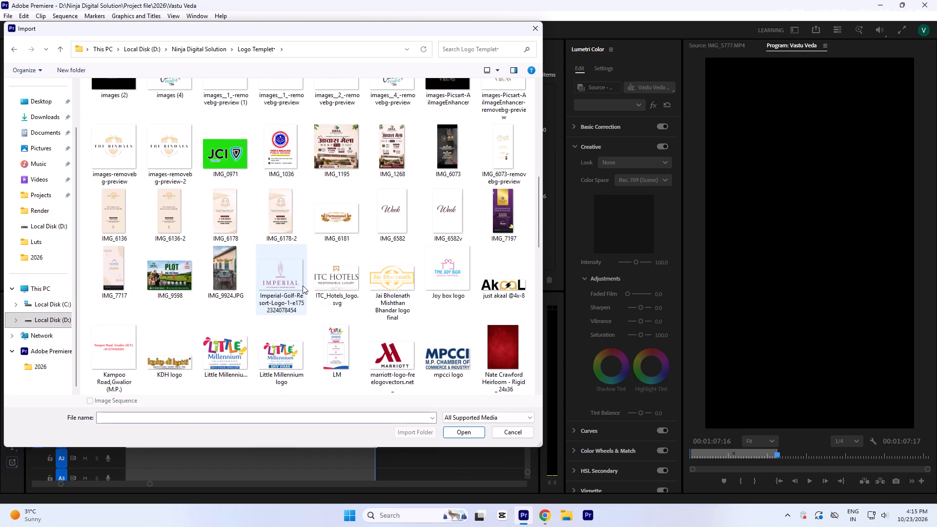
{"action": "scroll", "coordinate": [287, 289], "scroll_direction": "down", "scroll_amount": 4}
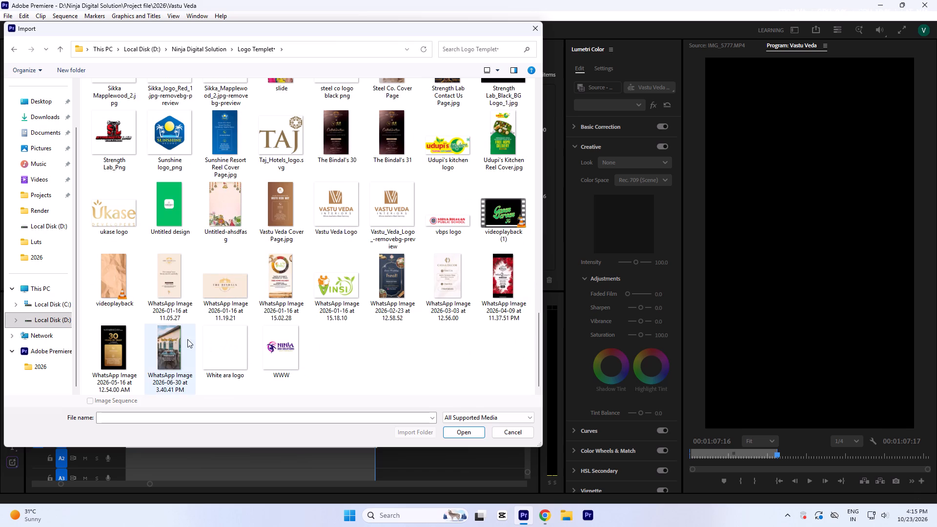
{"action": "scroll", "coordinate": [315, 325], "scroll_direction": "up", "scroll_amount": 1}
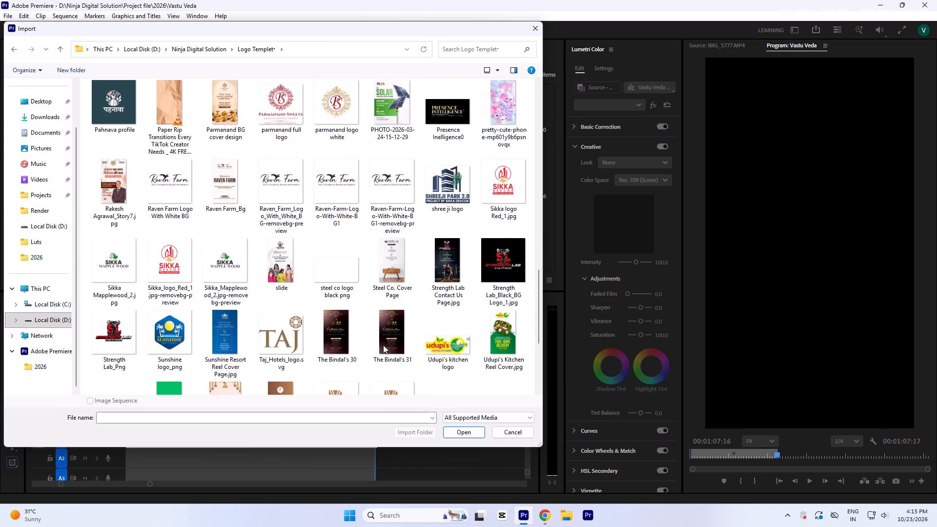
{"action": "scroll", "coordinate": [383, 345], "scroll_direction": "down", "scroll_amount": 1}
{"action": "left_click", "coordinate": [388, 201]}
{"action": "left_click", "coordinate": [344, 203], "text": "ctrl"}
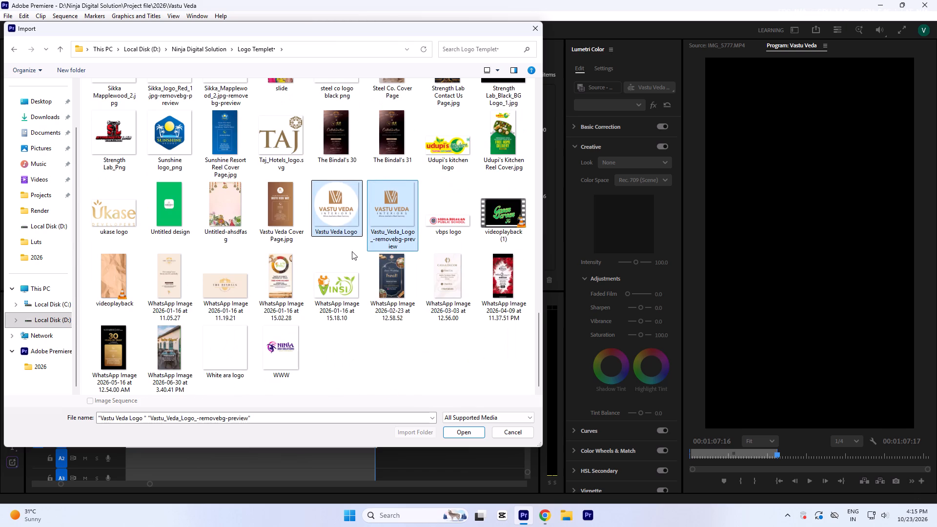
{"action": "scroll", "coordinate": [352, 251], "scroll_direction": "up", "scroll_amount": 1}
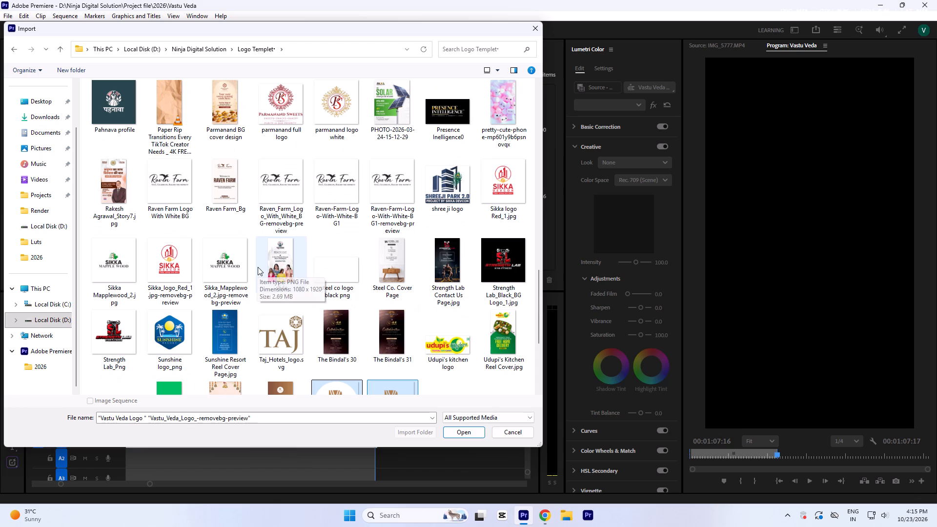
{"action": "scroll", "coordinate": [258, 266], "scroll_direction": "up", "scroll_amount": 4}
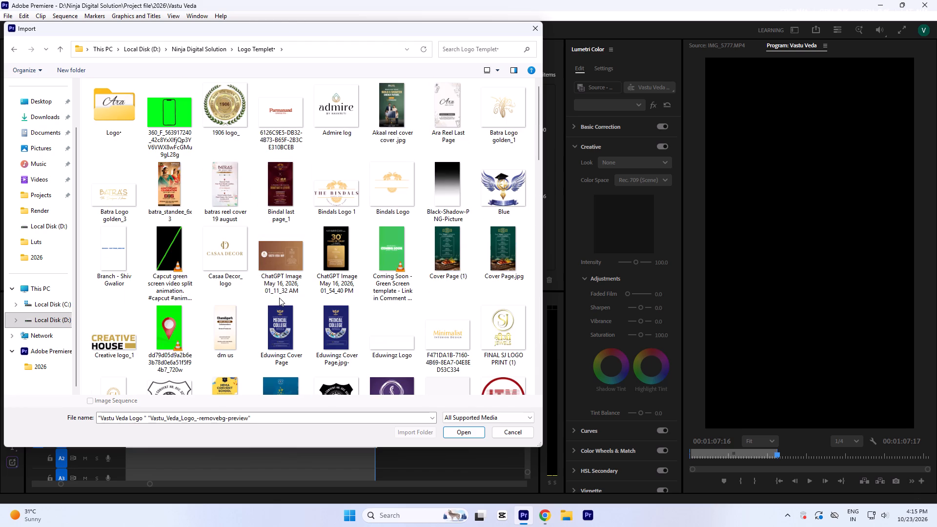
{"action": "scroll", "coordinate": [279, 296], "scroll_direction": "up", "scroll_amount": 1}
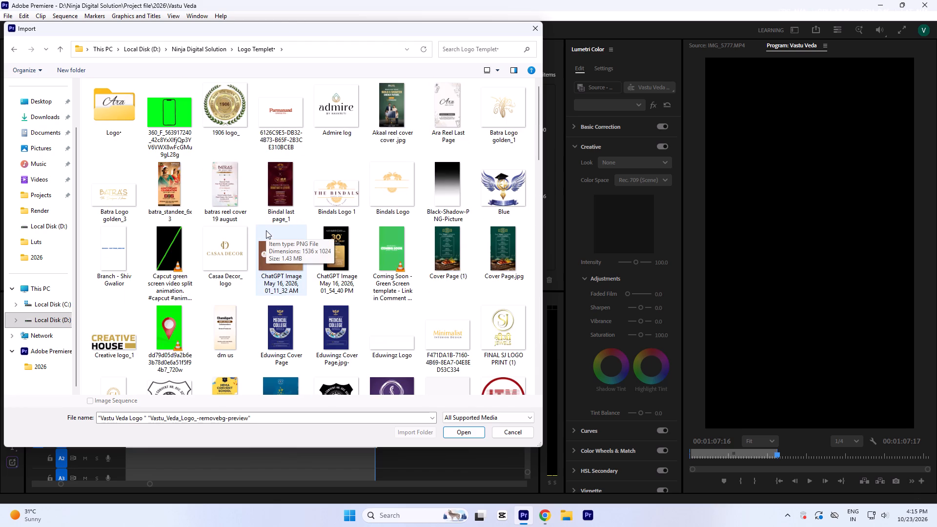
{"action": "scroll", "coordinate": [299, 249], "scroll_direction": "down", "scroll_amount": 1}
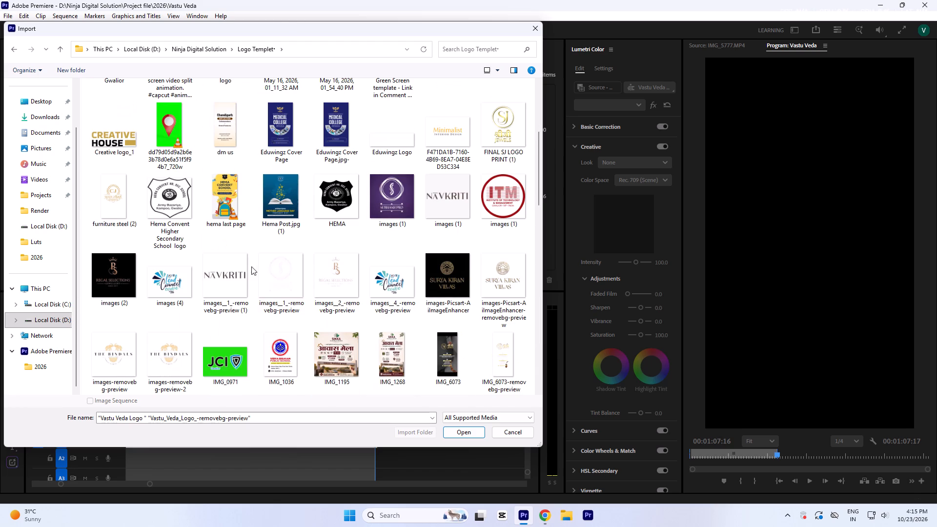
{"action": "scroll", "coordinate": [250, 268], "scroll_direction": "down", "scroll_amount": 1}
{"action": "scroll", "coordinate": [209, 287], "scroll_direction": "down", "scroll_amount": 2}
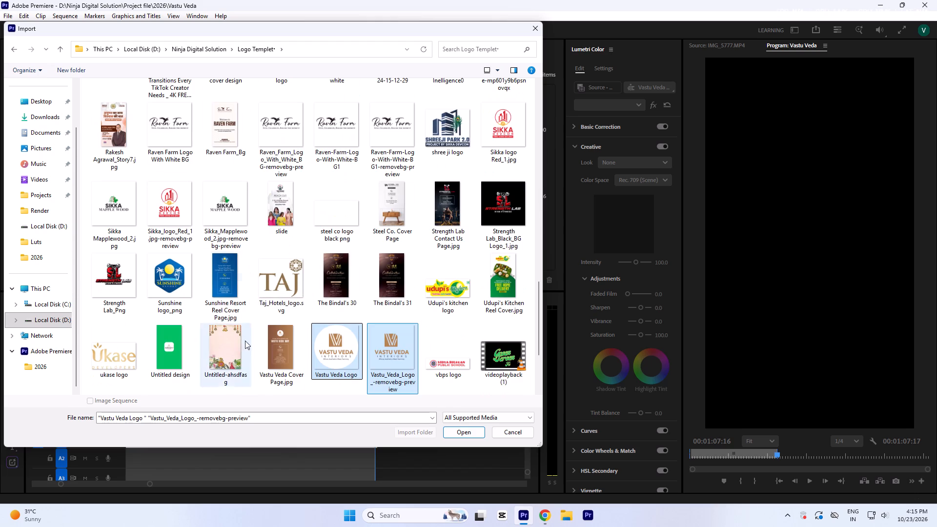
{"action": "left_click", "coordinate": [281, 345], "text": "ctrl"}
{"action": "key", "text": "Return"}
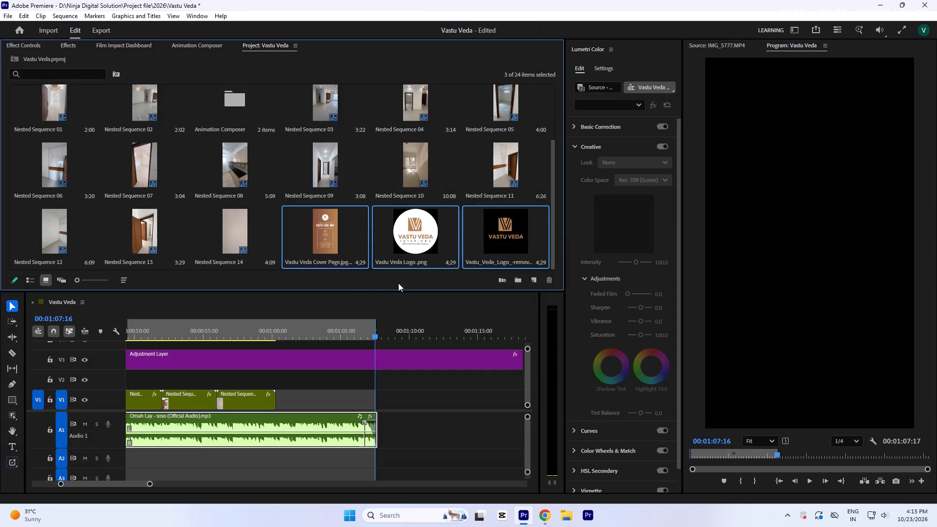
Preview the background-removed Vastu Veda logo and the Vastu Veda Cover Page image in the Source monitor.
{"action": "left_click", "coordinate": [420, 194]}
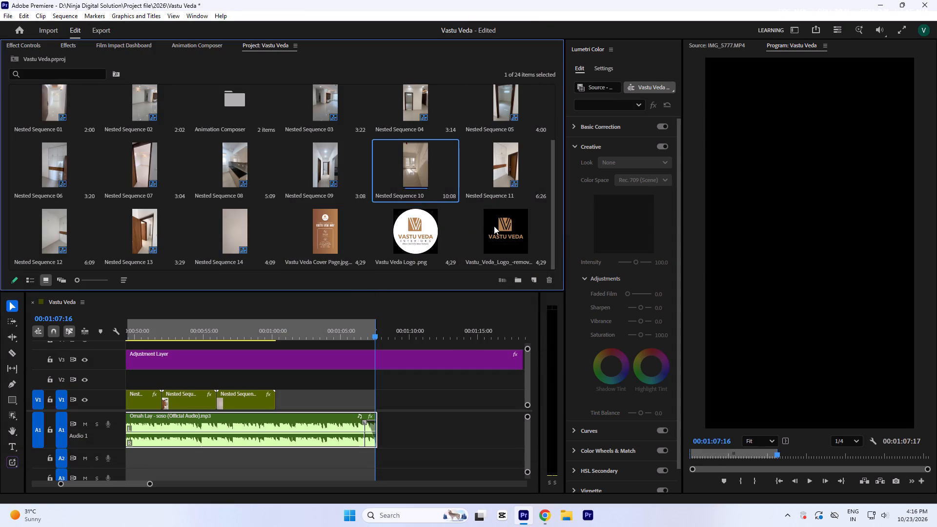
{"action": "double_click", "coordinate": [494, 226]}
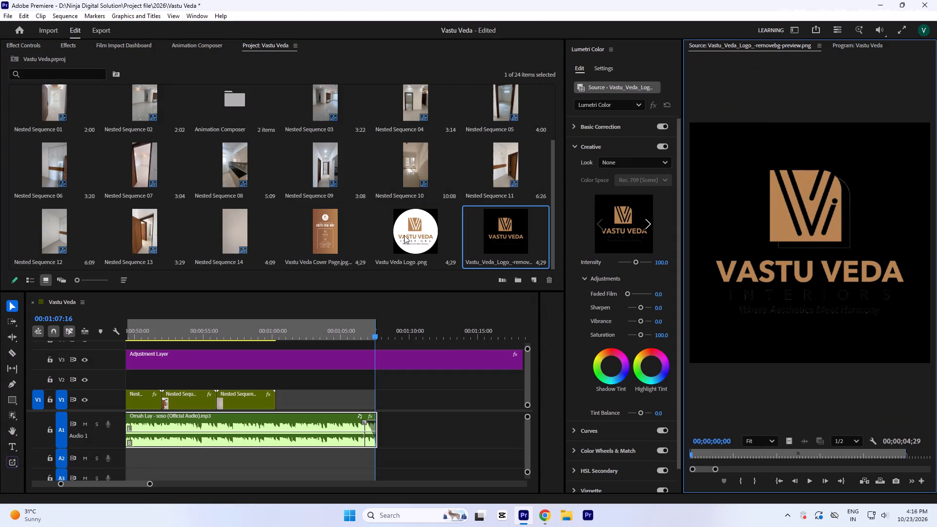
{"action": "left_click", "coordinate": [321, 241]}
{"action": "double_click", "coordinate": [326, 239]}
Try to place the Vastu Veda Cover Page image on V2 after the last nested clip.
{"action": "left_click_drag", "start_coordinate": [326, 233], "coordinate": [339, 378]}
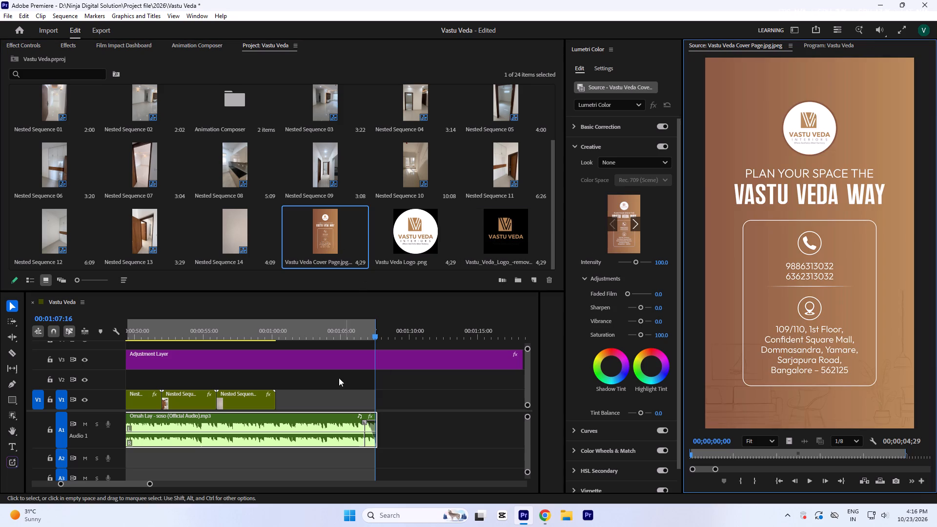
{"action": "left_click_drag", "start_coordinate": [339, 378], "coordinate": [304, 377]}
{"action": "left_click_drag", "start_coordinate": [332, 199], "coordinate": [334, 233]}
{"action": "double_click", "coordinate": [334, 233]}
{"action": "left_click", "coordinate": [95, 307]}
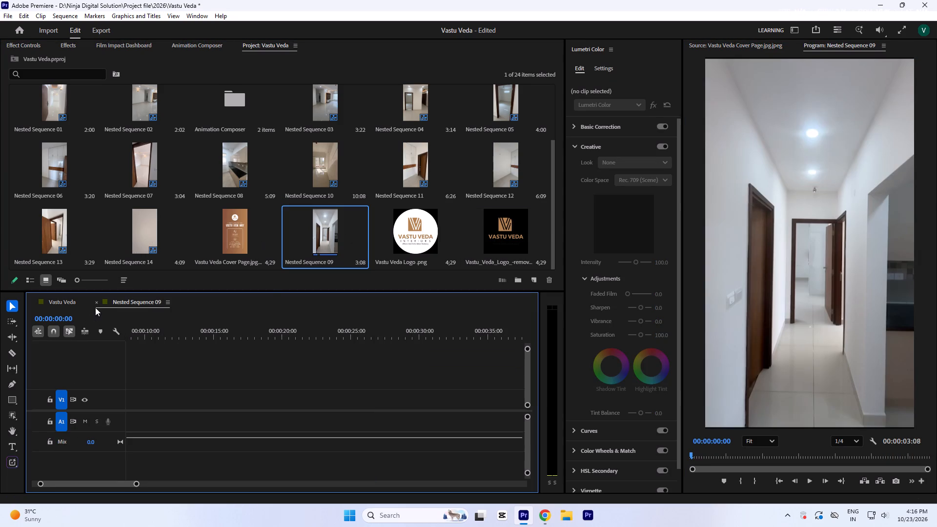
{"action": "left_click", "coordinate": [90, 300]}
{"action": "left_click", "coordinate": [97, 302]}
Place the Vastu Veda Cover Page image on V2, starting right where Nested Sequence 14 ends.
{"action": "double_click", "coordinate": [236, 245]}
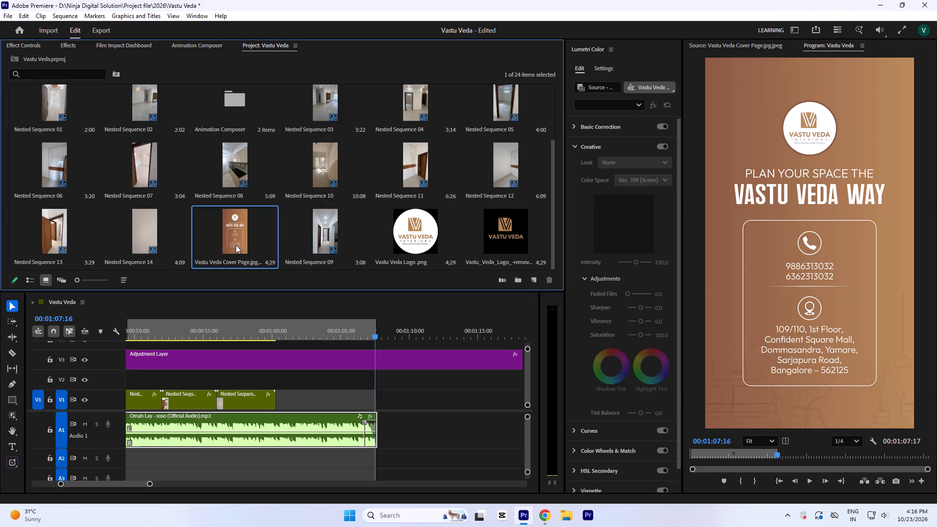
{"action": "left_click_drag", "start_coordinate": [789, 442], "coordinate": [284, 385]}
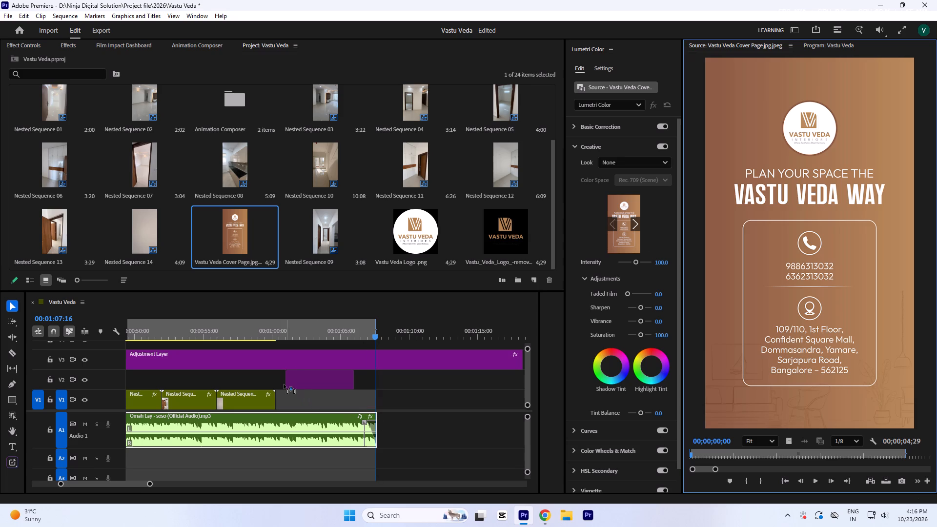
{"action": "left_click_drag", "start_coordinate": [284, 385], "coordinate": [276, 383]}
{"action": "left_click", "coordinate": [298, 382]}
Play the join between Nested Sequence 14 and the cover page from about 00:00:58:24.
{"action": "left_click", "coordinate": [256, 335]}
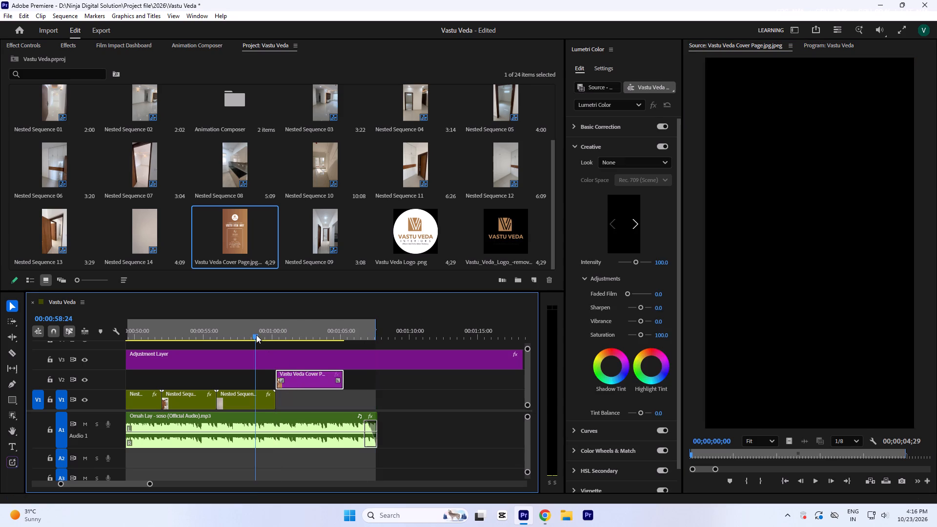
{"action": "key", "text": "space"}
{"action": "left_click", "coordinate": [269, 332]}
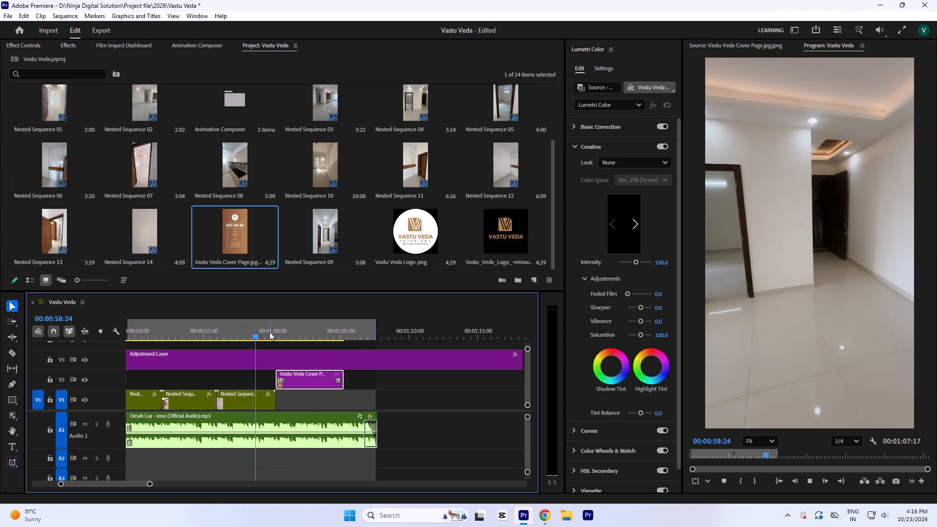
{"action": "left_click", "coordinate": [281, 332]}
Trim the V3 adjustment layer's end back to where Nested Sequence 14 ends and the cover page begins.
{"action": "key", "text": "grave"}
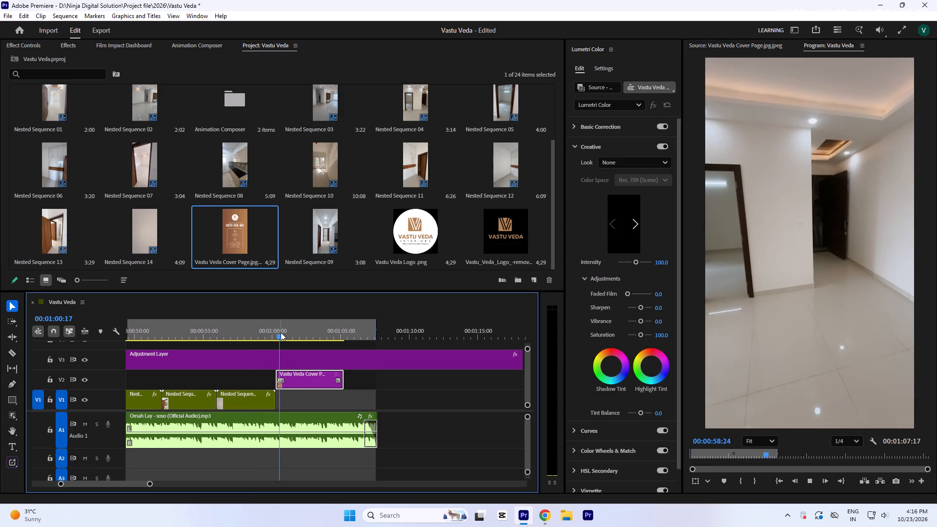
{"action": "left_click", "coordinate": [310, 331]}
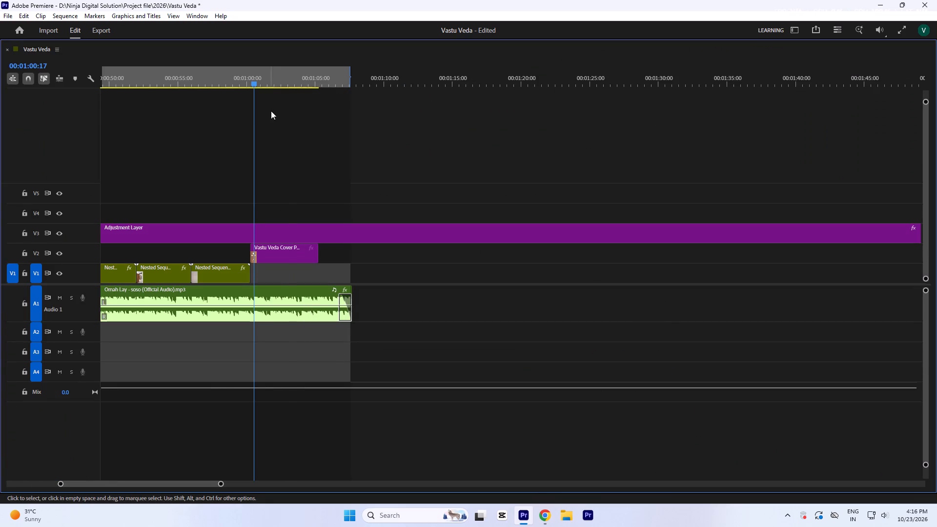
{"action": "left_click", "coordinate": [289, 79]}
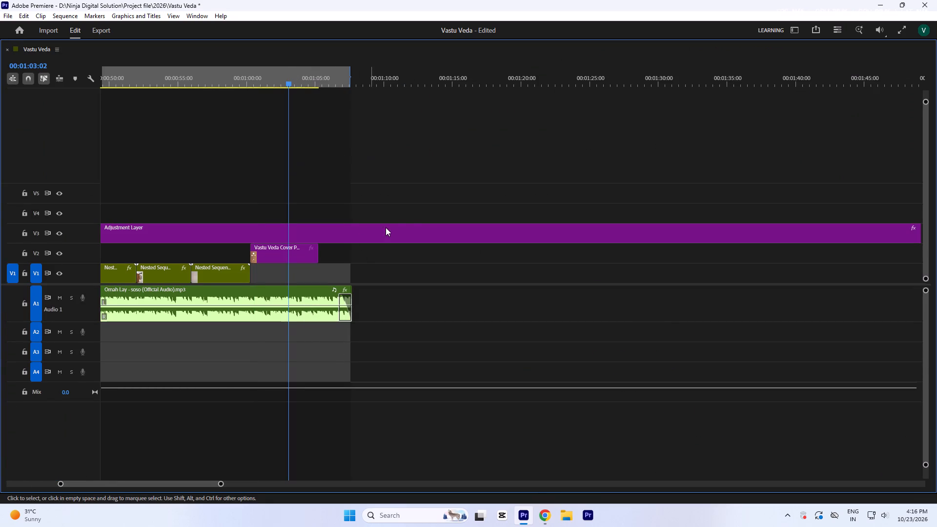
{"action": "key", "text": "minus"}
{"action": "key", "text": "minus"}
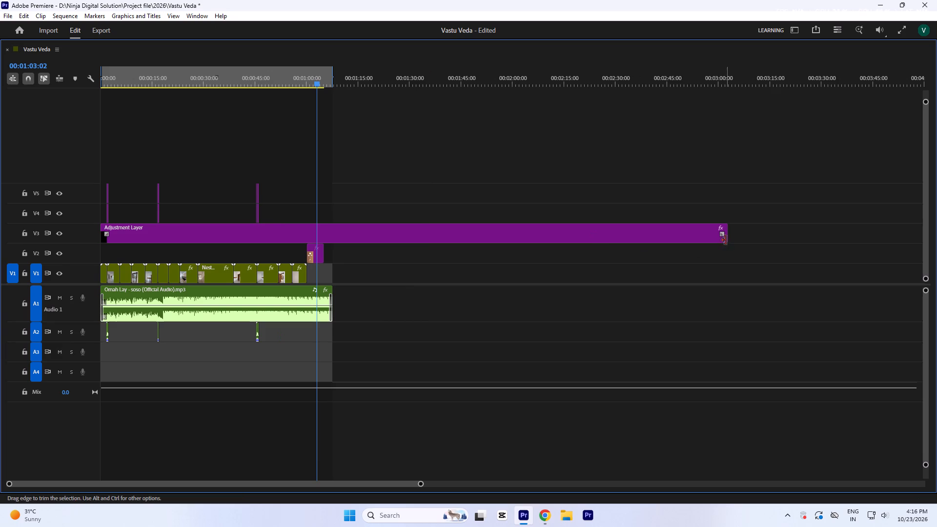
{"action": "left_click_drag", "start_coordinate": [727, 239], "coordinate": [307, 242]}
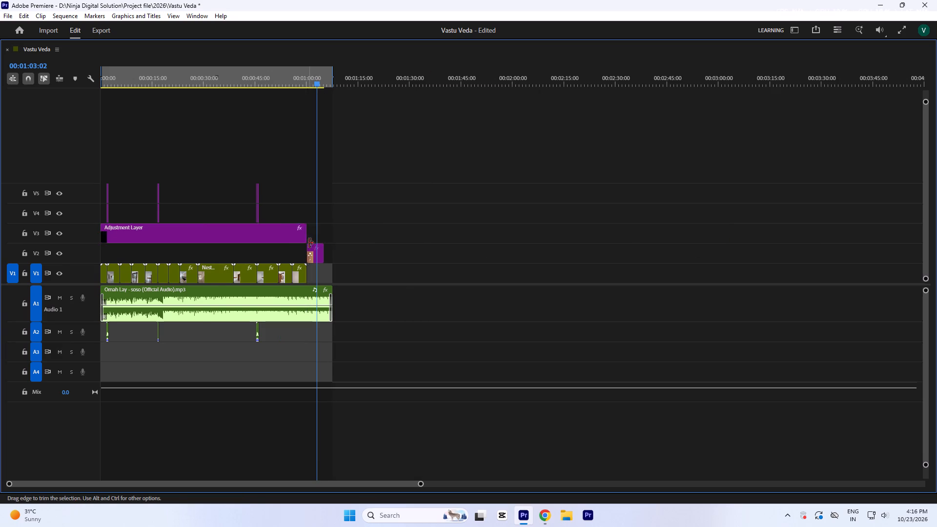
{"action": "key", "text": "equal"}
{"action": "key", "text": "equal"}
{"action": "key", "text": "equal"}
{"action": "left_click", "coordinate": [438, 81]}
{"action": "key", "text": "equal"}
{"action": "key", "text": "equal"}
{"action": "key", "text": "equal"}
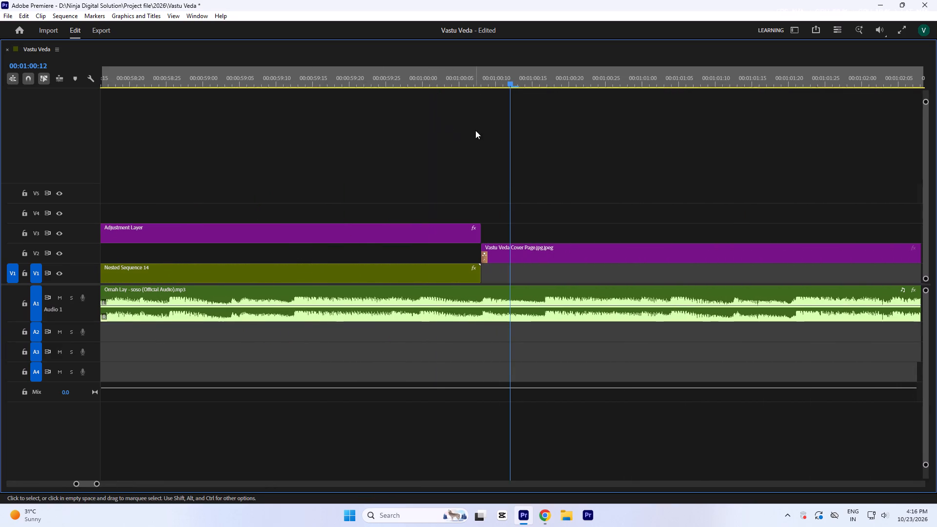
Scale the Vastu Veda Cover Page clip to fit the vertical frame and play it from its start.
{"action": "left_click", "coordinate": [478, 74]}
{"action": "key", "text": "Tab"}
{"action": "type", "text": "`--"}
{"action": "key", "text": "minus"}
{"action": "left_click", "coordinate": [404, 391]}
{"action": "left_click", "coordinate": [397, 387]}
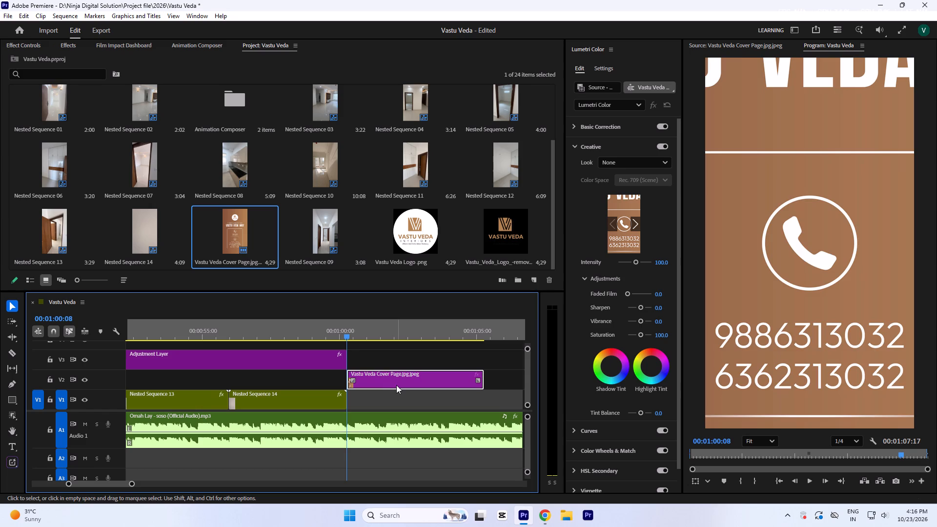
{"action": "key", "text": "a"}
{"action": "key", "text": "space"}
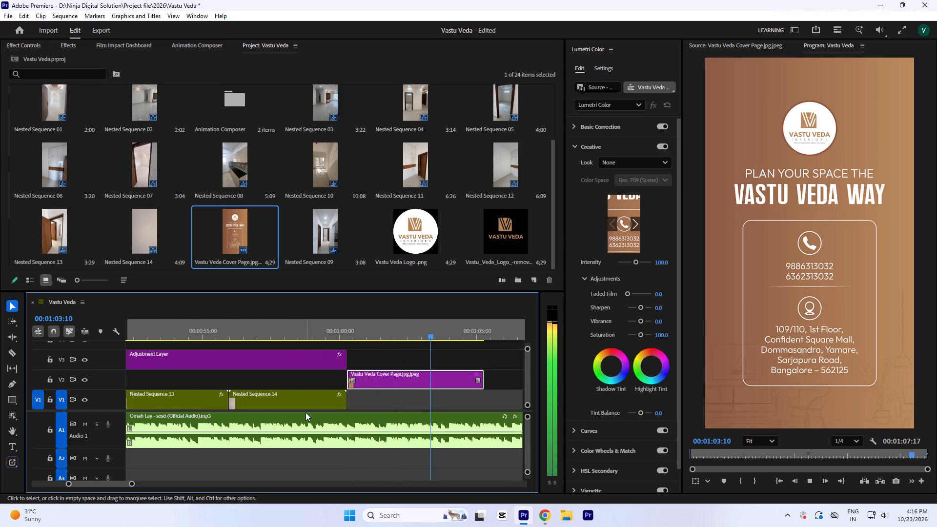
{"action": "key", "text": "space"}
Trim the end of the soso music on A1 to match the end of the cover page clip.
{"action": "left_click", "coordinate": [451, 328]}
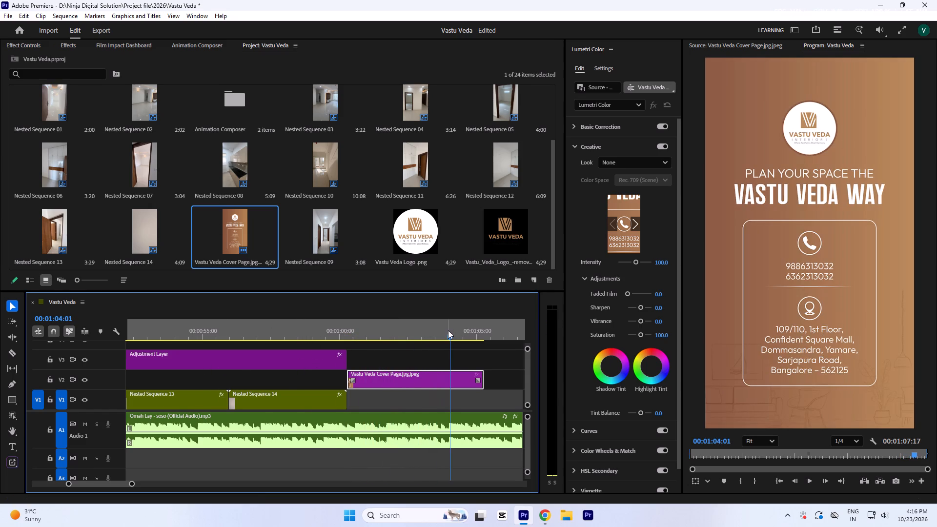
{"action": "type", "text": "`-"}
{"action": "key", "text": "equal"}
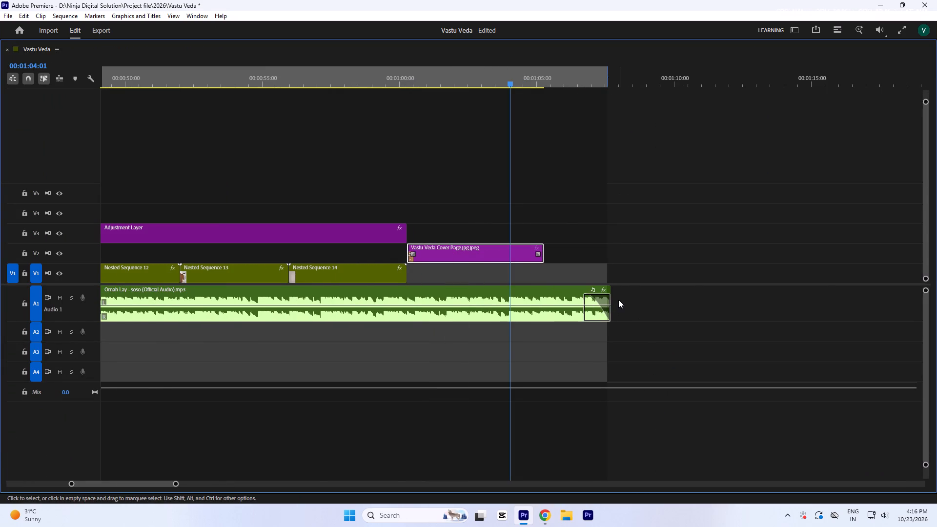
{"action": "left_click_drag", "start_coordinate": [618, 300], "coordinate": [578, 306]}
{"action": "left_click_drag", "start_coordinate": [612, 286], "coordinate": [550, 293]}
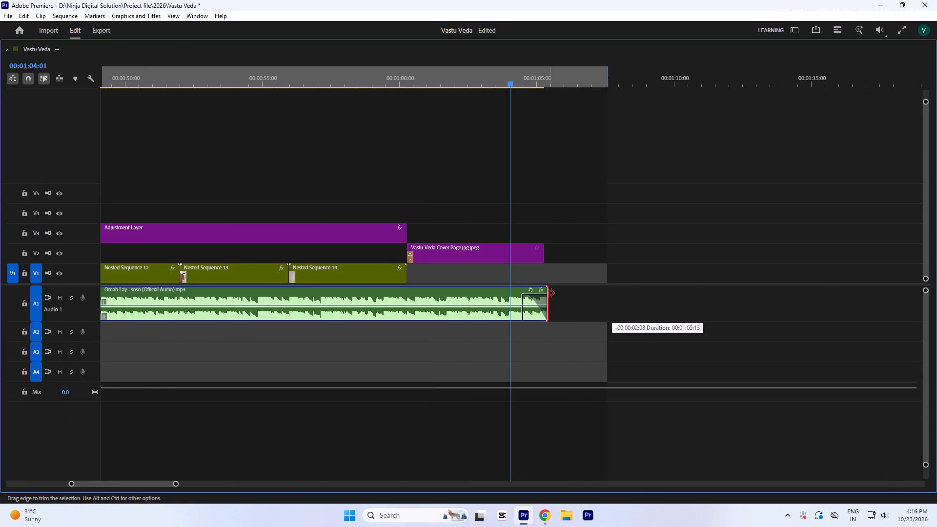
{"action": "left_click_drag", "start_coordinate": [550, 293], "coordinate": [546, 294]}
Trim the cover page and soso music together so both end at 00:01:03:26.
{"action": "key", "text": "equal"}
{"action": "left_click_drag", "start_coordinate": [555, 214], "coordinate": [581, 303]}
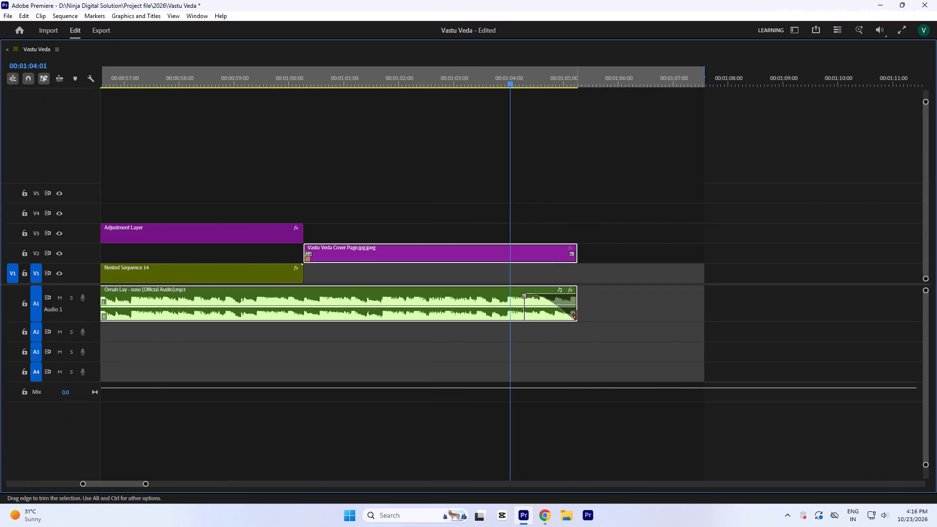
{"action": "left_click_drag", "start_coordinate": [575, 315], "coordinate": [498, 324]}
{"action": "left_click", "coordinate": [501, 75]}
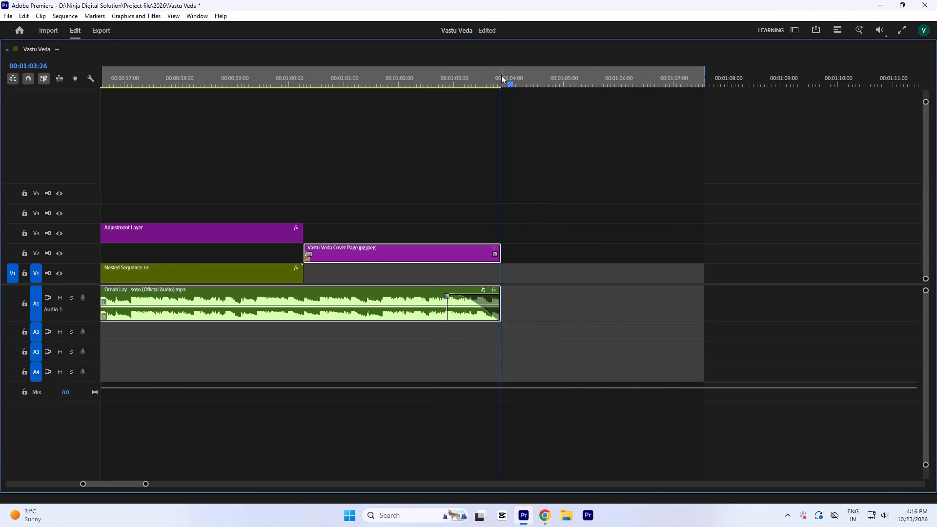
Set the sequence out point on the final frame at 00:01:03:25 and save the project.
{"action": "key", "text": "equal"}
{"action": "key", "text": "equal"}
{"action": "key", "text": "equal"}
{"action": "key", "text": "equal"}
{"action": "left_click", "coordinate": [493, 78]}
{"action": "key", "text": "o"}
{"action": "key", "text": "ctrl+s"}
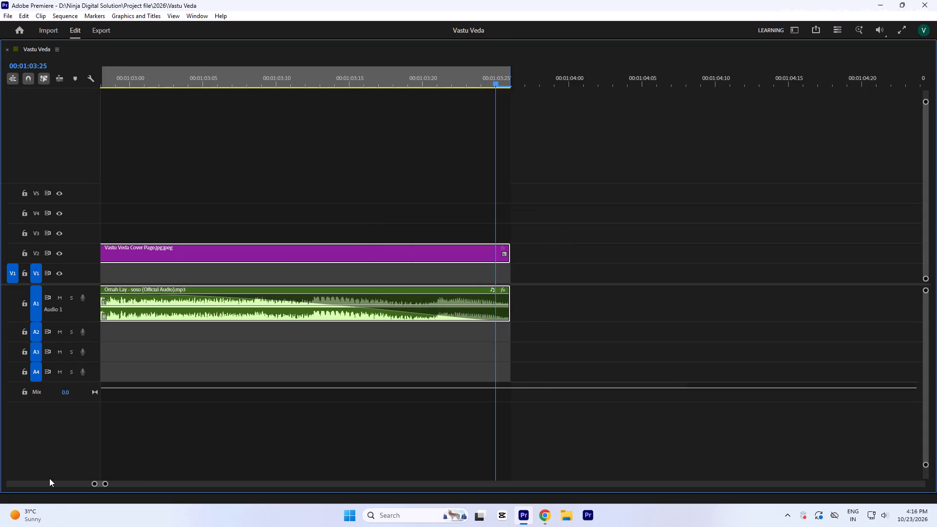
Move the cover page clip from V2 down to V1, directly after Nested Sequence 14.
{"action": "type", "text": "---"}
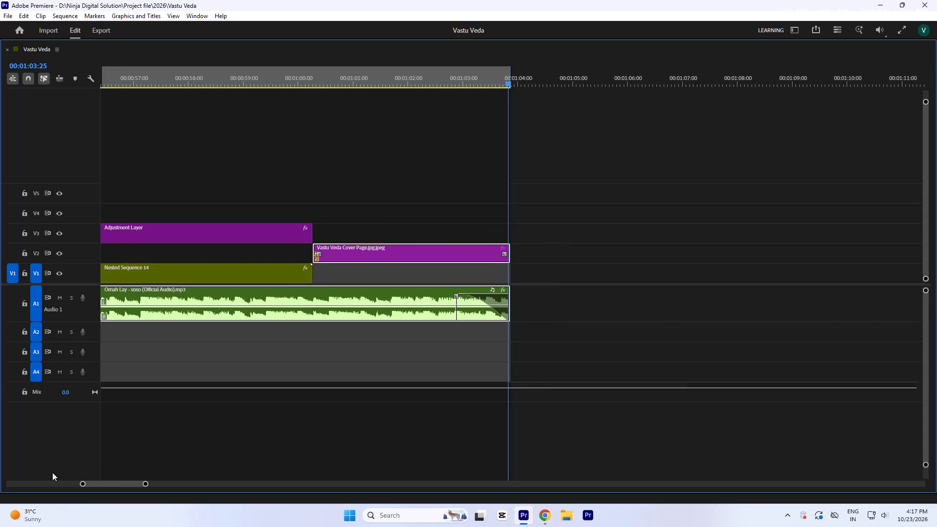
{"action": "left_click_drag", "start_coordinate": [367, 256], "coordinate": [368, 270]}
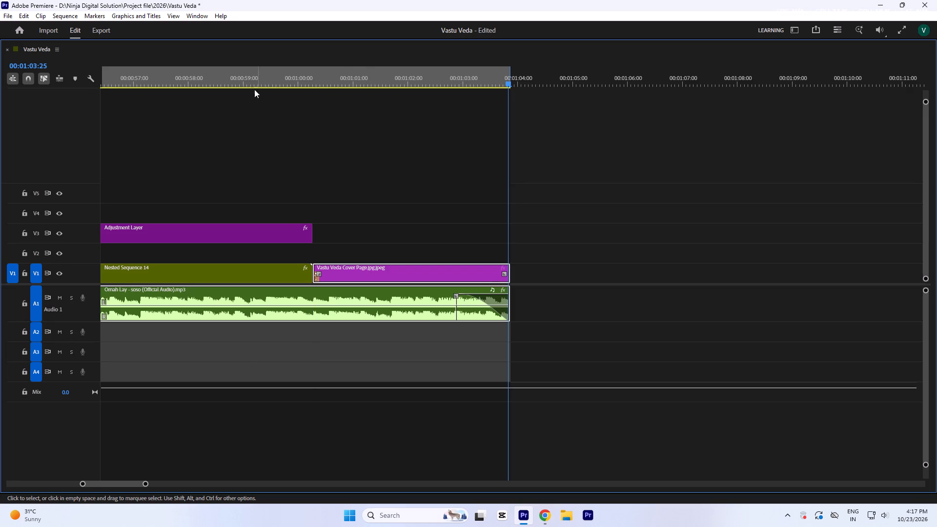
Play the ending, lengthen the soso music's closing fade-out to about 2 seconds, and replay it.
{"action": "left_click", "coordinate": [250, 74]}
{"action": "type", "text": "`-"}
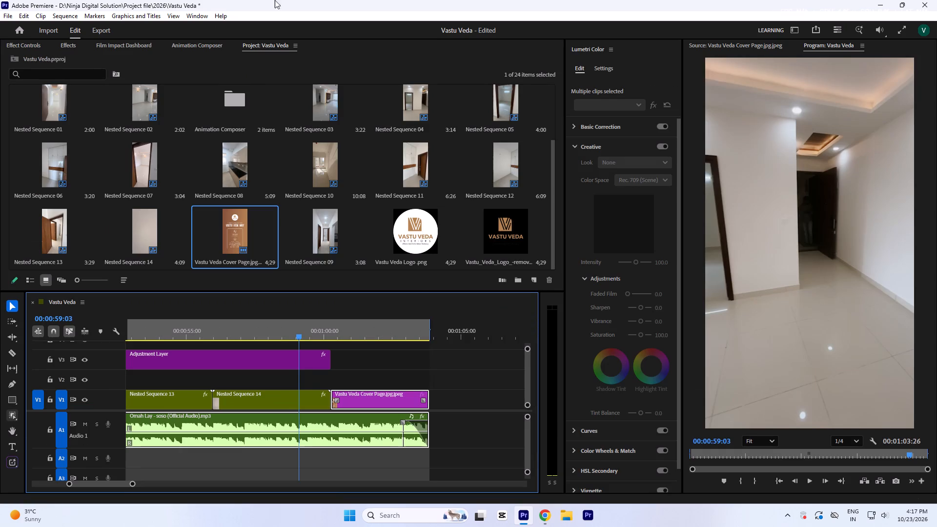
{"action": "key", "text": "space"}
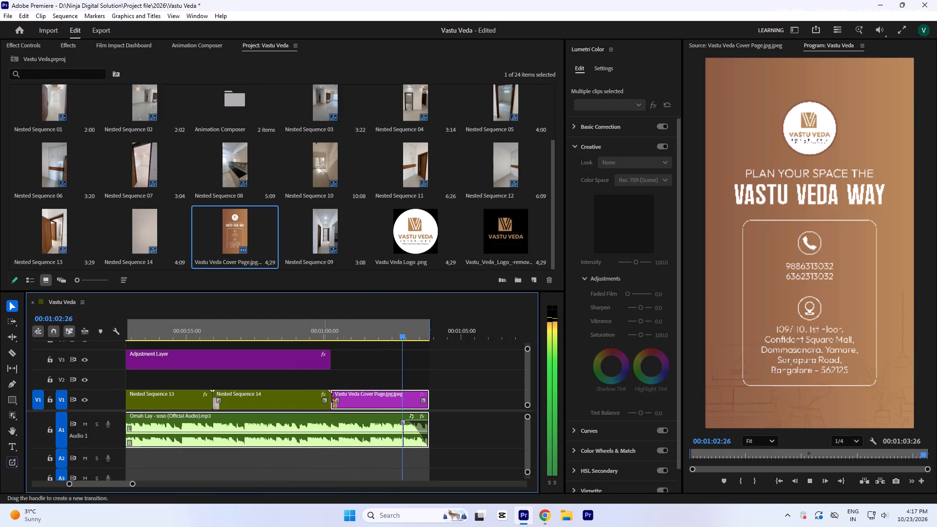
{"action": "key", "text": "space"}
{"action": "left_click_drag", "start_coordinate": [401, 422], "coordinate": [370, 424]}
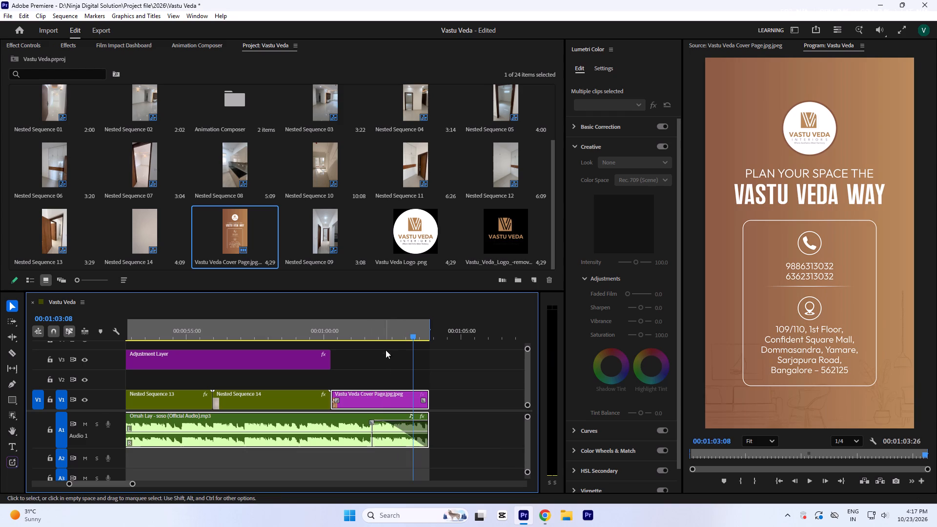
{"action": "left_click", "coordinate": [381, 329]}
{"action": "key", "text": "space"}
{"action": "key", "text": "space"}
{"action": "left_click", "coordinate": [370, 381]}
{"action": "key", "text": "space"}
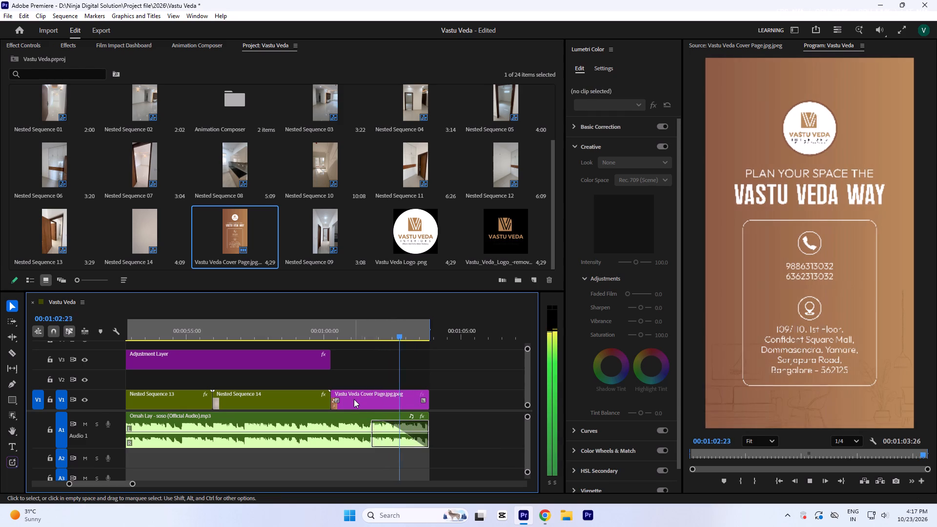
{"action": "key", "text": "space"}
Trim the cover page and soso music together so both end at 00:01:03:06.
{"action": "key", "text": "equal"}
{"action": "left_click_drag", "start_coordinate": [283, 358], "coordinate": [346, 434]}
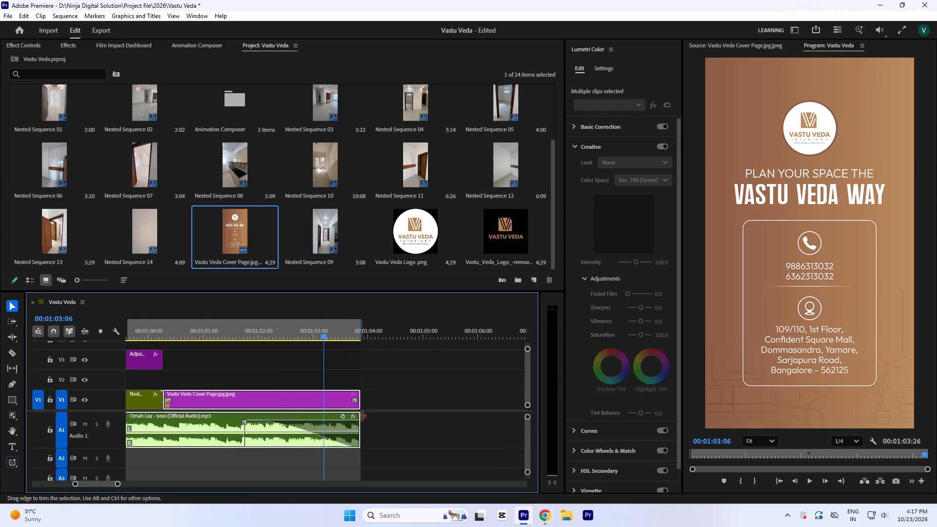
{"action": "left_click_drag", "start_coordinate": [362, 412], "coordinate": [326, 414]}
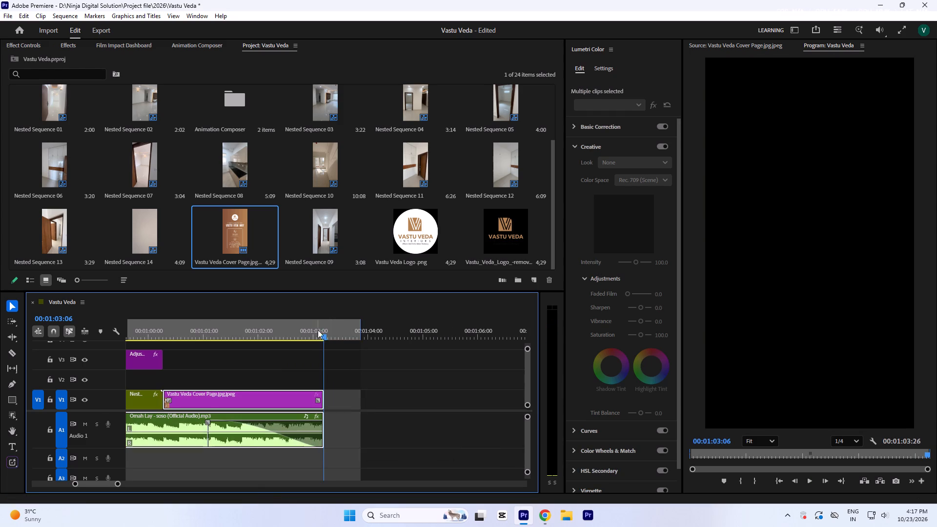
Set the sequence out point on the new last frame at 00:01:03:05 and save the project.
{"action": "left_click", "coordinate": [316, 319]}
{"action": "key", "text": "equal"}
{"action": "key", "text": "equal"}
{"action": "key", "text": "equal"}
{"action": "left_click", "coordinate": [306, 321]}
{"action": "key", "text": "o"}
{"action": "key", "text": "ctrl+s"}
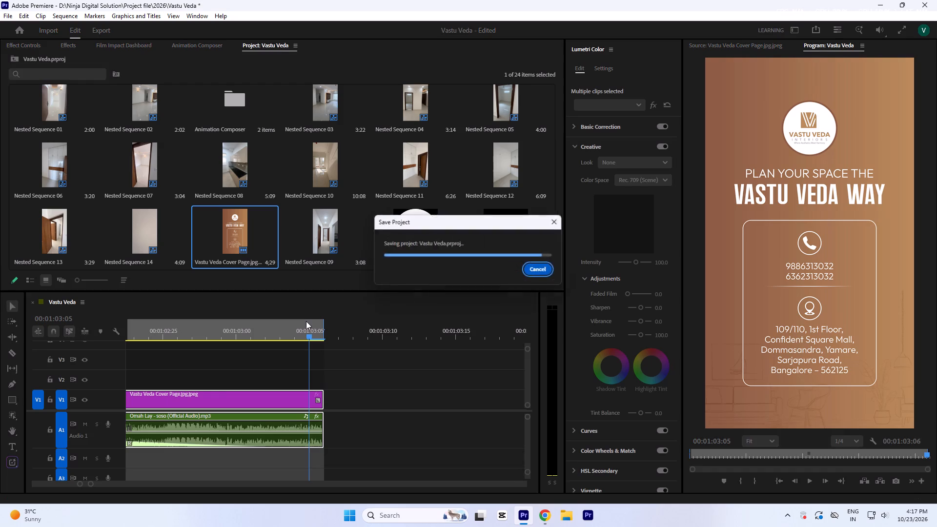
Add a Scale keyframe of 100 at the start of the cover page clip on V1.
{"action": "type", "text": "--"}
{"action": "key", "text": "minus"}
{"action": "key", "text": "minus"}
{"action": "key", "text": "minus"}
{"action": "key", "text": "minus"}
{"action": "left_click", "coordinate": [351, 360]}
{"action": "key", "text": "equal"}
{"action": "left_click", "coordinate": [305, 399]}
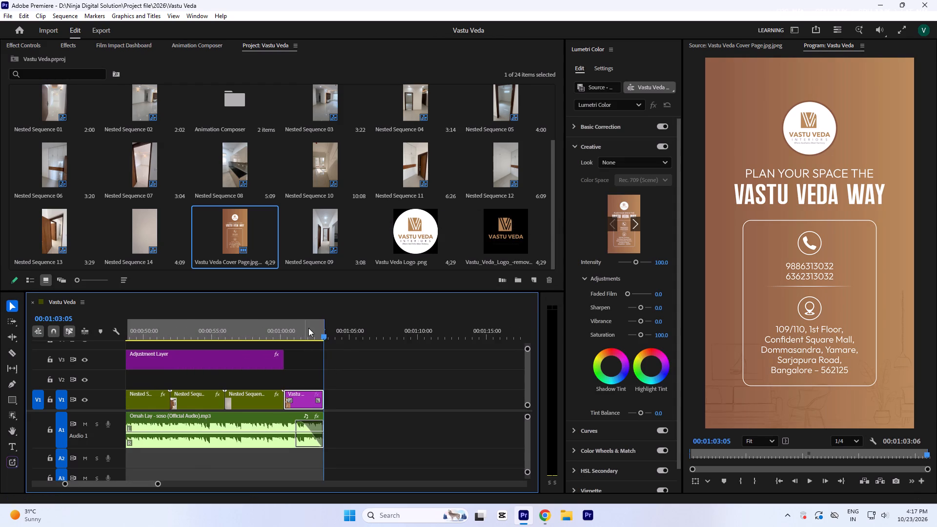
{"action": "left_click", "coordinate": [310, 322]}
{"action": "left_click", "coordinate": [31, 46]}
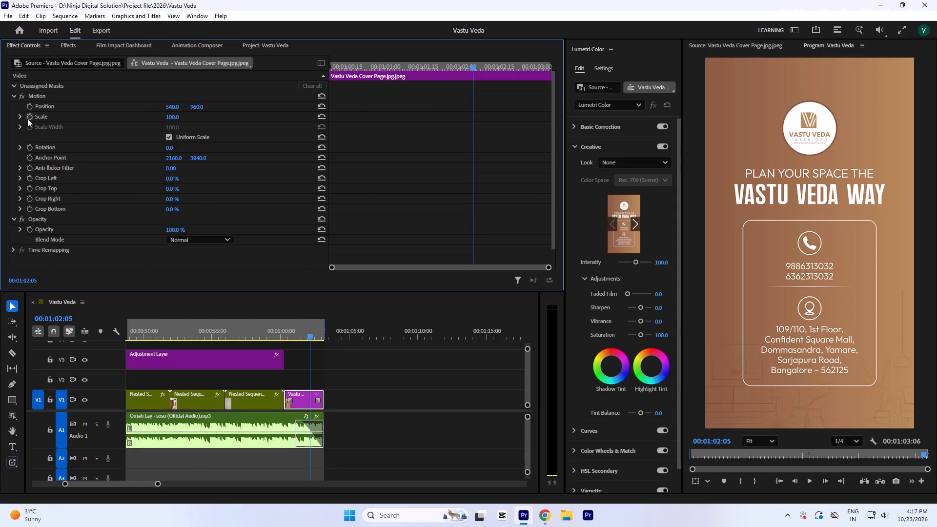
{"action": "left_click", "coordinate": [27, 119]}
{"action": "left_click_drag", "start_coordinate": [472, 117], "coordinate": [148, 162]}
{"action": "key", "text": "minus"}
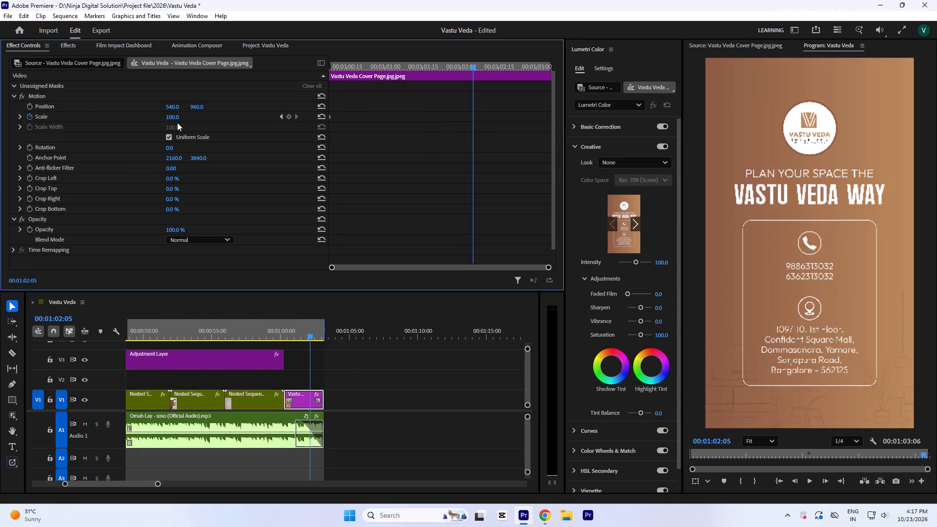
Add a Scale keyframe of 105 at the end of the cover page clip and play the slow zoom.
{"action": "left_click", "coordinate": [173, 117]}
{"action": "type", "text": "10"}
{"action": "key", "text": "5"}
{"action": "left_click", "coordinate": [363, 153]}
{"action": "left_click_drag", "start_coordinate": [472, 116], "coordinate": [605, 137]}
{"action": "left_click", "coordinate": [399, 136]}
{"action": "key", "text": "minus"}
{"action": "left_click", "coordinate": [270, 329]}
{"action": "key", "text": "space"}
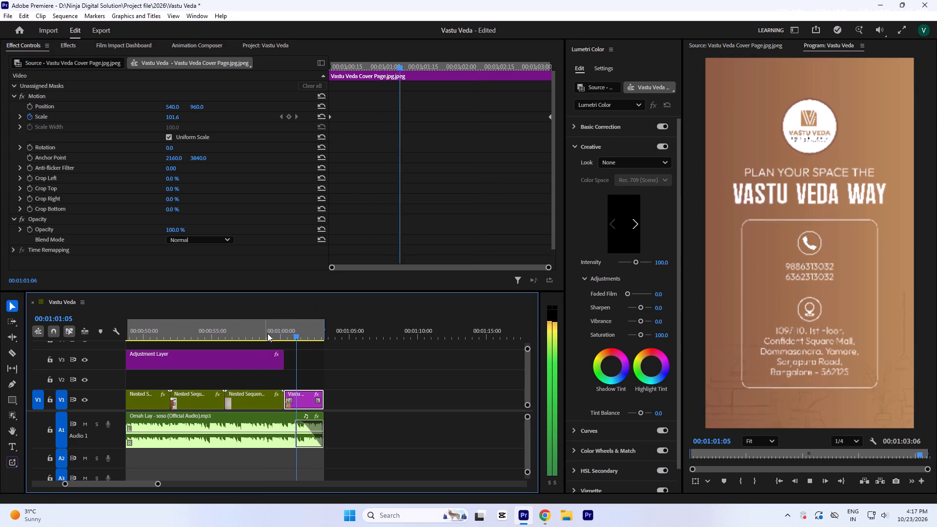
{"action": "key", "text": "space"}
Place a new Adjustment Layer on V4 spanning the join between Nested Sequence 14 and the cover page.
{"action": "left_click", "coordinate": [286, 330]}
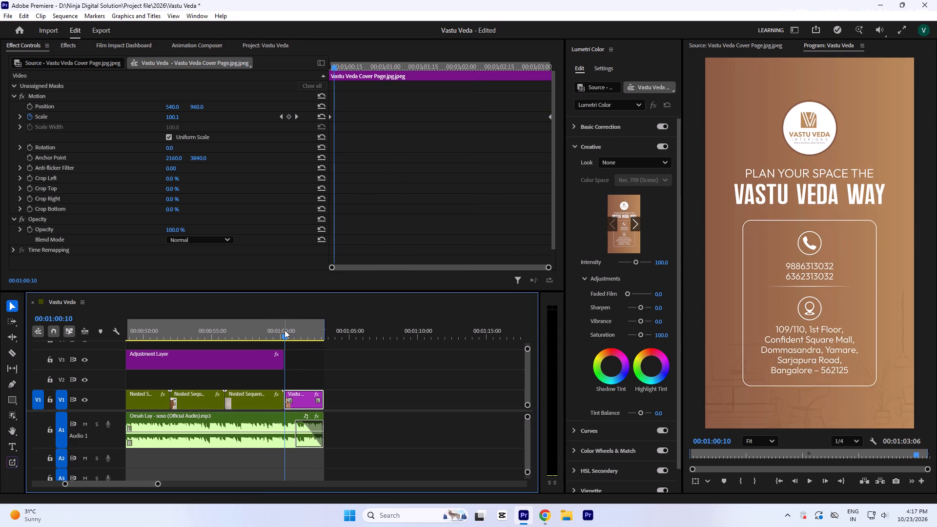
{"action": "left_click", "coordinate": [267, 44]}
{"action": "scroll", "coordinate": [246, 205], "scroll_direction": "up", "scroll_amount": 7}
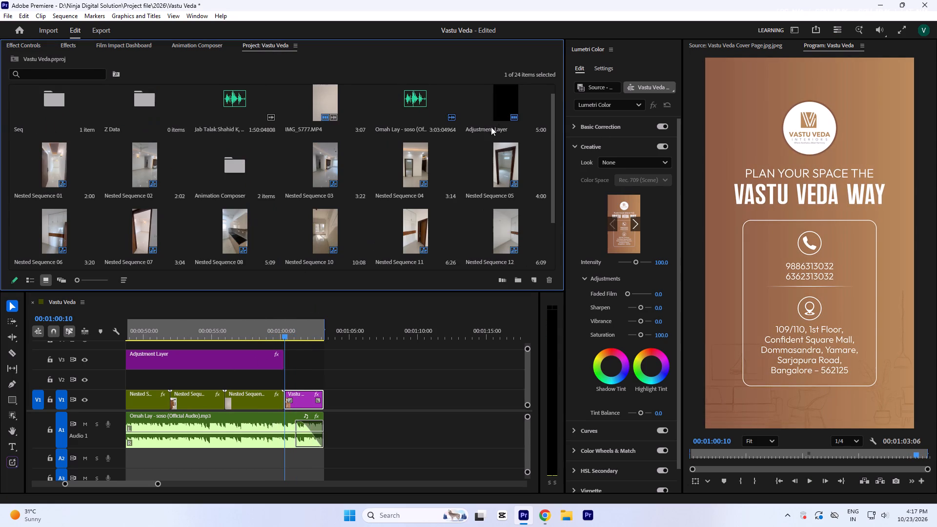
{"action": "left_click_drag", "start_coordinate": [507, 122], "coordinate": [249, 348]}
{"action": "key", "text": "equal"}
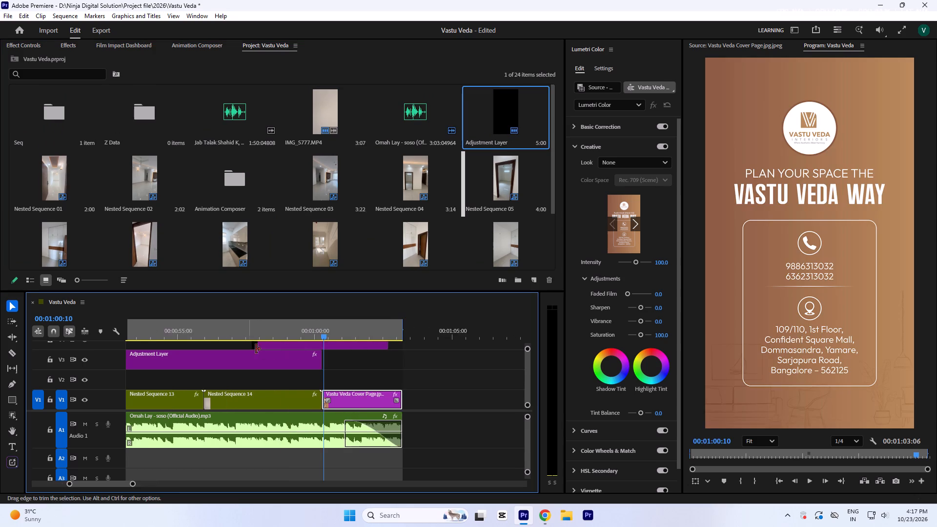
{"action": "key", "text": "equal"}
{"action": "left_click", "coordinate": [339, 345]}
Cut the new V4 adjustment layer at 00:01:00:08, where the cover page begins.
{"action": "left_click", "coordinate": [322, 331]}
{"action": "key", "text": "equal"}
{"action": "key", "text": "equal"}
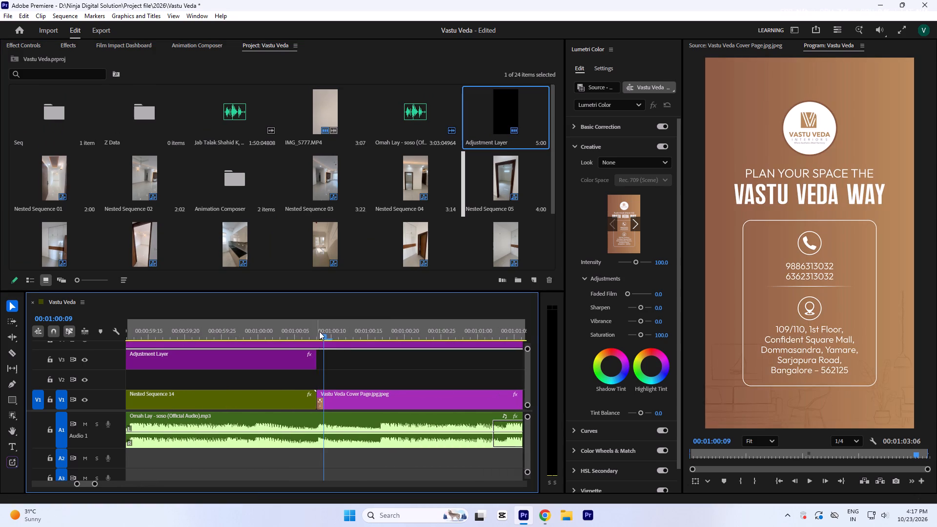
{"action": "left_click", "coordinate": [319, 331]}
{"action": "key", "text": "k"}
{"action": "key", "text": "minus"}
{"action": "key", "text": "minus"}
{"action": "key", "text": "minus"}
Find the Dip to White transition and apply it to the cut between the two V4 adjustment layer pieces.
{"action": "left_click_drag", "start_coordinate": [419, 348], "coordinate": [401, 347]}
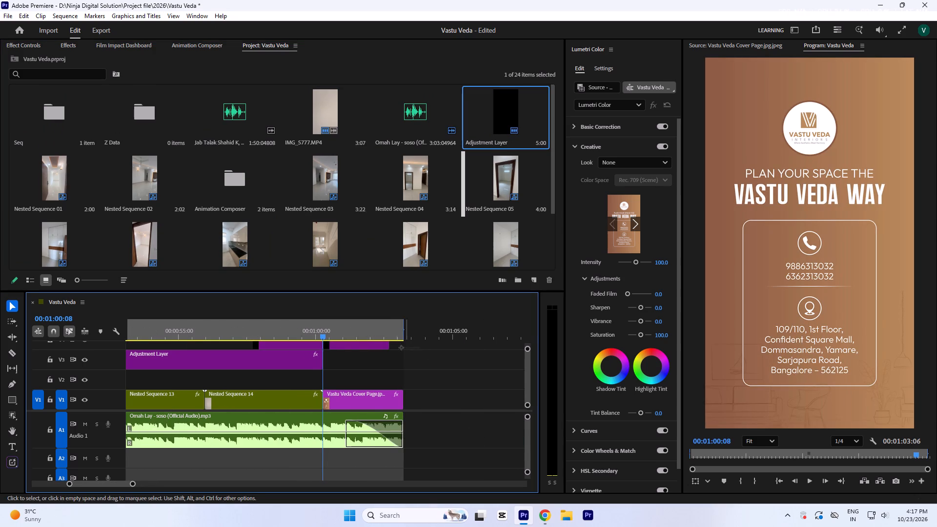
{"action": "left_click_drag", "start_coordinate": [401, 347], "coordinate": [292, 343]}
{"action": "left_click", "coordinate": [69, 48]}
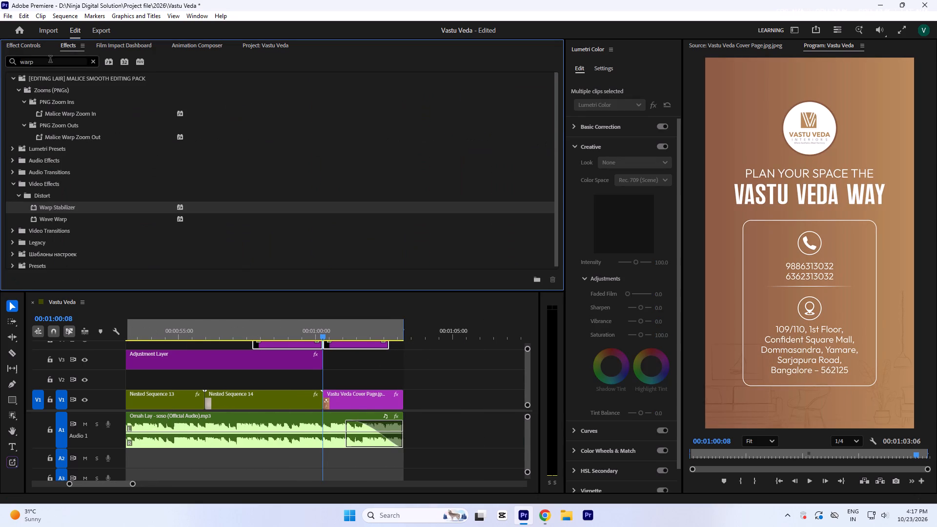
{"action": "left_click_drag", "start_coordinate": [51, 60], "coordinate": [0, 76]}
{"action": "type", "text": "white"}
{"action": "scroll", "coordinate": [94, 161], "scroll_direction": "down", "scroll_amount": 11}
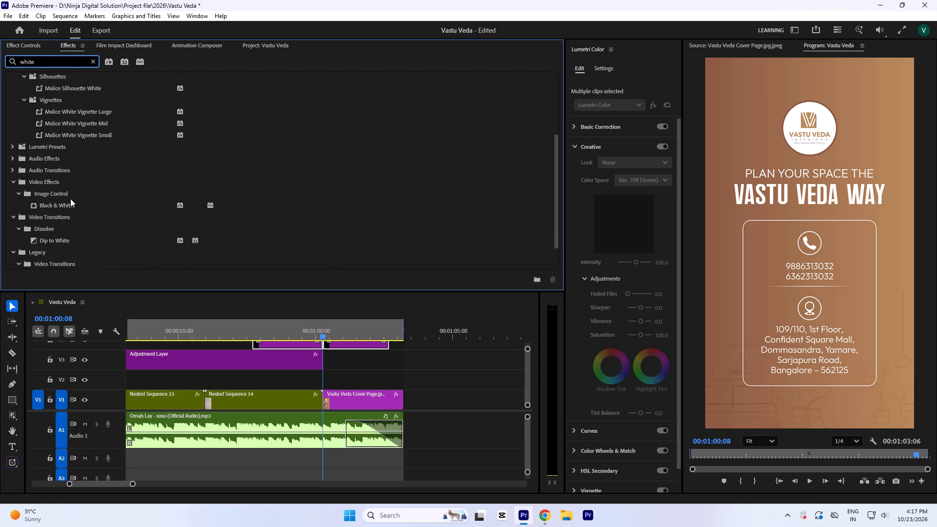
{"action": "left_click_drag", "start_coordinate": [64, 241], "coordinate": [323, 347]}
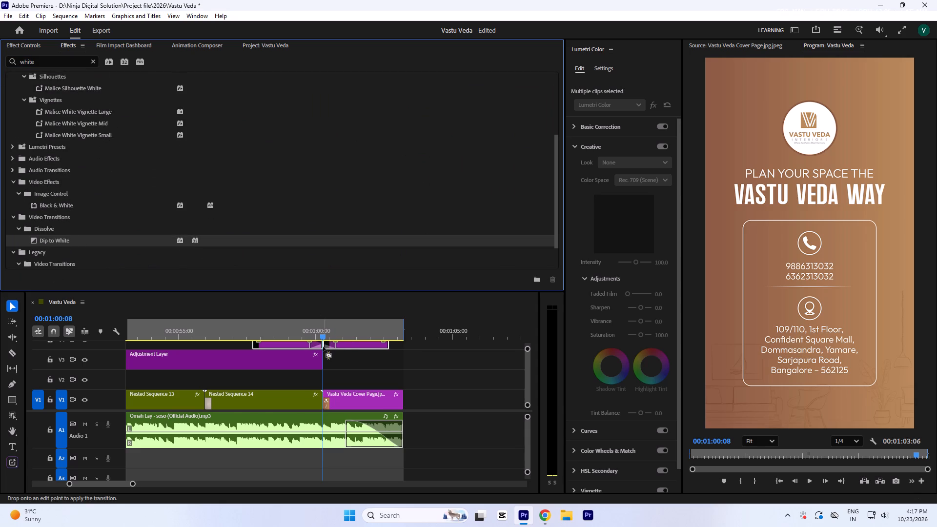
Place Dip to White on the cut between the V4 adjustment layer pieces and play through the change to the cover page.
{"action": "left_click_drag", "start_coordinate": [323, 347], "coordinate": [323, 347]}
{"action": "left_click", "coordinate": [295, 331]}
{"action": "key", "text": "space"}
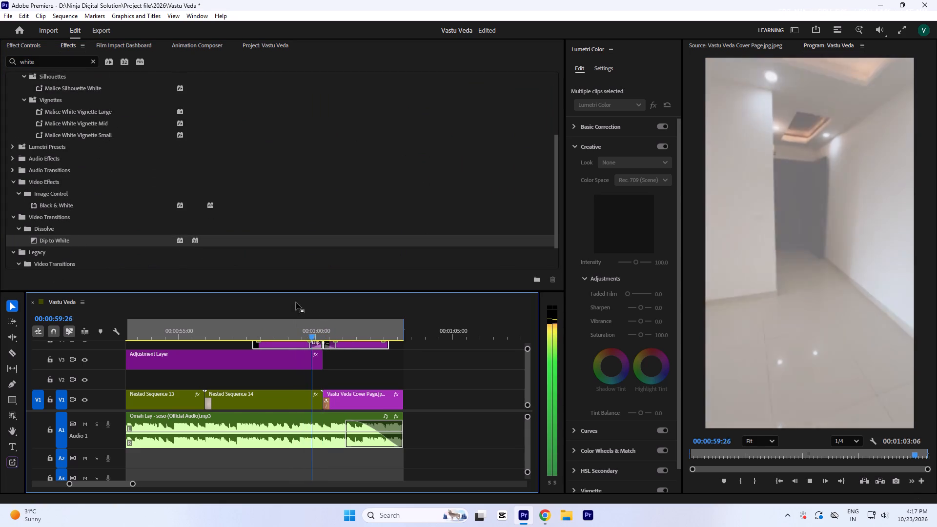
{"action": "key", "text": "space"}
{"action": "left_click", "coordinate": [288, 332]}
{"action": "key", "text": "space"}
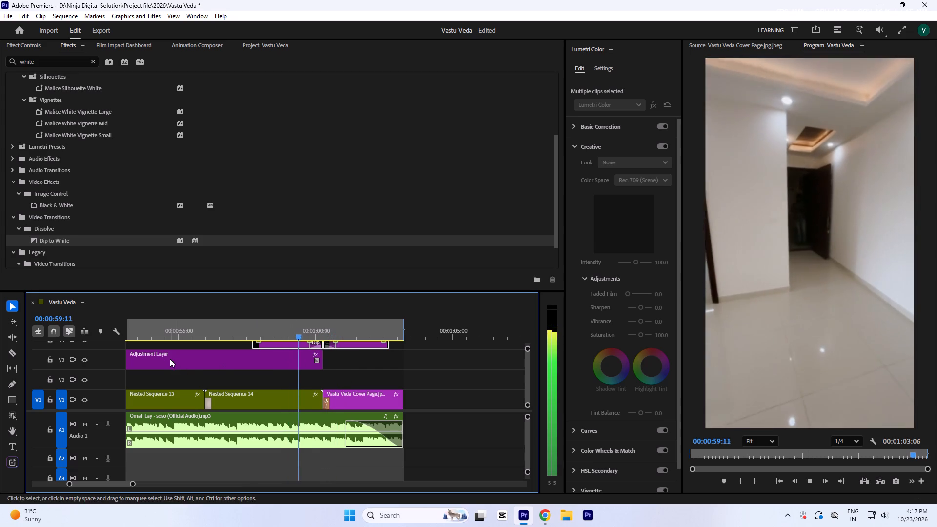
{"action": "key", "text": "space"}
{"action": "left_click", "coordinate": [275, 334]}
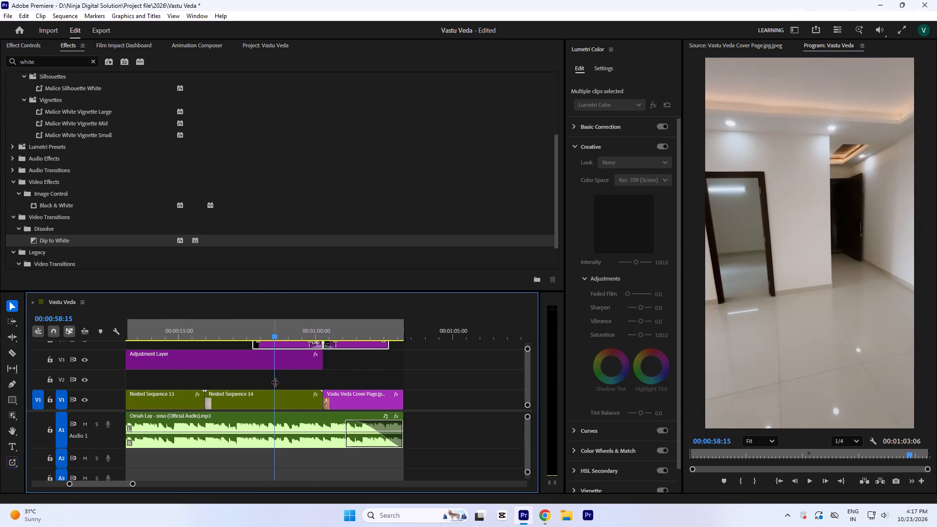
{"action": "left_click", "coordinate": [276, 409]}
{"action": "left_click", "coordinate": [27, 47]}
{"action": "scroll", "coordinate": [91, 160], "scroll_direction": "down", "scroll_amount": 7}
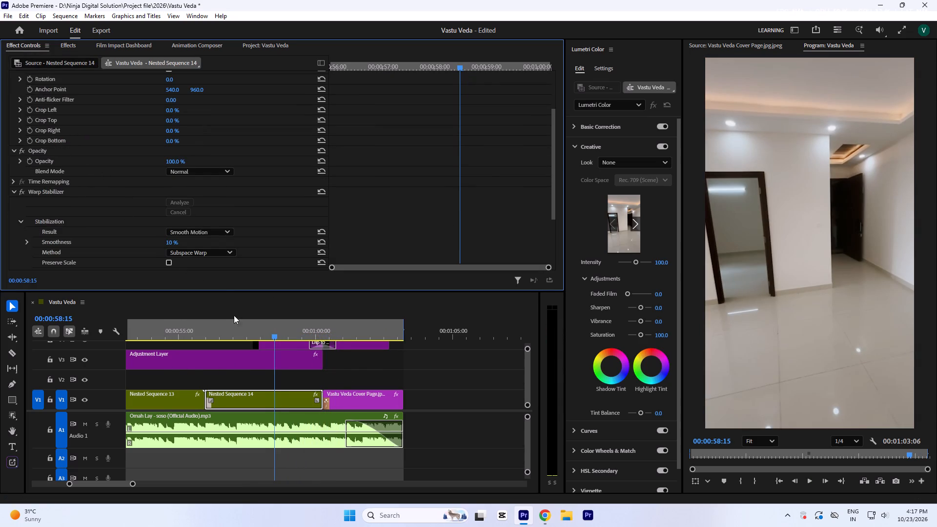
{"action": "key", "text": "space"}
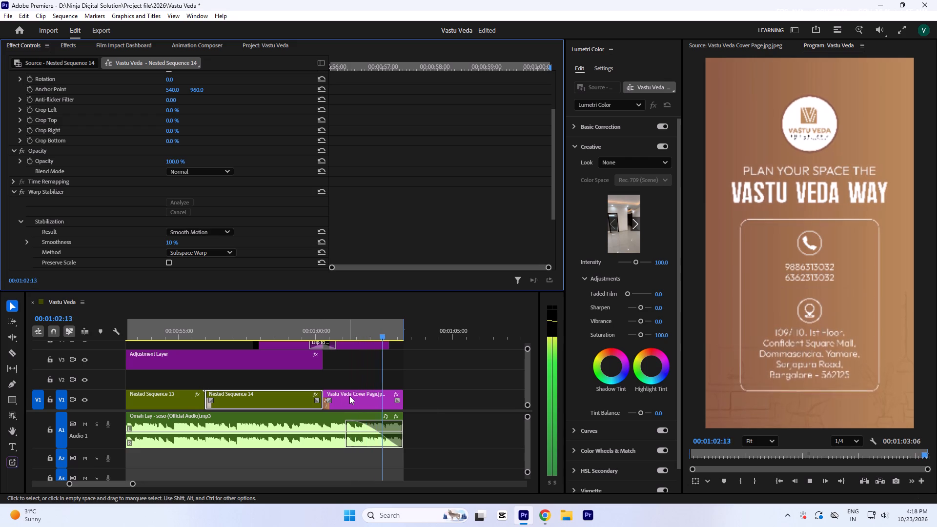
{"action": "key", "text": "space"}
Lengthen the music's closing fade-out so it starts just after the cover page begins, play the ending, and save the project.
{"action": "left_click", "coordinate": [349, 396]}
{"action": "left_click", "coordinate": [448, 123]}
{"action": "key", "text": "minus"}
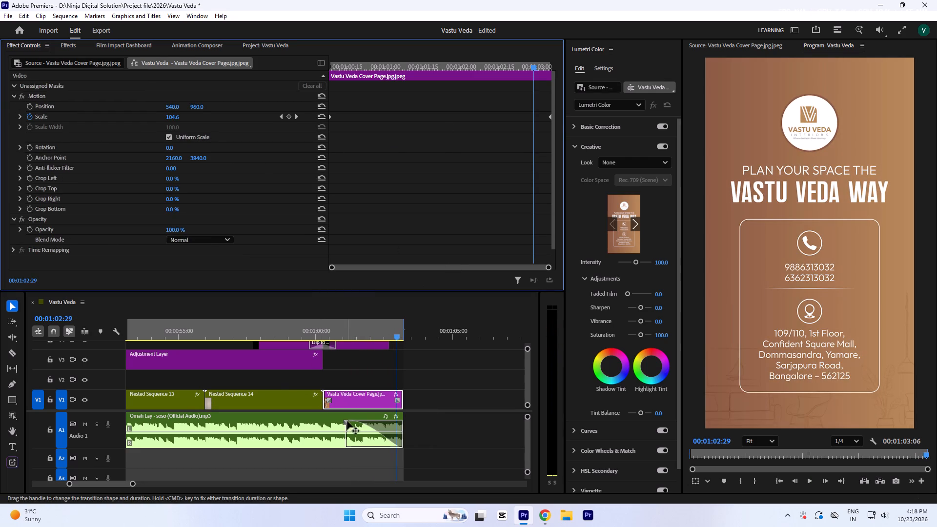
{"action": "left_click_drag", "start_coordinate": [347, 421], "coordinate": [330, 423]}
{"action": "left_click", "coordinate": [327, 328]}
{"action": "key", "text": "space"}
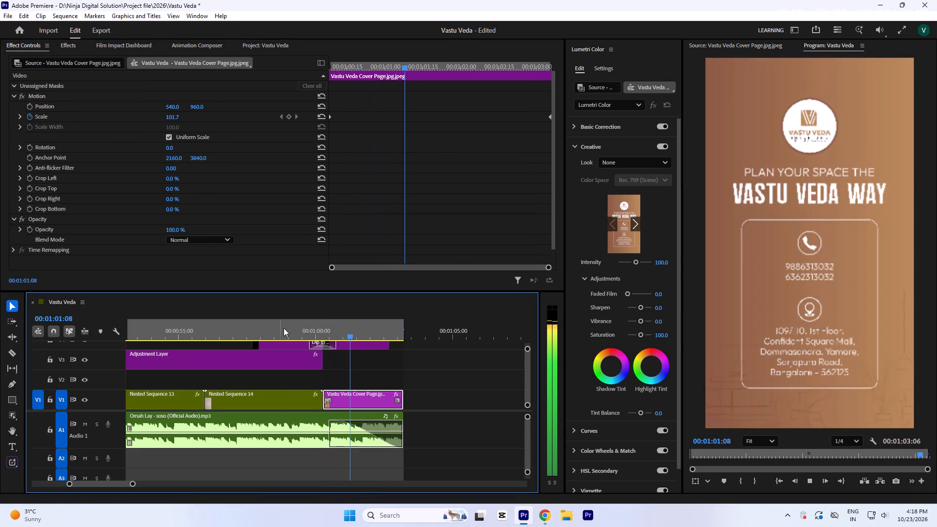
{"action": "key", "text": "space"}
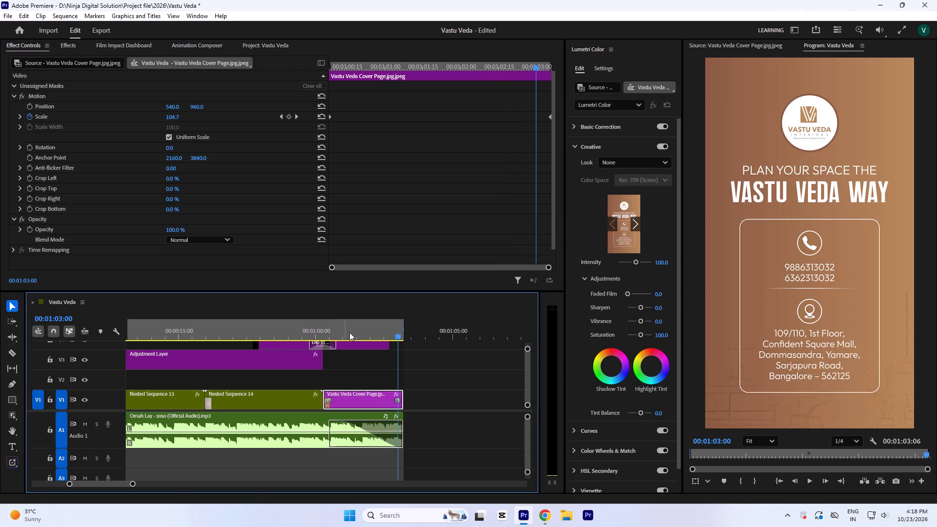
{"action": "key", "text": "ctrl+s"}
Play the reel from the start, remove the fade-in at the beginning of the soso music clip, and save the project.
{"action": "key", "text": "Return"}
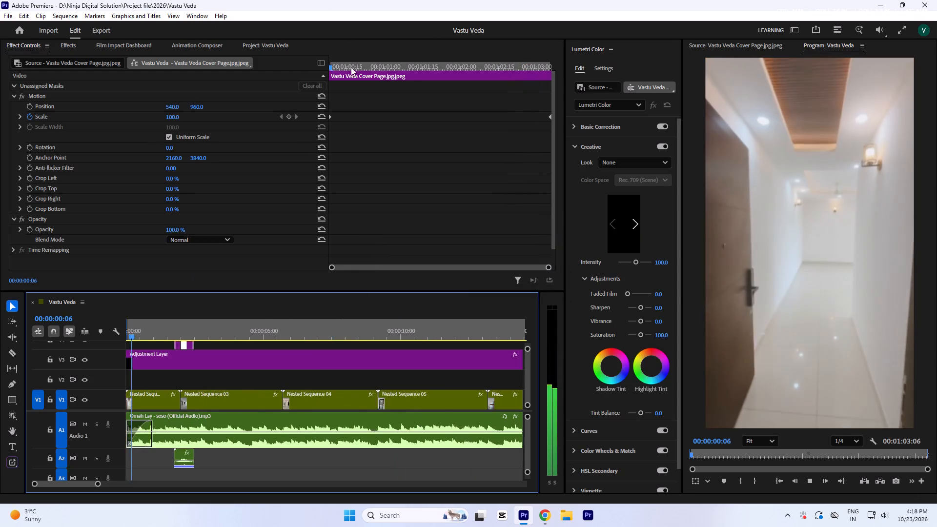
{"action": "key", "text": "minus"}
{"action": "key", "text": "minus"}
{"action": "key", "text": "minus"}
{"action": "key", "text": "equal"}
{"action": "key", "text": "minus"}
{"action": "key", "text": "equal"}
{"action": "key", "text": "equal"}
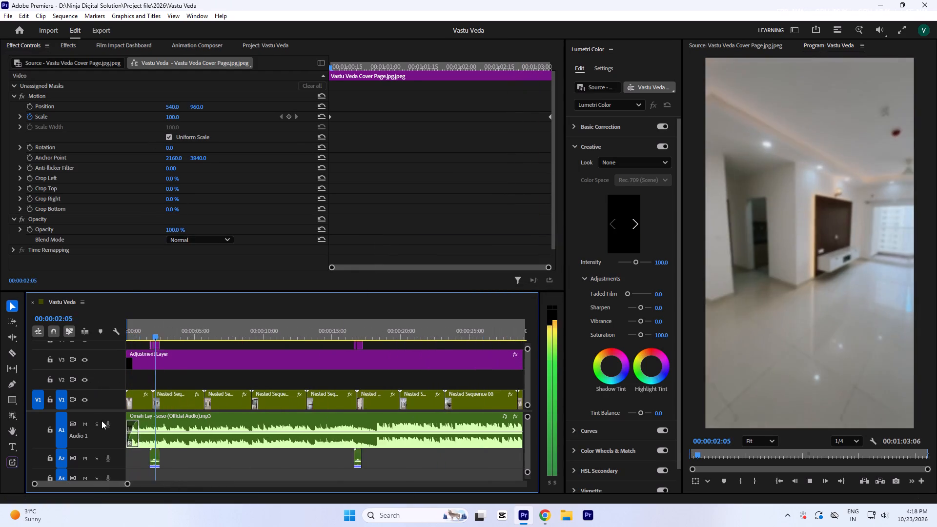
{"action": "key", "text": "equal"}
{"action": "key", "text": "equal"}
{"action": "left_click", "coordinate": [133, 425]}
{"action": "key", "text": "Delete"}
{"action": "key", "text": "Return"}
{"action": "key", "text": "ctrl+s"}
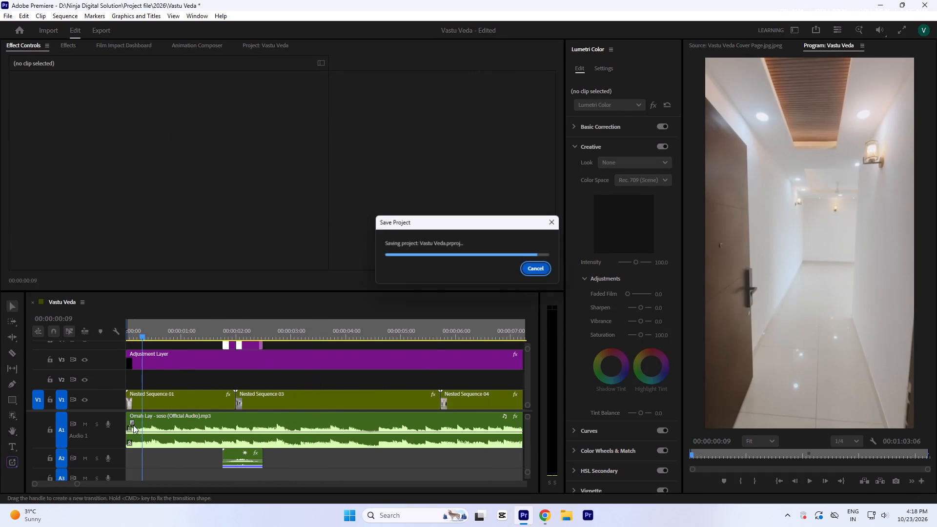
Enlarge the timeline area and review the reel from the start, checking the music's opening and the look of the footage.
{"action": "type", "text": "--"}
{"action": "key", "text": "minus"}
{"action": "key", "text": "minus"}
{"action": "key", "text": "Return"}
{"action": "key", "text": "minus"}
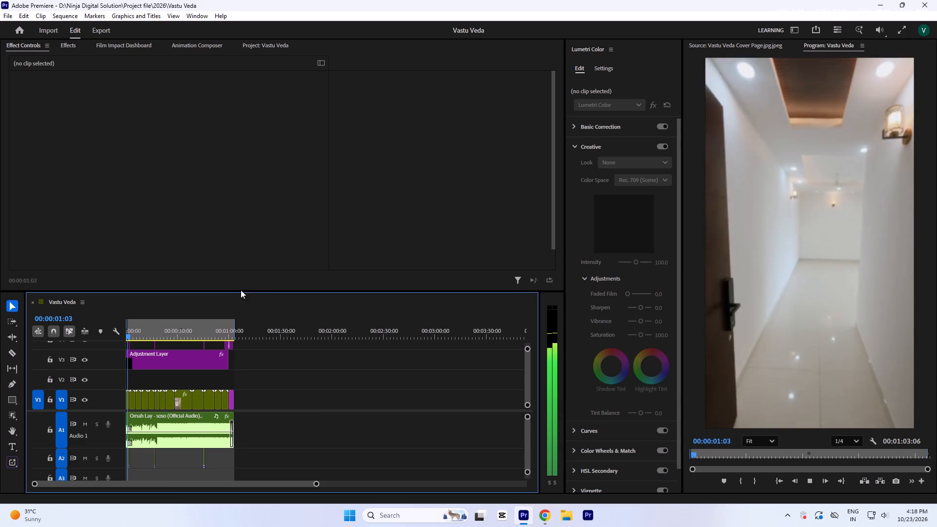
{"action": "left_click_drag", "start_coordinate": [241, 292], "coordinate": [237, 241]}
{"action": "key", "text": "equal"}
{"action": "key", "text": "equal"}
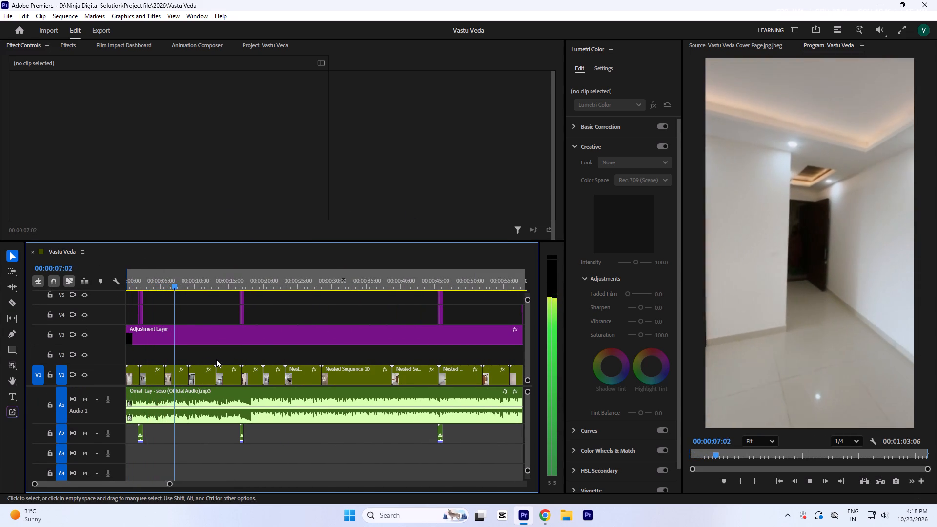
{"action": "left_click_drag", "start_coordinate": [138, 278], "coordinate": [56, 290]}
{"action": "key", "text": "equal"}
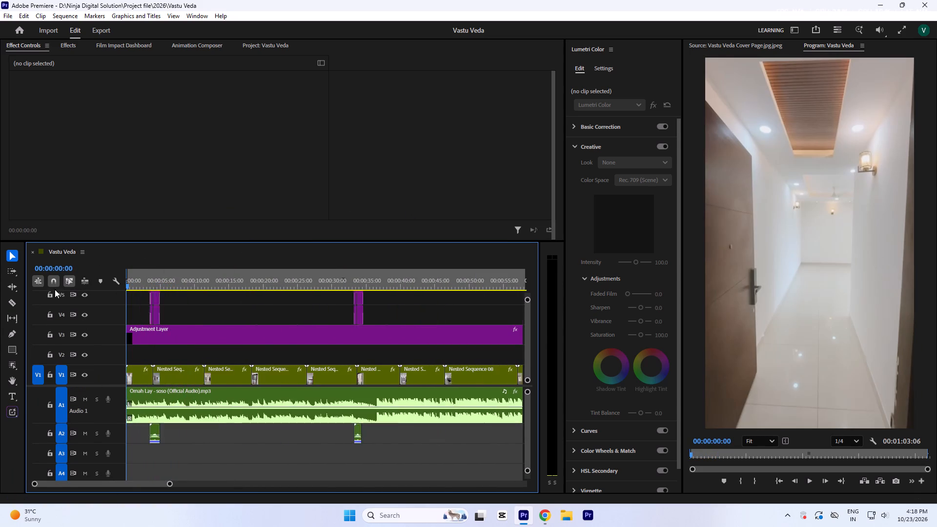
{"action": "key", "text": "equal"}
{"action": "key", "text": "equal"}
{"action": "key", "text": "equal"}
{"action": "type", "text": "=="}
{"action": "key", "text": "Return"}
{"action": "key", "text": "minus"}
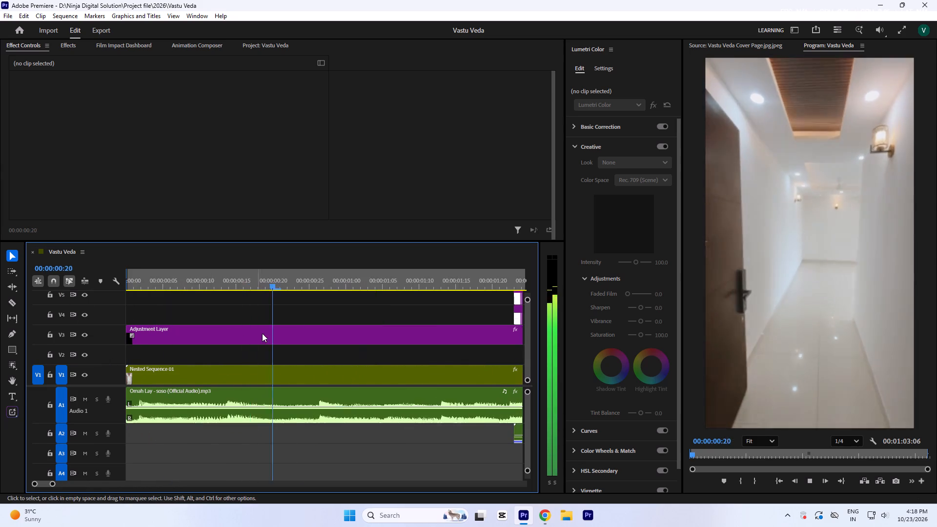
{"action": "key", "text": "minus"}
{"action": "key", "text": "minus"}
{"action": "key", "text": "minus"}
{"action": "key", "text": "minus"}
{"action": "left_click", "coordinate": [409, 283]}
{"action": "key", "text": "minus"}
{"action": "key", "text": "minus"}
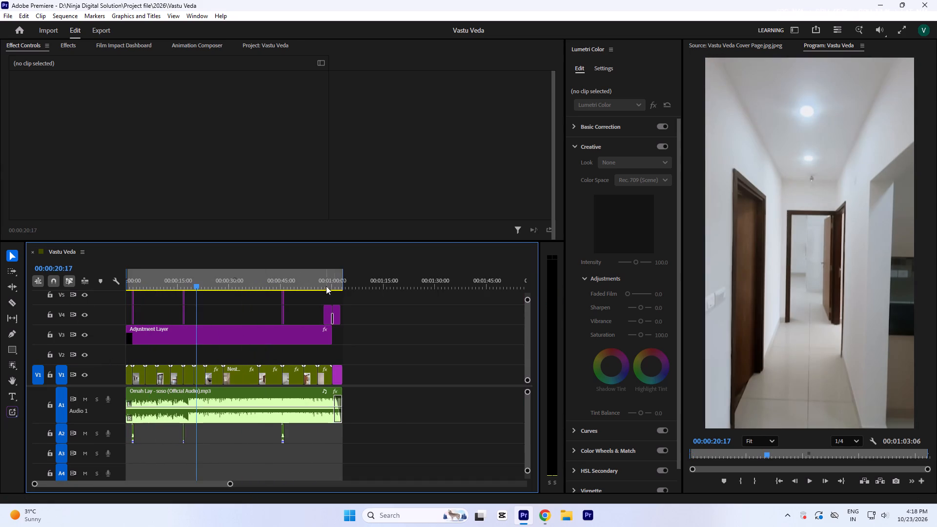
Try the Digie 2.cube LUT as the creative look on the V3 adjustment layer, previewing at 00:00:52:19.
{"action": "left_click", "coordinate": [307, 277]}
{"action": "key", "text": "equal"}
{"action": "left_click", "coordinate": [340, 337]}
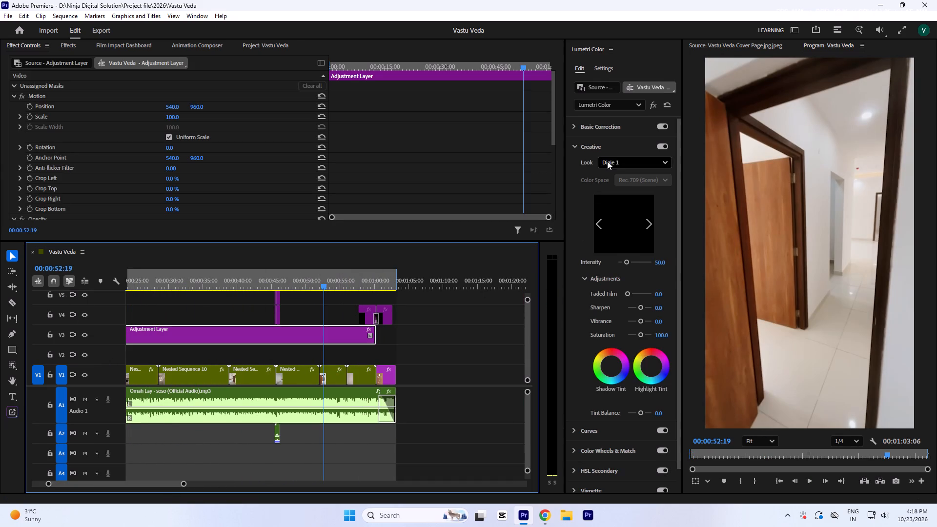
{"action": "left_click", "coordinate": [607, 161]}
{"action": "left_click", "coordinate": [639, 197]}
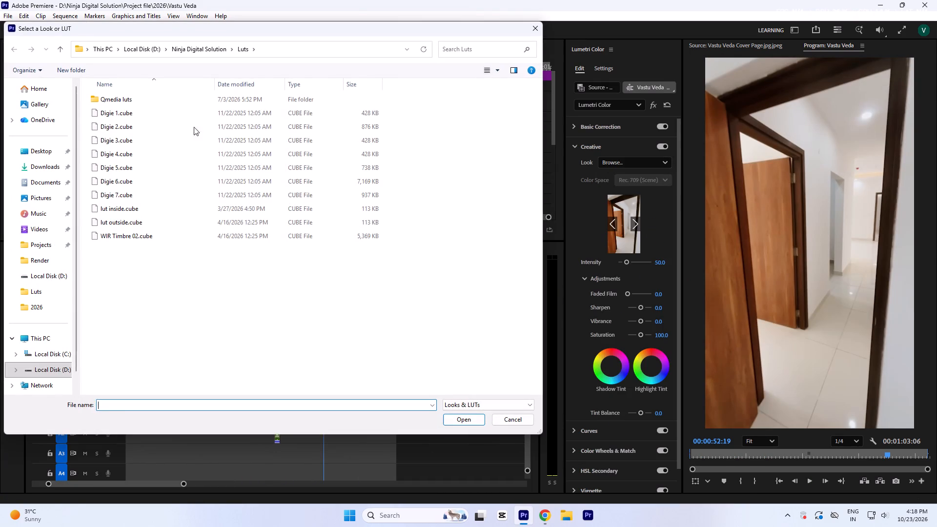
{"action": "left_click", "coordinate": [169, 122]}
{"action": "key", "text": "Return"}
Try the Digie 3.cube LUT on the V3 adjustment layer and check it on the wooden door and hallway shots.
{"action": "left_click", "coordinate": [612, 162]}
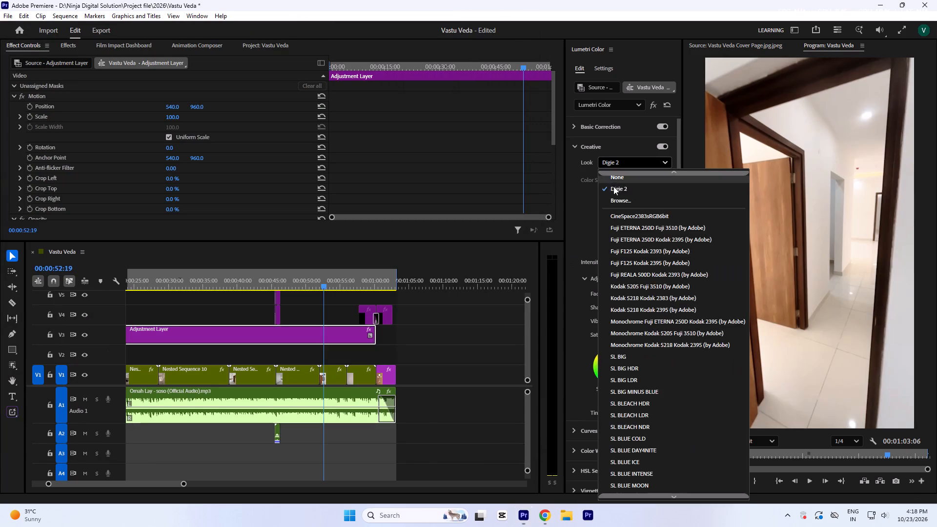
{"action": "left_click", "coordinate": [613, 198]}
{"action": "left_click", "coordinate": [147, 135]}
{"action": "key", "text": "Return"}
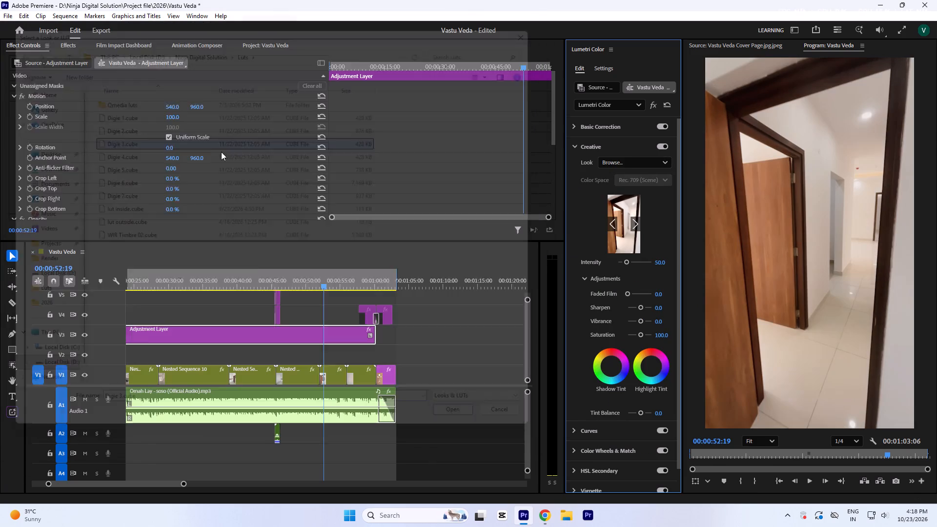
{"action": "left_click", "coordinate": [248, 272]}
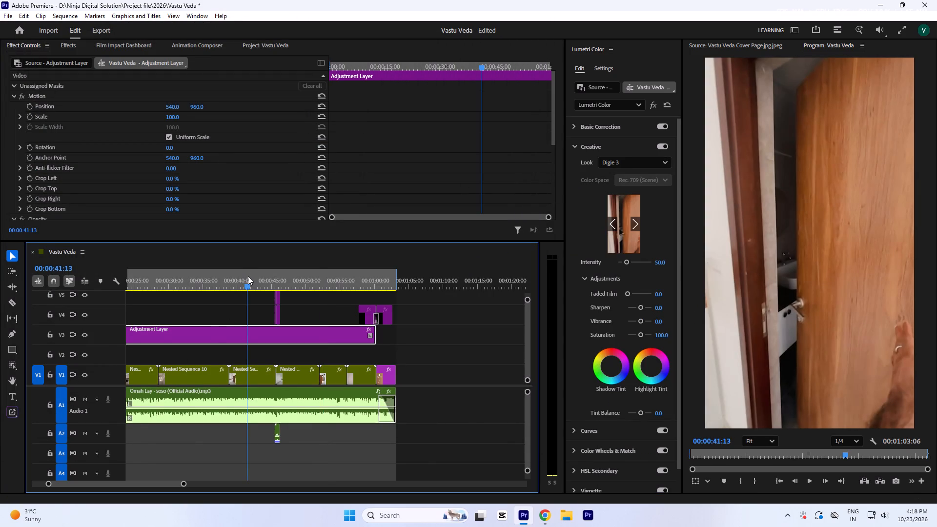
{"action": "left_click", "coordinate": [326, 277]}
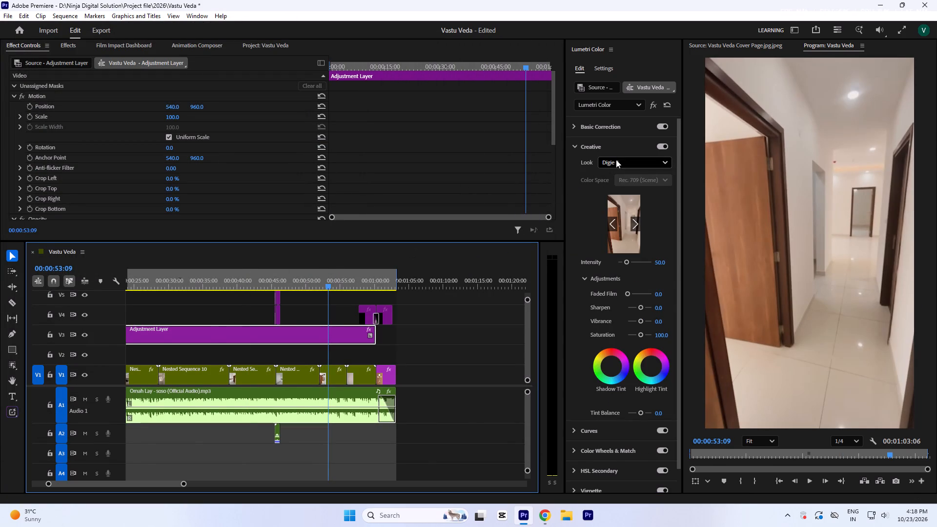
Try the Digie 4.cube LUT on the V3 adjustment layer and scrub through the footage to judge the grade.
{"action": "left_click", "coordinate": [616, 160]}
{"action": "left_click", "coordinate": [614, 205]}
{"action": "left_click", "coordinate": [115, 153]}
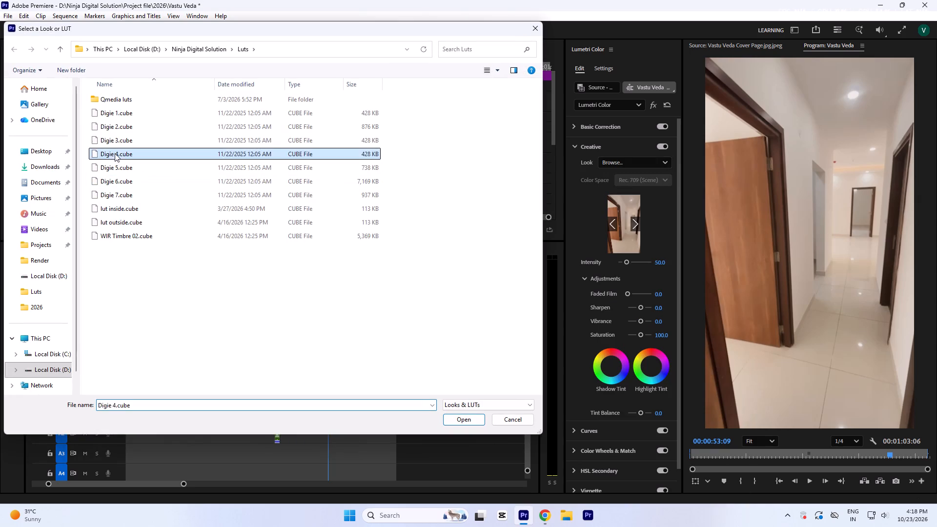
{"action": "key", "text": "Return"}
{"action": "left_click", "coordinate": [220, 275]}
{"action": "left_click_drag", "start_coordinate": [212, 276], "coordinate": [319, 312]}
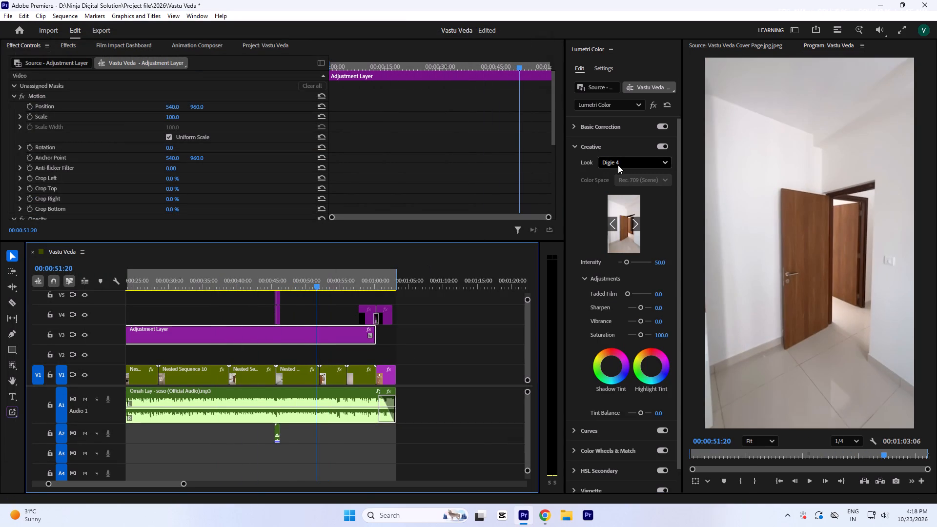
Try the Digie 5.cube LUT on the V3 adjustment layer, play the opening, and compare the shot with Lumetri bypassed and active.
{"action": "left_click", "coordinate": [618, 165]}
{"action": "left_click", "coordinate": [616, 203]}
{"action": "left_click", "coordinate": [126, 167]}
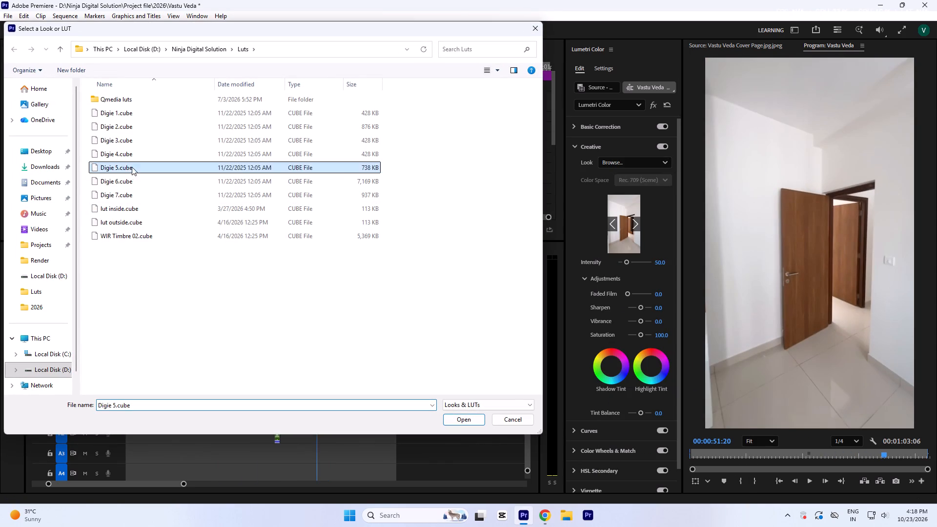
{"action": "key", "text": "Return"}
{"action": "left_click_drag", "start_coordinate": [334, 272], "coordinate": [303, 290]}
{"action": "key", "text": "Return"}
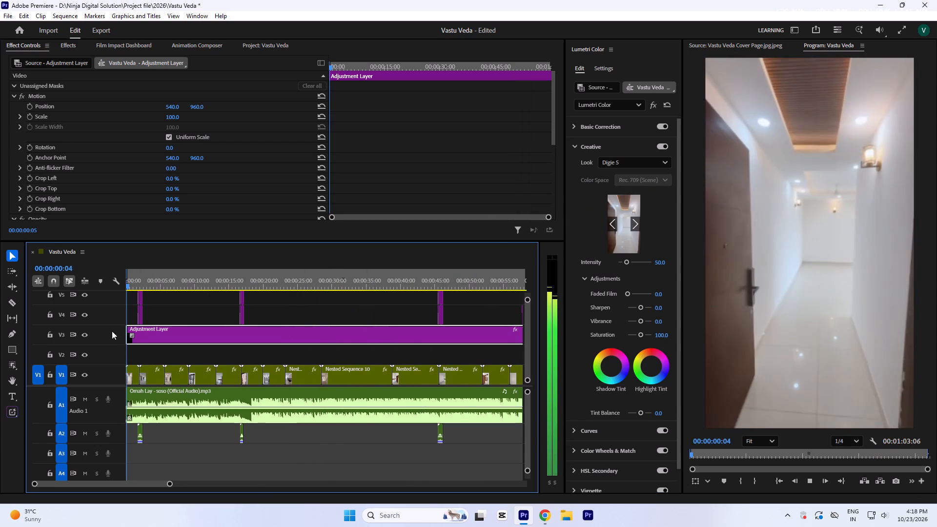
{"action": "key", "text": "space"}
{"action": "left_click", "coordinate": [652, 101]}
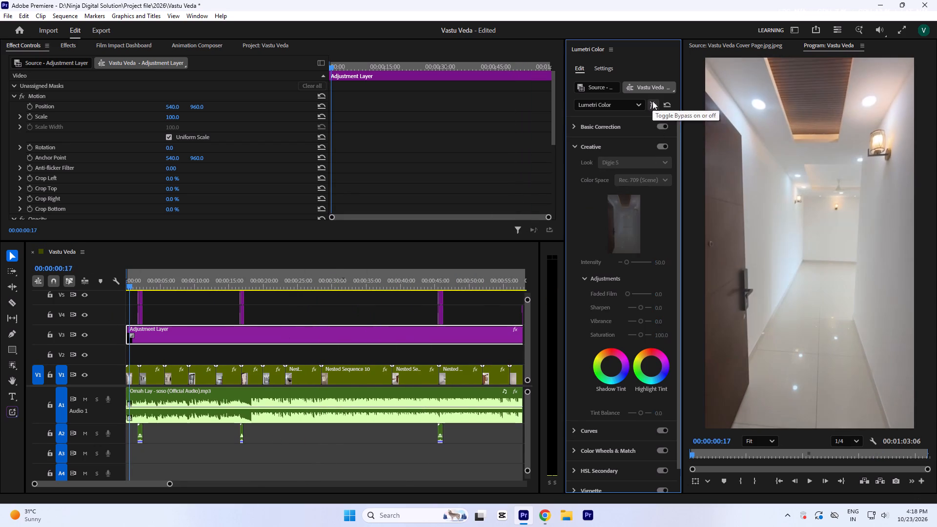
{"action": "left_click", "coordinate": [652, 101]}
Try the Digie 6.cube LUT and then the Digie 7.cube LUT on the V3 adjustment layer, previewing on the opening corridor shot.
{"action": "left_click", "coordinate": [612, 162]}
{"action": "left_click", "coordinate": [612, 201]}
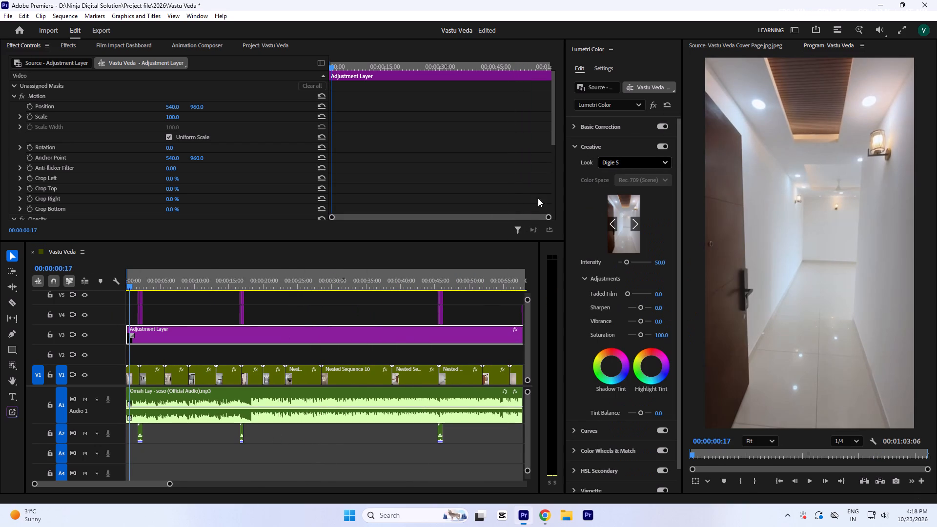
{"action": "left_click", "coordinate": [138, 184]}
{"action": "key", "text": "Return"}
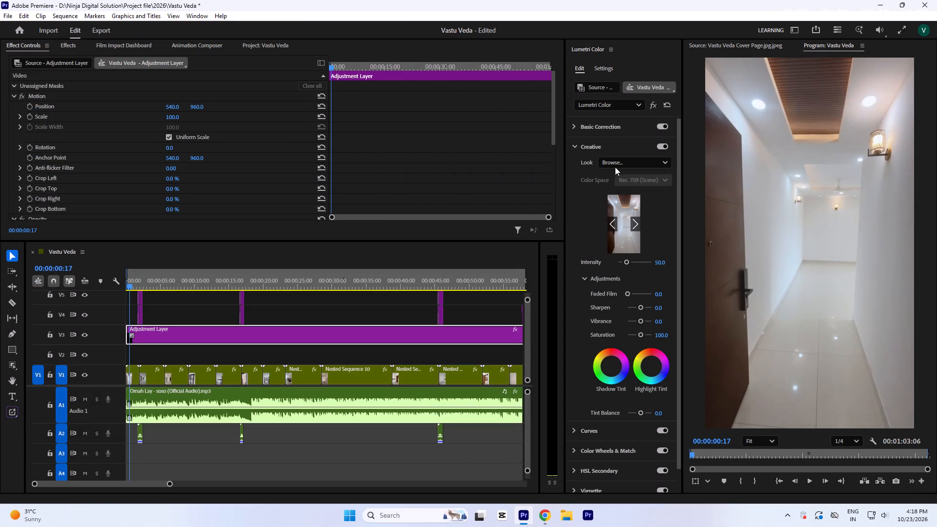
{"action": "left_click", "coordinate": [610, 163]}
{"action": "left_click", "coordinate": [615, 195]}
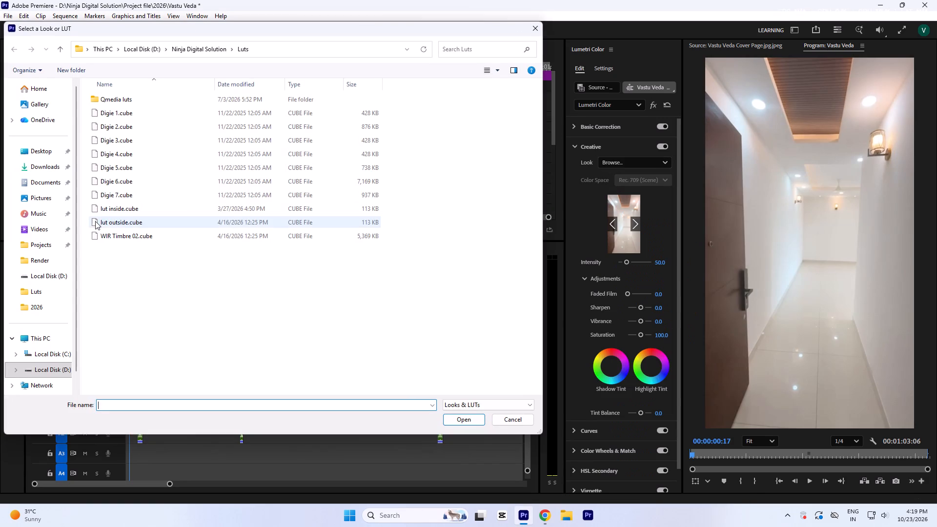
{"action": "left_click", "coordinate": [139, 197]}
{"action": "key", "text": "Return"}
Apply the lut inside.cube LUT to the V3 adjustment layer and scrub the footage to check the grade.
{"action": "left_click", "coordinate": [621, 159]}
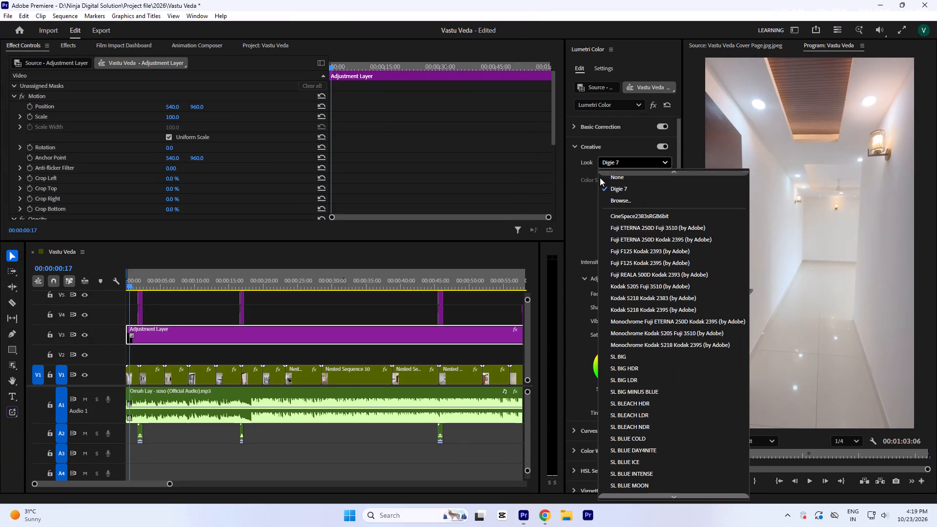
{"action": "left_click", "coordinate": [617, 197]}
{"action": "left_click", "coordinate": [188, 209]}
{"action": "key", "text": "Return"}
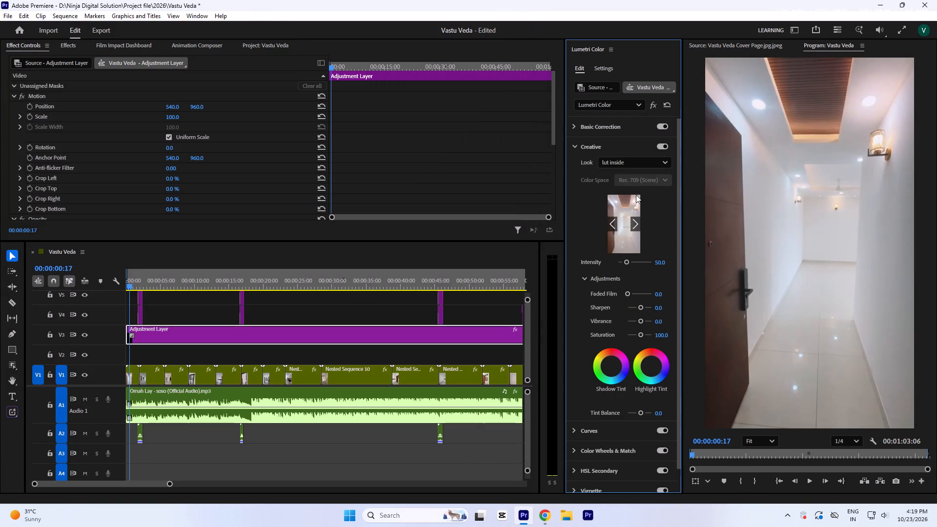
{"action": "left_click_drag", "start_coordinate": [131, 277], "coordinate": [132, 283]}
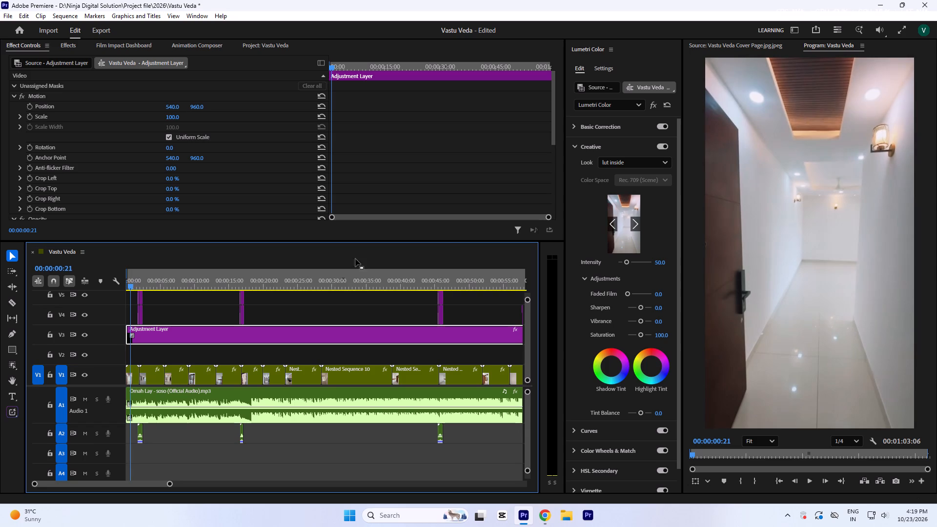
{"action": "left_click", "coordinate": [370, 265]}
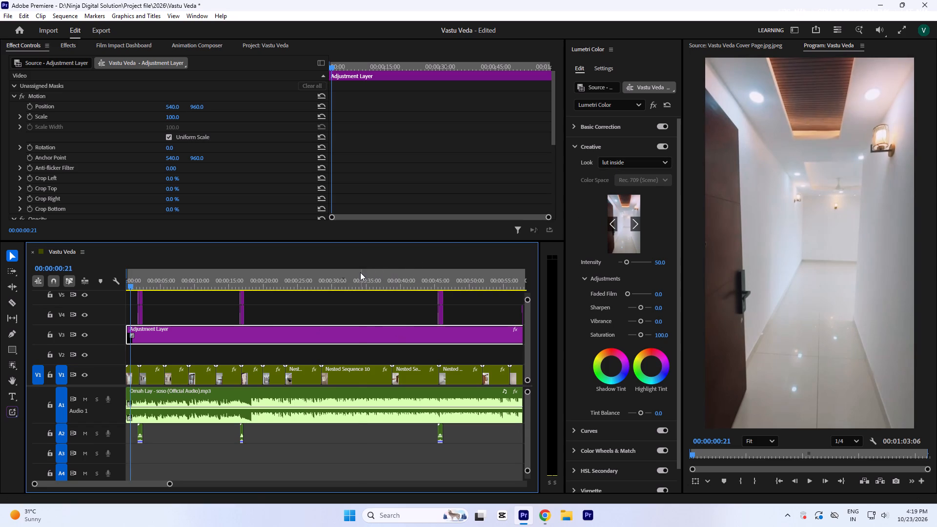
{"action": "left_click", "coordinate": [360, 272]}
{"action": "left_click_drag", "start_coordinate": [374, 278], "coordinate": [134, 346]}
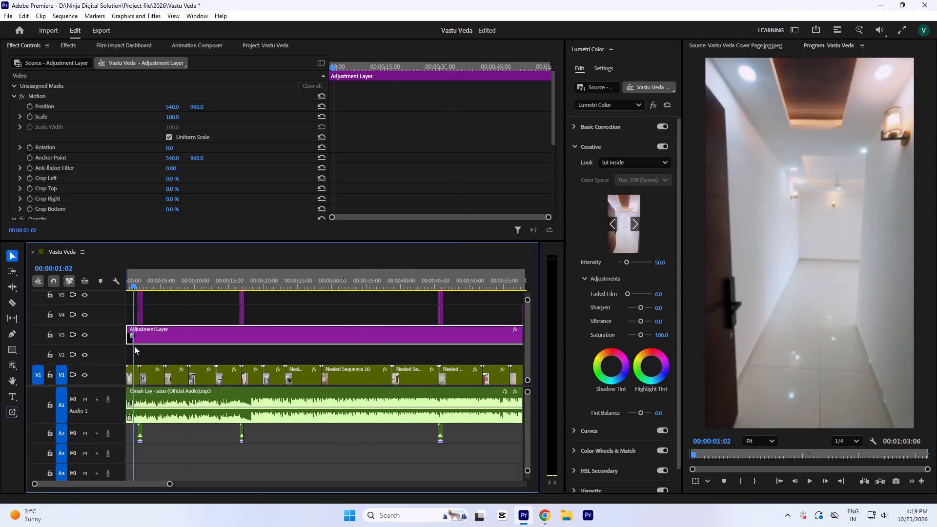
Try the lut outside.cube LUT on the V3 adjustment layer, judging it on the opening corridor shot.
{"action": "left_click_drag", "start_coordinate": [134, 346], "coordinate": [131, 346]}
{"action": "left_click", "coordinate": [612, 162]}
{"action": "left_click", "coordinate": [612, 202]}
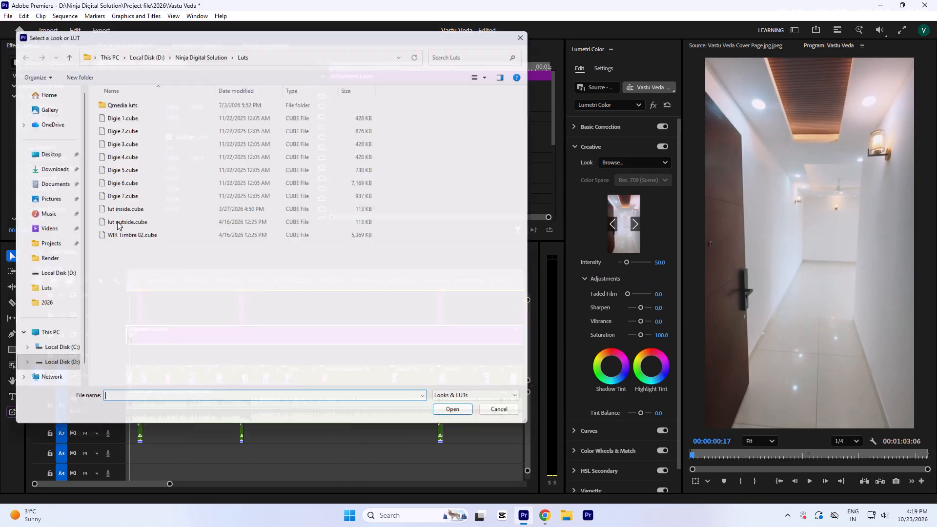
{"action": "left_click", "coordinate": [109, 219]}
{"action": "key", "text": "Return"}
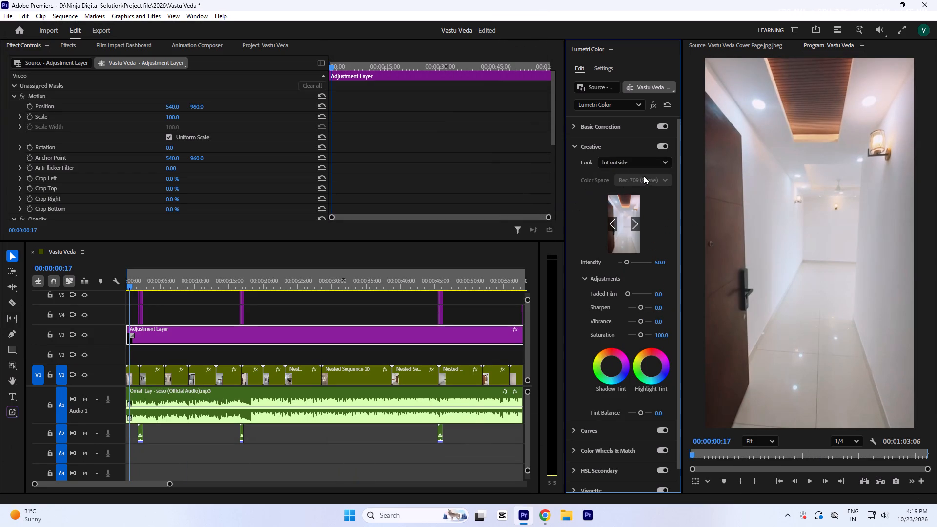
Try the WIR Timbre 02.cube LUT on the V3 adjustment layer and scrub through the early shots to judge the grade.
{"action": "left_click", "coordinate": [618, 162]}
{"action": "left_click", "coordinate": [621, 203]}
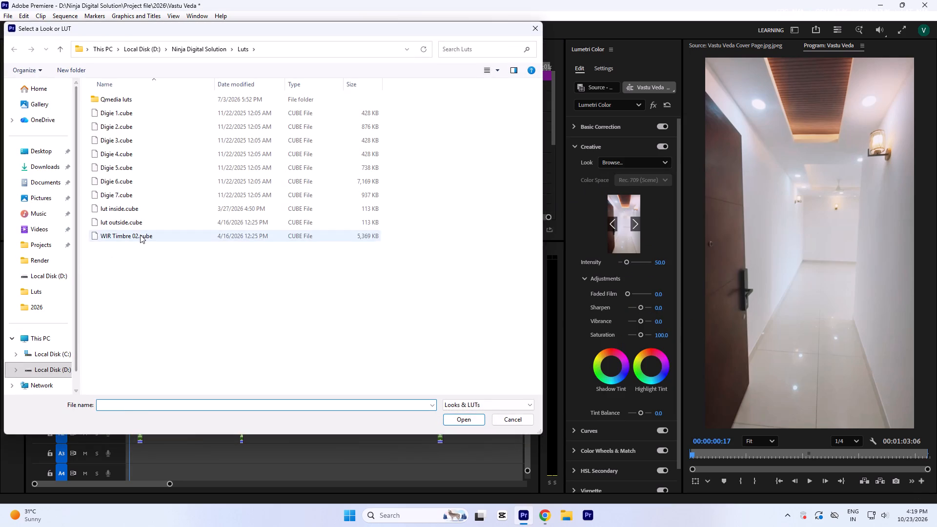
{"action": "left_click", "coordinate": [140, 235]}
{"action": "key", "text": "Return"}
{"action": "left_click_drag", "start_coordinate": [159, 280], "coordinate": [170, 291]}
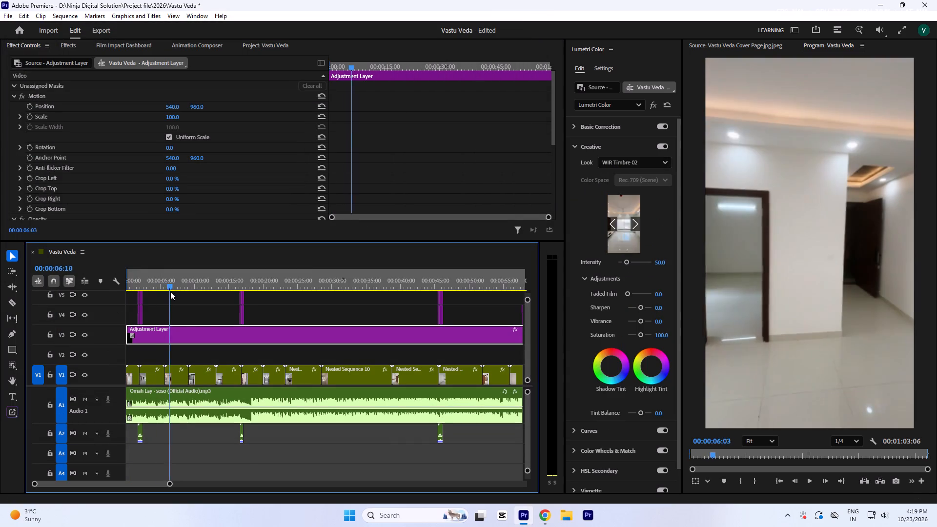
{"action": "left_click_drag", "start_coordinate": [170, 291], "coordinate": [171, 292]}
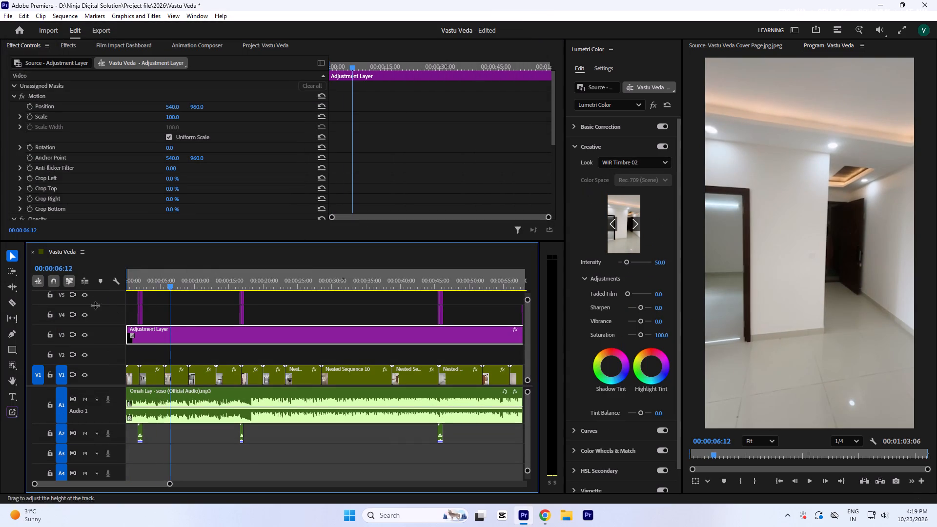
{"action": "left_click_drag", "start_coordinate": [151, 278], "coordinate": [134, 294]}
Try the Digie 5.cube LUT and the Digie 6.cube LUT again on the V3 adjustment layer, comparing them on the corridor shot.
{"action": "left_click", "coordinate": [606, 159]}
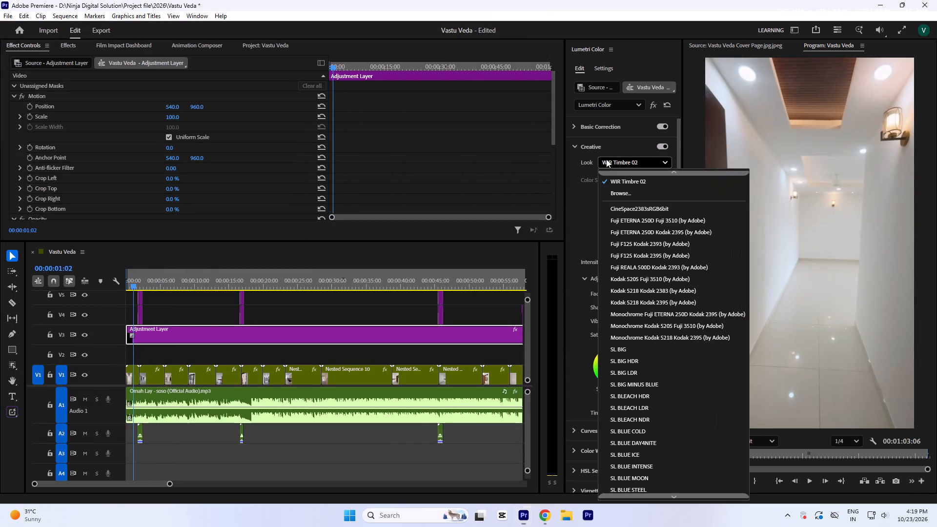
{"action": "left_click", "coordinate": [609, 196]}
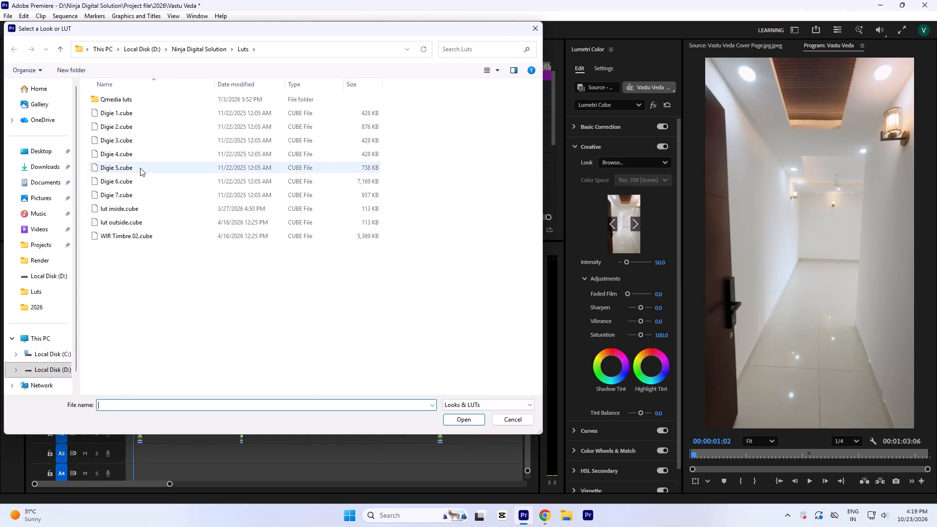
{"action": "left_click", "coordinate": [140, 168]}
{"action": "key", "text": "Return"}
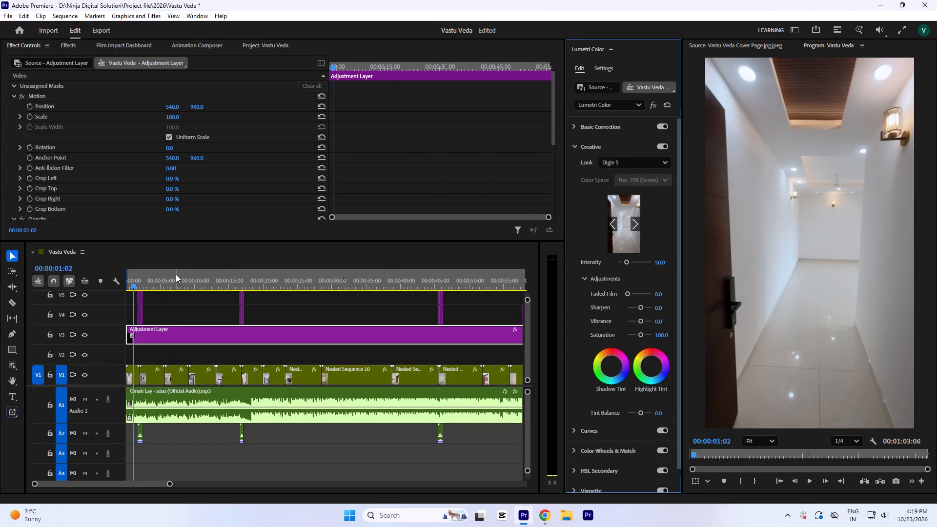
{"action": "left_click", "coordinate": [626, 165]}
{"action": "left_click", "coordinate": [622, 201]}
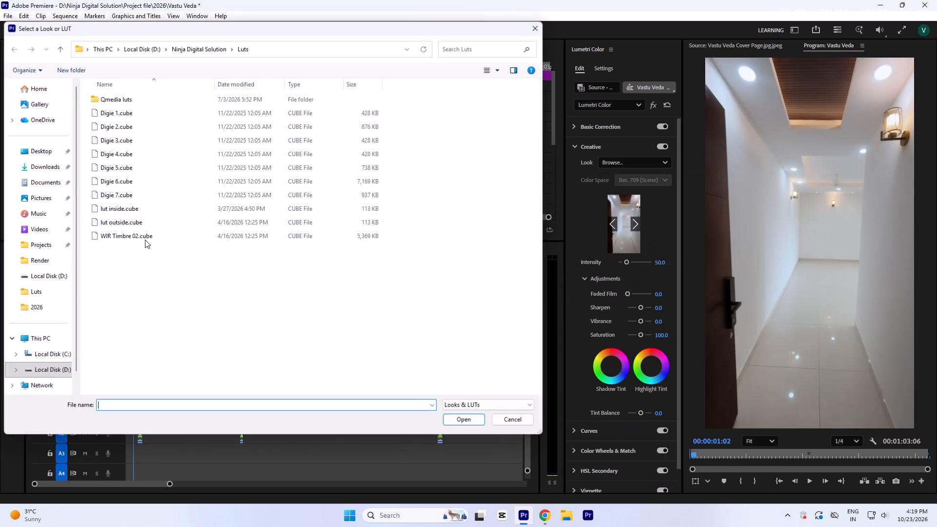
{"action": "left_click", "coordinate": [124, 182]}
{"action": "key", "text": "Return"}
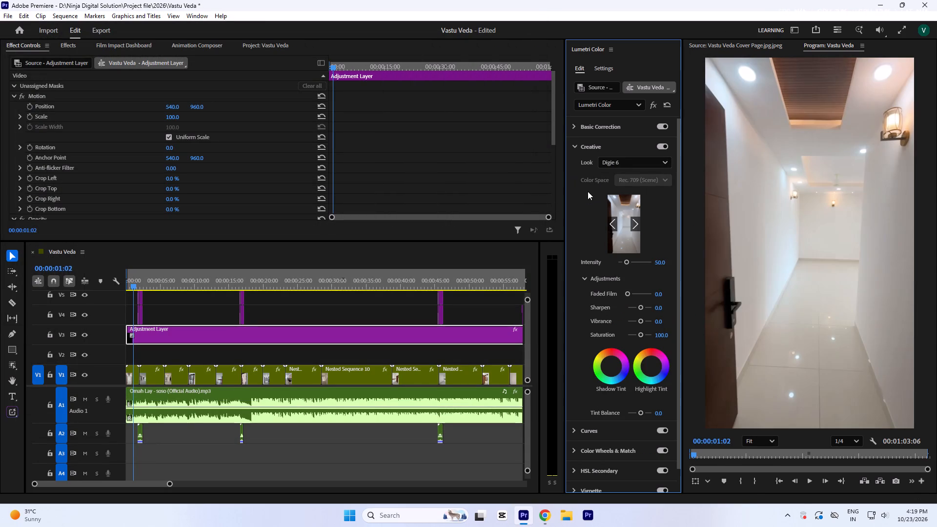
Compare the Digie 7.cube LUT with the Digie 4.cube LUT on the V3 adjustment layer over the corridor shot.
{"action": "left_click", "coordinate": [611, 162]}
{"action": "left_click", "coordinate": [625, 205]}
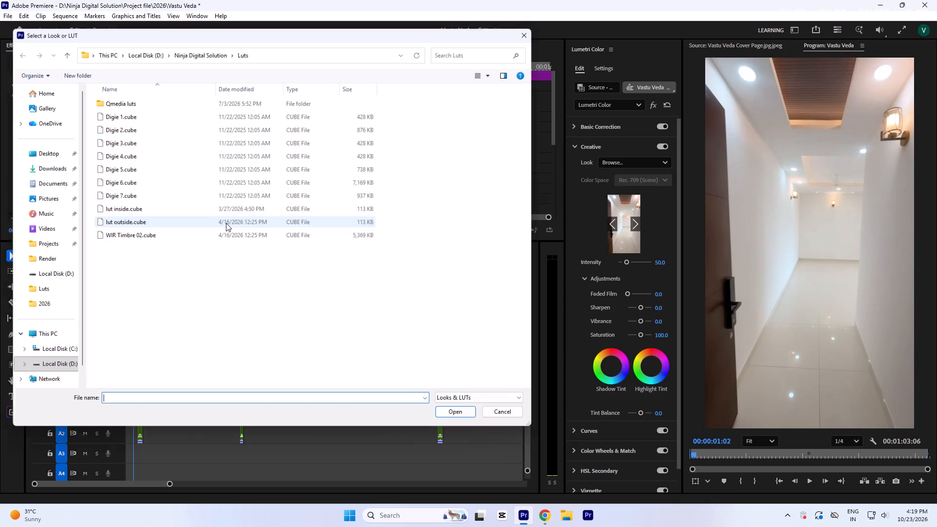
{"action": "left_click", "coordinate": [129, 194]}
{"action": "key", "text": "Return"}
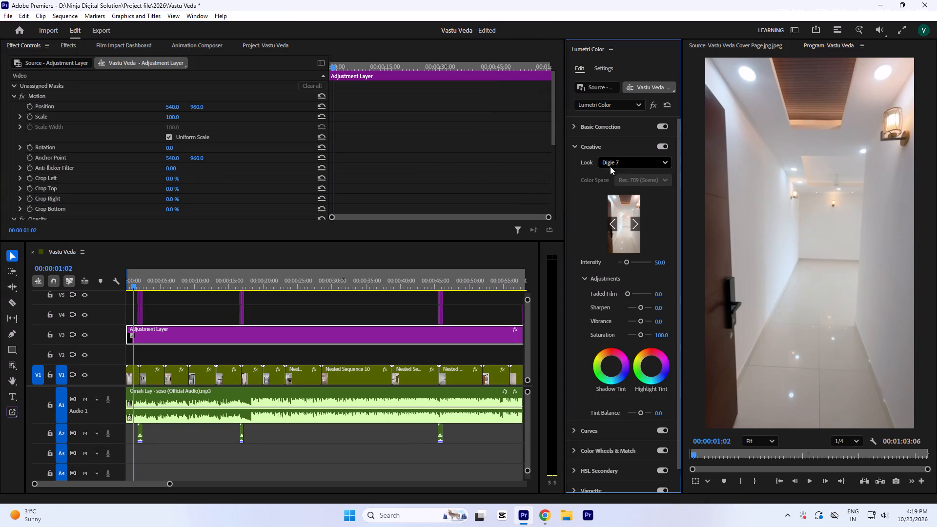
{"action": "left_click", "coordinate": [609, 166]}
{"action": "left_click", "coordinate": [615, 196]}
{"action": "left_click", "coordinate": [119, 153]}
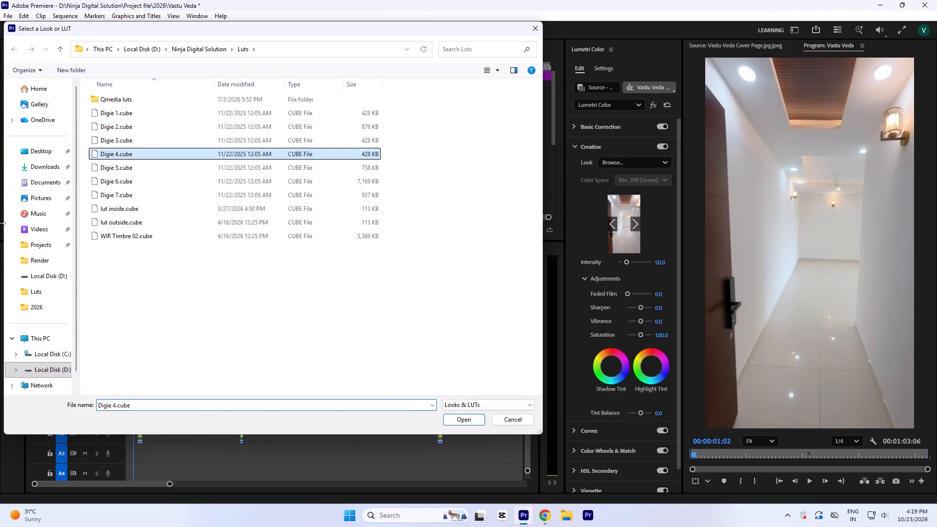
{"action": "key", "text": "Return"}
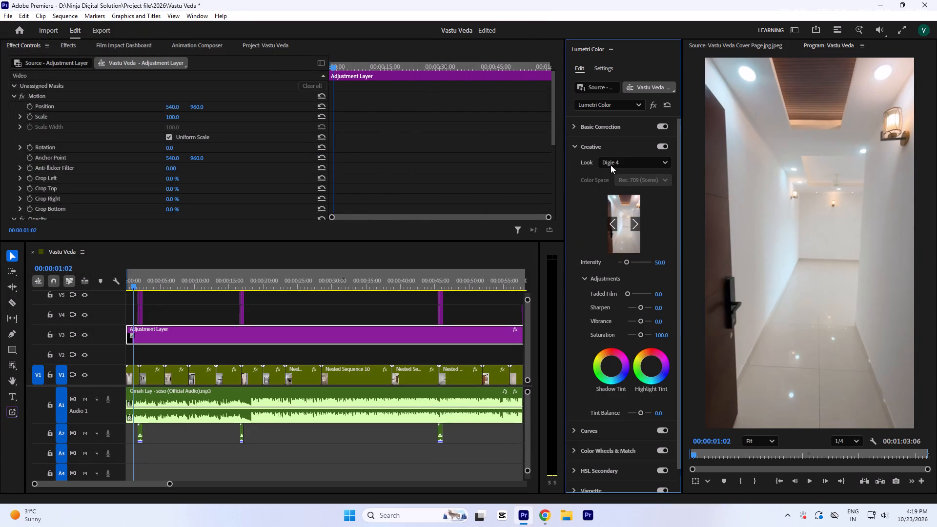
Apply the Digie 7.cube LUT to the V3 adjustment layer and scrub ahead to the bedroom doorway shot.
{"action": "left_click", "coordinate": [611, 164]}
{"action": "left_click", "coordinate": [616, 200]}
{"action": "left_click", "coordinate": [122, 200]}
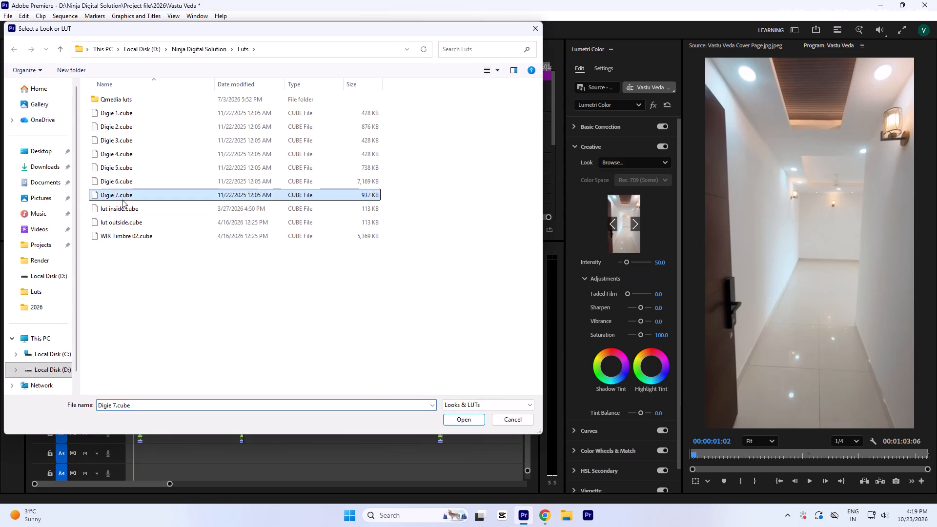
{"action": "key", "text": "Return"}
{"action": "left_click_drag", "start_coordinate": [154, 282], "coordinate": [183, 293]}
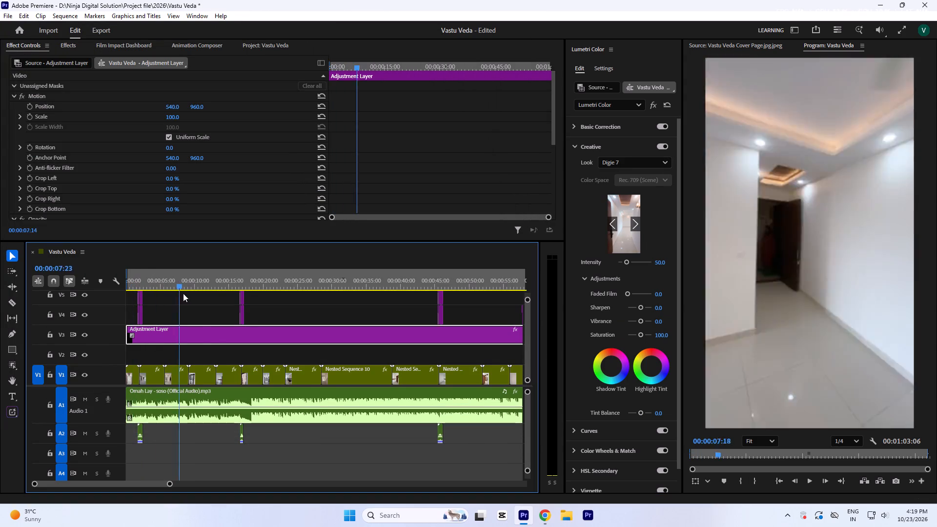
{"action": "left_click_drag", "start_coordinate": [183, 293], "coordinate": [196, 311]}
Brighten the V3 adjustment layer in Basic Correction with exposure 0.8, highlights 12 and whites 16.
{"action": "left_click", "coordinate": [602, 127]}
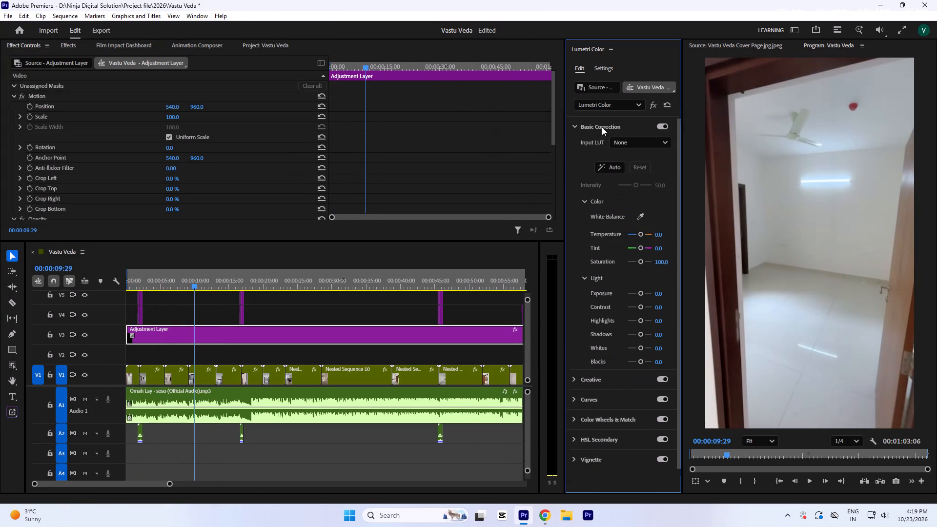
{"action": "left_click", "coordinate": [640, 294]}
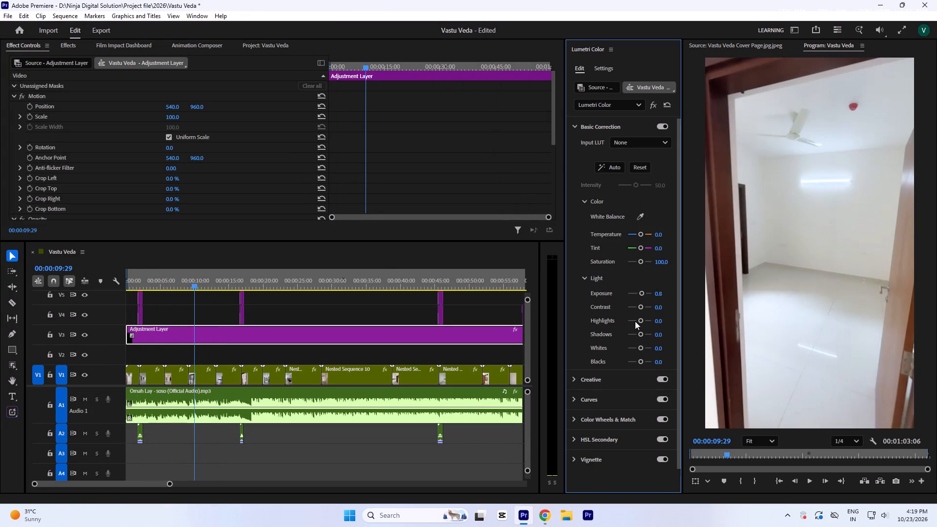
{"action": "left_click", "coordinate": [639, 319]}
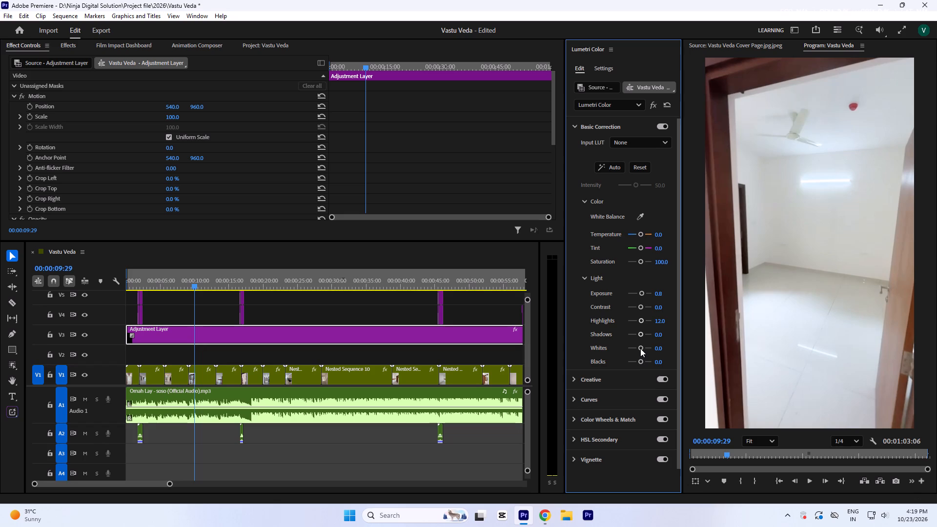
{"action": "left_click", "coordinate": [640, 348]}
Play the reel from the start to review the brightened grade across the corridor, living room and bedroom shots.
{"action": "key", "text": "Return"}
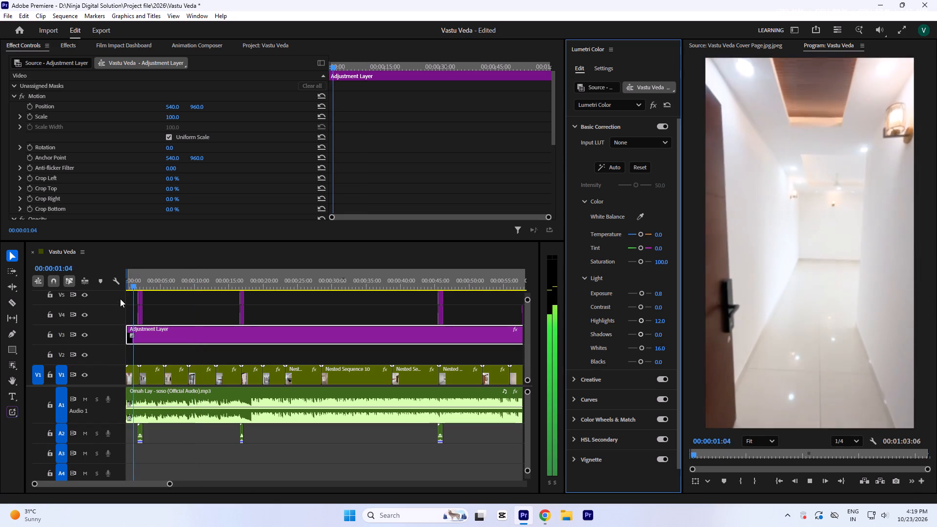
{"action": "key", "text": "space"}
{"action": "key", "text": "equal"}
{"action": "key", "text": "equal"}
{"action": "key", "text": "equal"}
{"action": "key", "text": "space"}
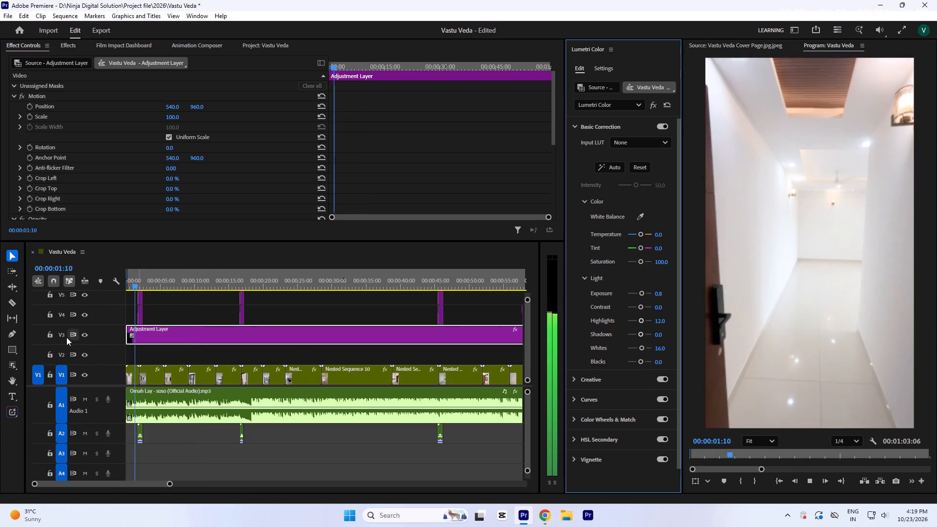
{"action": "key", "text": "space"}
{"action": "key", "text": "space"}
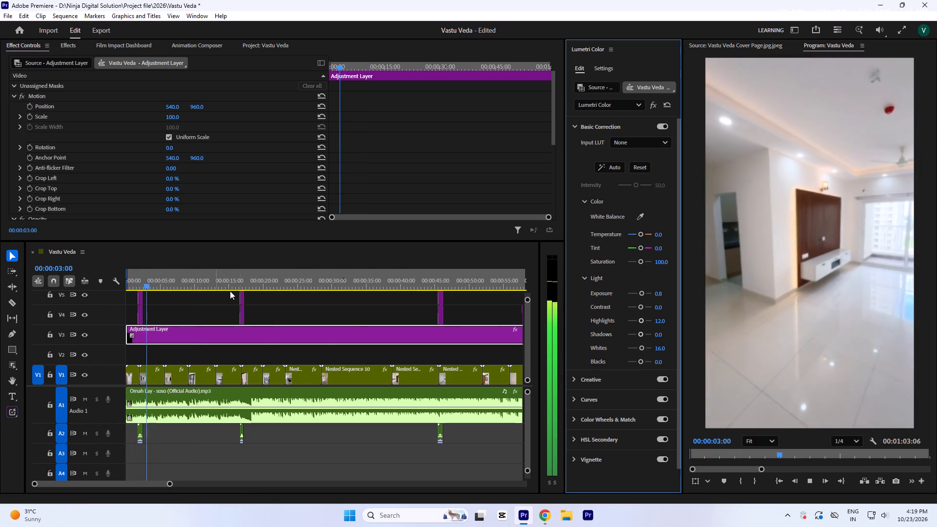
{"action": "key", "text": "minus"}
{"action": "key", "text": "minus"}
{"action": "key", "text": "minus"}
{"action": "key", "text": "minus"}
{"action": "left_click", "coordinate": [259, 248]}
{"action": "key", "text": "minus"}
{"action": "key", "text": "minus"}
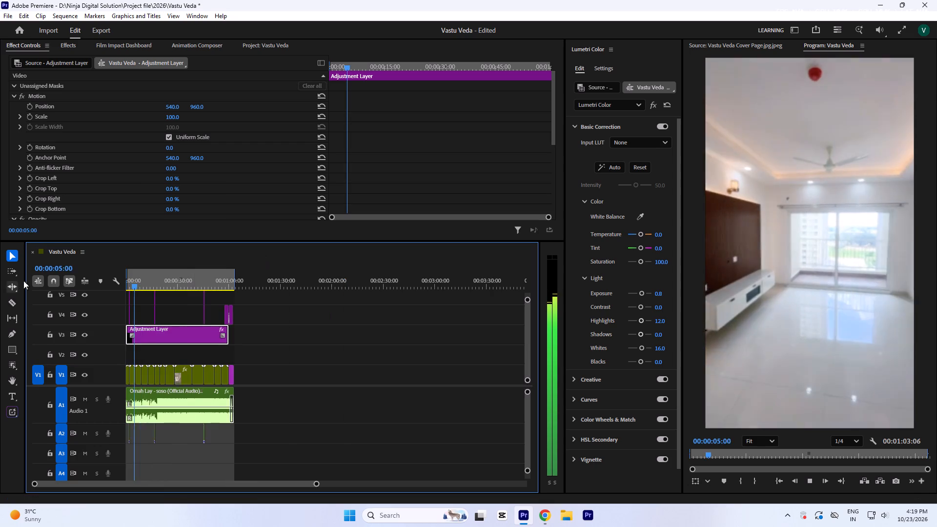
{"action": "key", "text": "minus"}
{"action": "key", "text": "minus"}
{"action": "key", "text": "minus"}
{"action": "key", "text": "minus"}
{"action": "key", "text": "minus"}
{"action": "key", "text": "minus"}
{"action": "key", "text": "minus"}
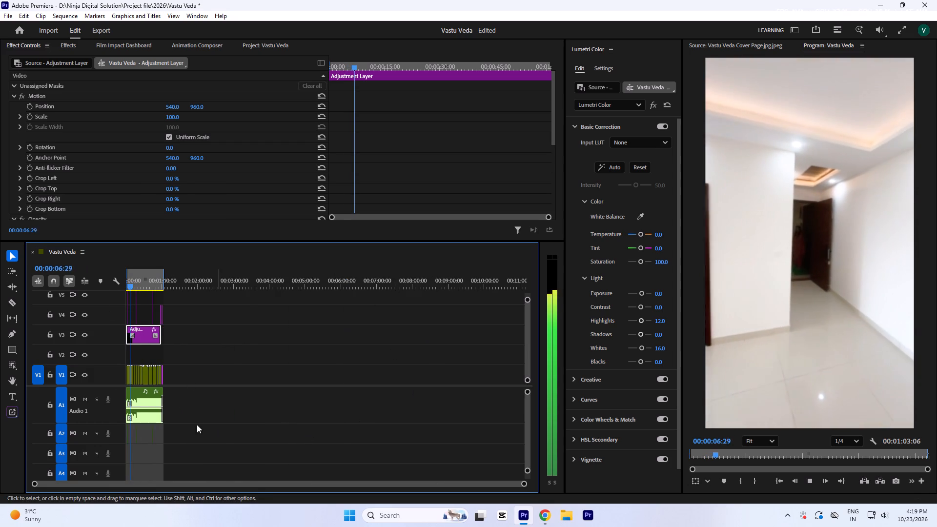
{"action": "key", "text": "equal"}
{"action": "key", "text": "equal"}
{"action": "key", "text": "equal"}
{"action": "key", "text": "equal"}
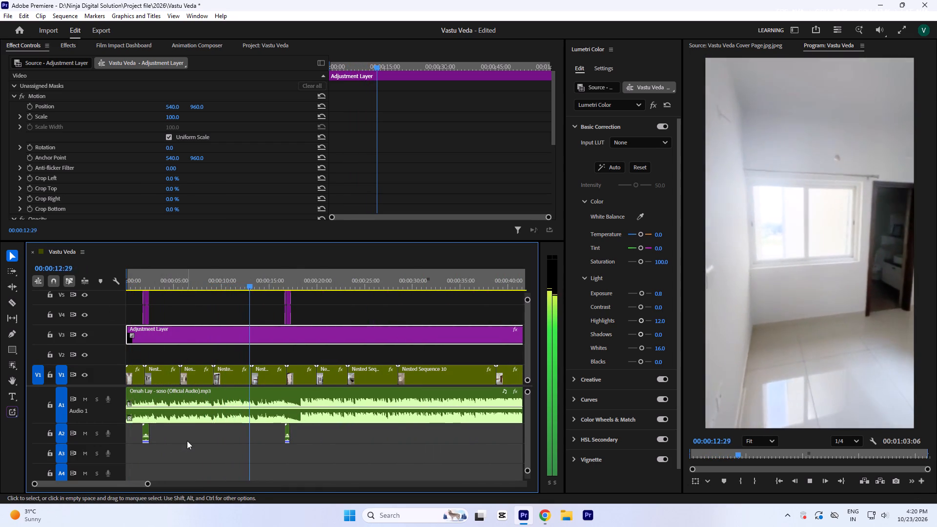
{"action": "type", "text": "--"}
{"action": "key", "text": "minus"}
{"action": "key", "text": "equal"}
{"action": "key", "text": "equal"}
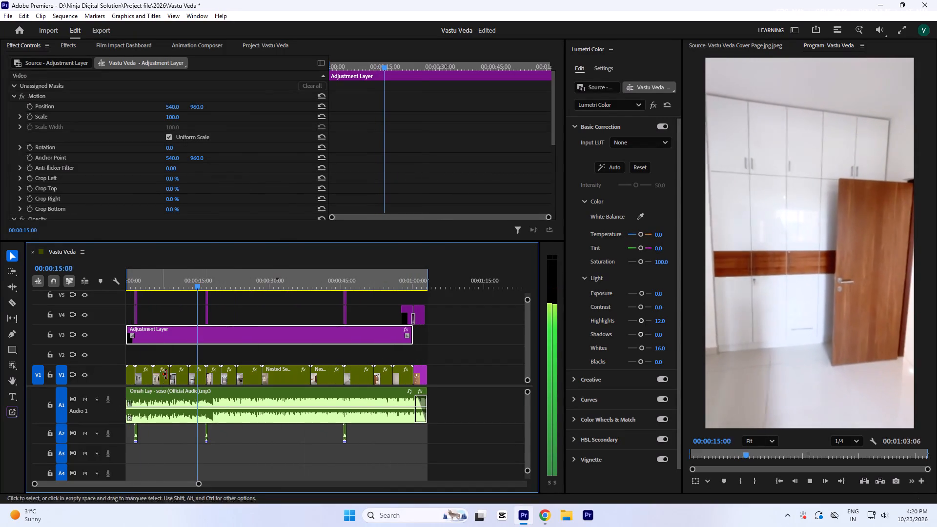
Inspect the effect settings of Nested Sequence 10 on V1 and continue the playback review up to the kitchen shot.
{"action": "left_click", "coordinate": [274, 375]}
{"action": "scroll", "coordinate": [403, 157], "scroll_direction": "down", "scroll_amount": 10}
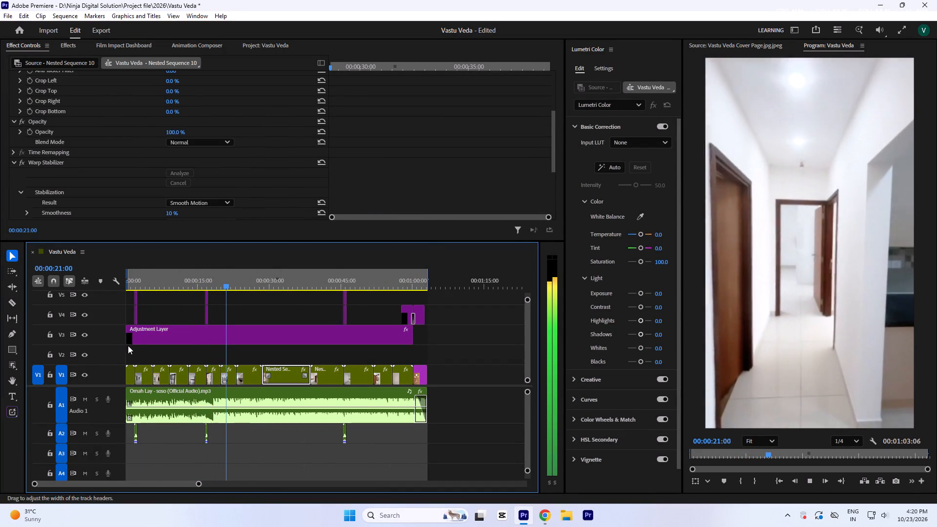
{"action": "key", "text": "minus"}
{"action": "key", "text": "minus"}
{"action": "key", "text": "equal"}
{"action": "key", "text": "equal"}
{"action": "key", "text": "equal"}
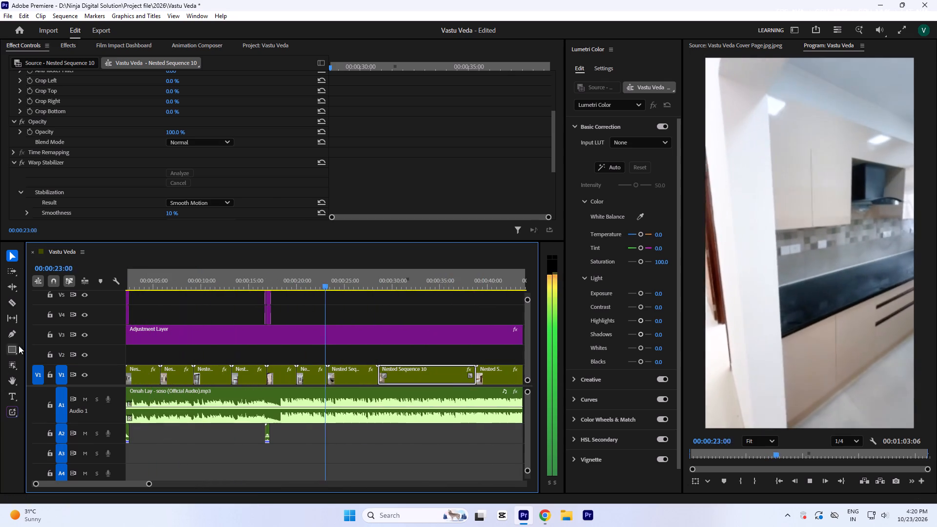
{"action": "key", "text": "space"}
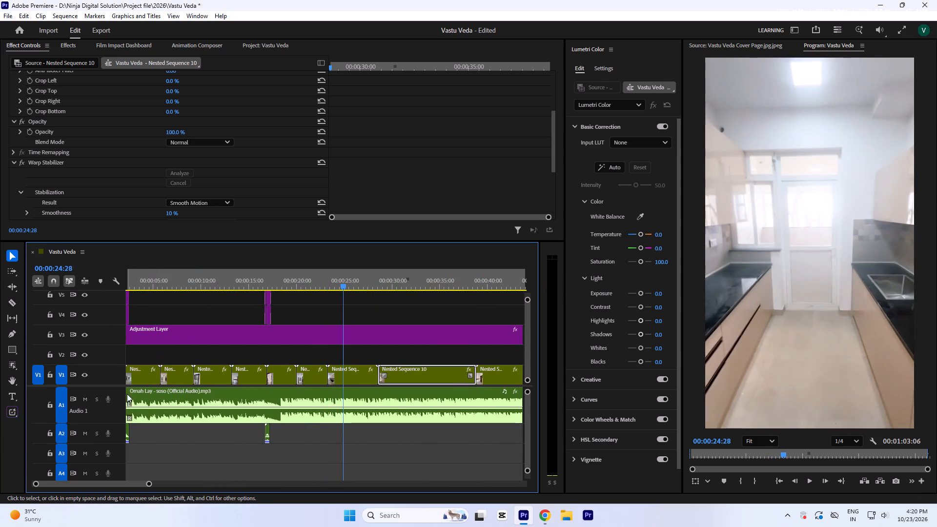
Tone down the kitchen clip Nested Sequence 08 with highlights -28 and whites -16, and play it to check.
{"action": "left_click", "coordinate": [283, 332]}
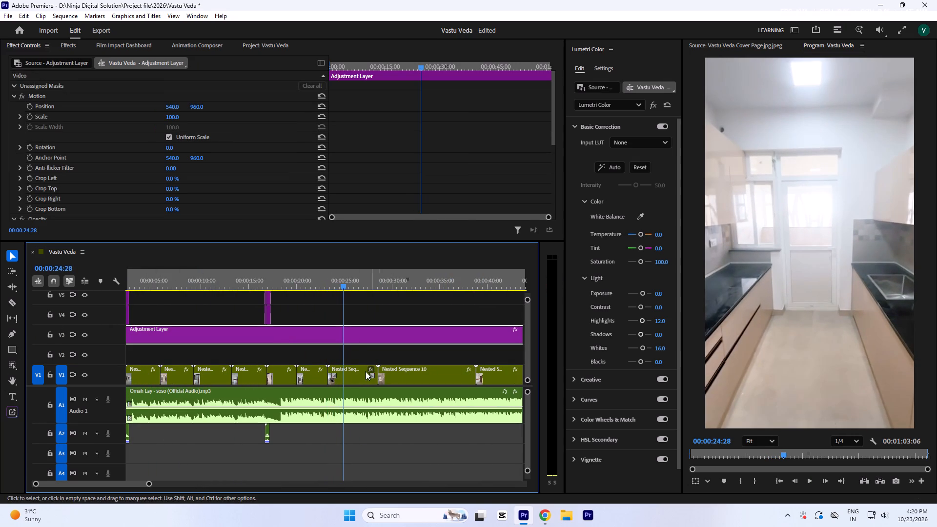
{"action": "left_click", "coordinate": [350, 372]}
{"action": "left_click", "coordinate": [637, 321]}
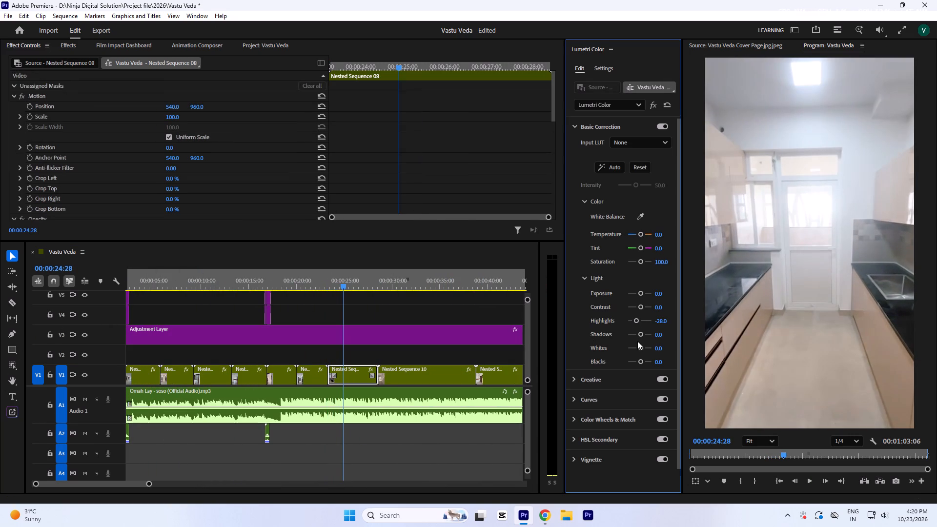
{"action": "left_click", "coordinate": [637, 346]}
{"action": "key", "text": "space"}
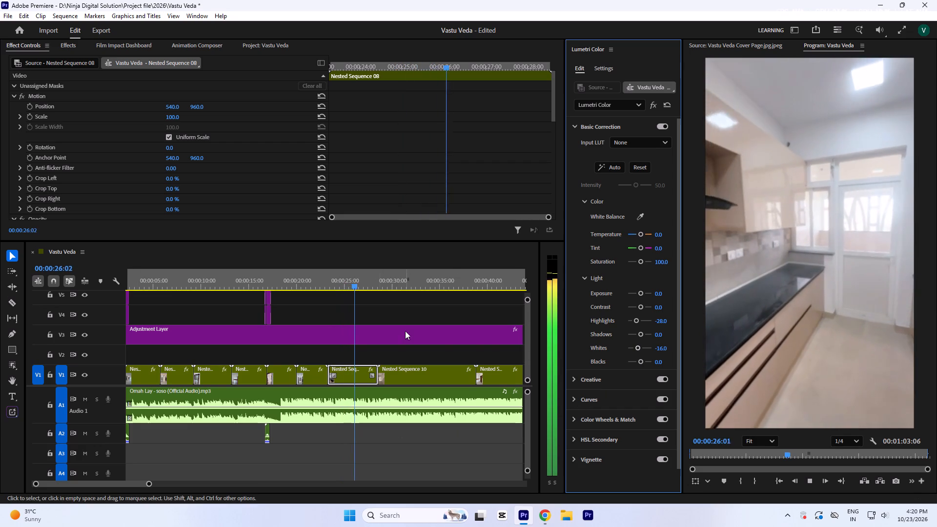
{"action": "key", "text": "space"}
Deepen the shadows of Nested Sequence 08 by shifting the RGB curve's black point slightly inward, and replay the kitchen shot.
{"action": "left_click", "coordinate": [597, 403]}
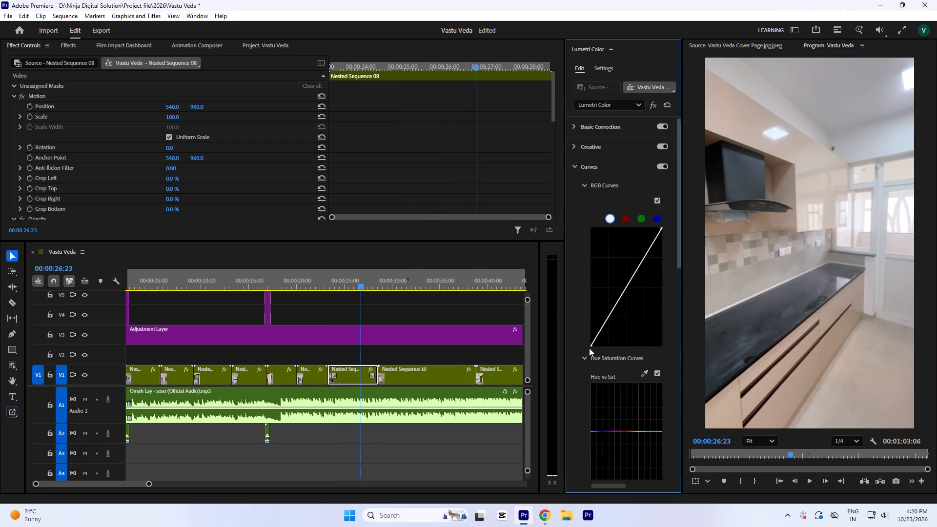
{"action": "left_click_drag", "start_coordinate": [591, 345], "coordinate": [597, 350]}
{"action": "left_click", "coordinate": [336, 284]}
{"action": "key", "text": "space"}
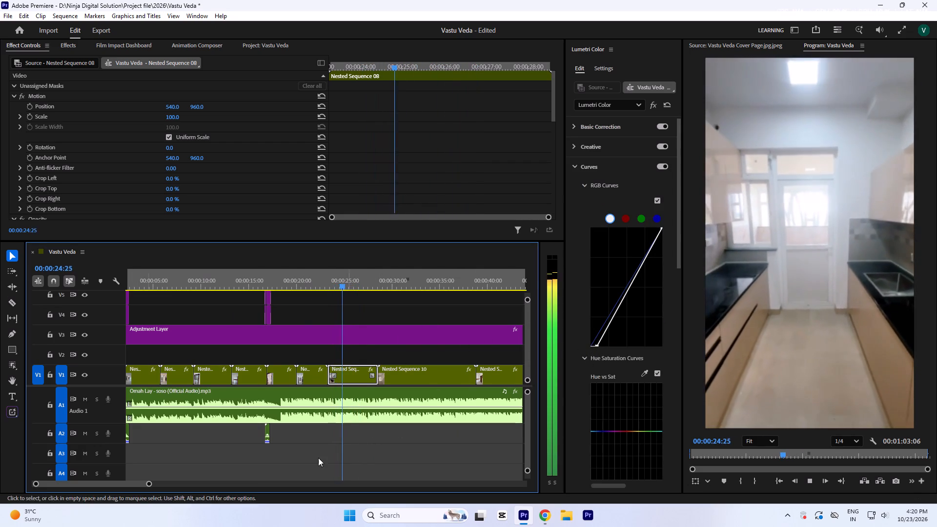
{"action": "key", "text": "minus"}
{"action": "key", "text": "minus"}
{"action": "key", "text": "minus"}
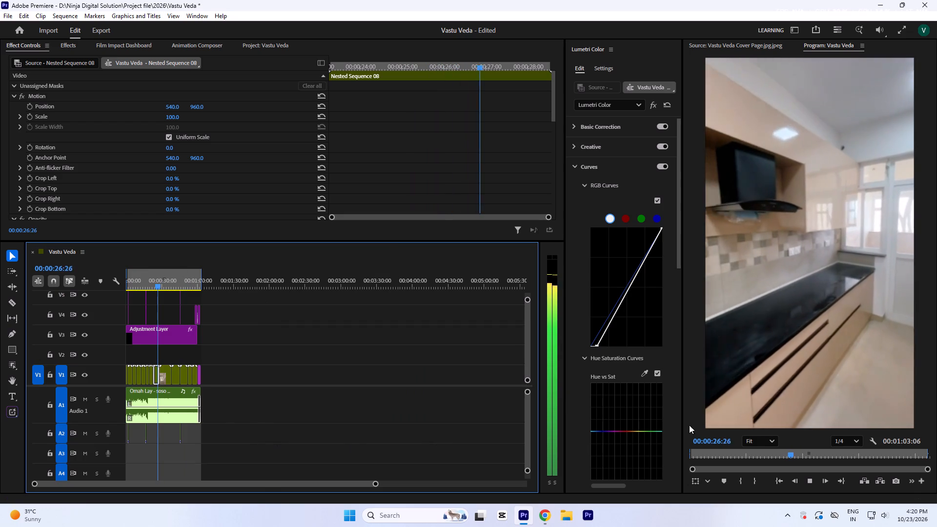
Play and skim the reel from the kitchen shot through the wardrobe and corridor clips, checking Nested Sequence 13's grade.
{"action": "key", "text": "equal"}
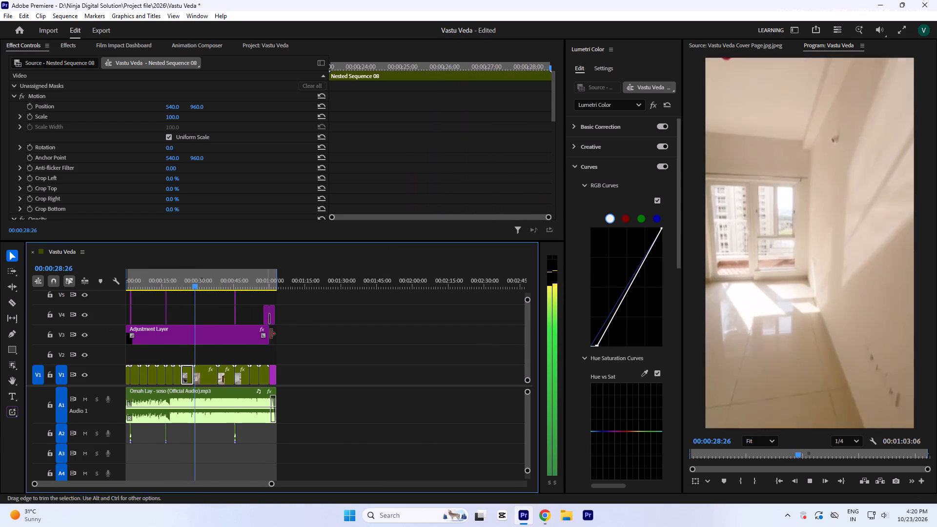
{"action": "key", "text": "space"}
{"action": "left_click_drag", "start_coordinate": [208, 277], "coordinate": [219, 284]}
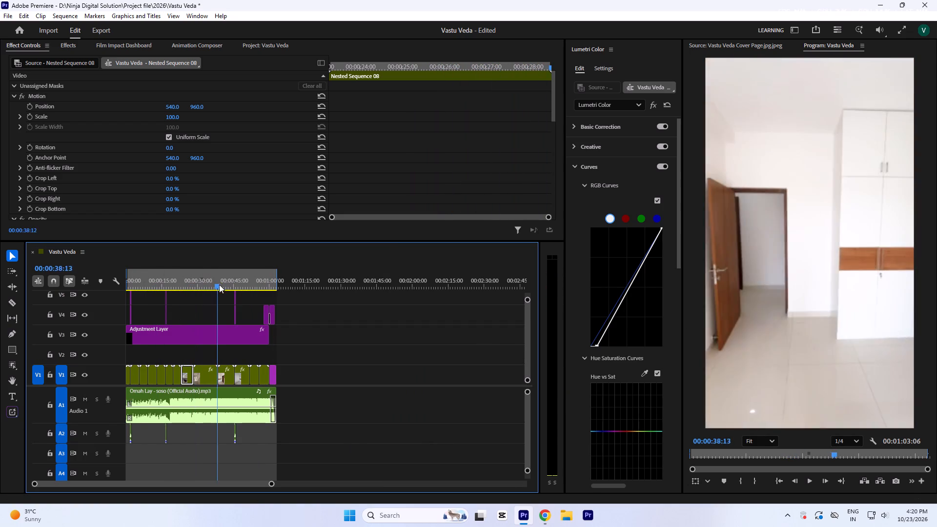
{"action": "left_click_drag", "start_coordinate": [219, 284], "coordinate": [240, 312]}
{"action": "key", "text": "space"}
{"action": "key", "text": "equal"}
{"action": "key", "text": "equal"}
{"action": "key", "text": "equal"}
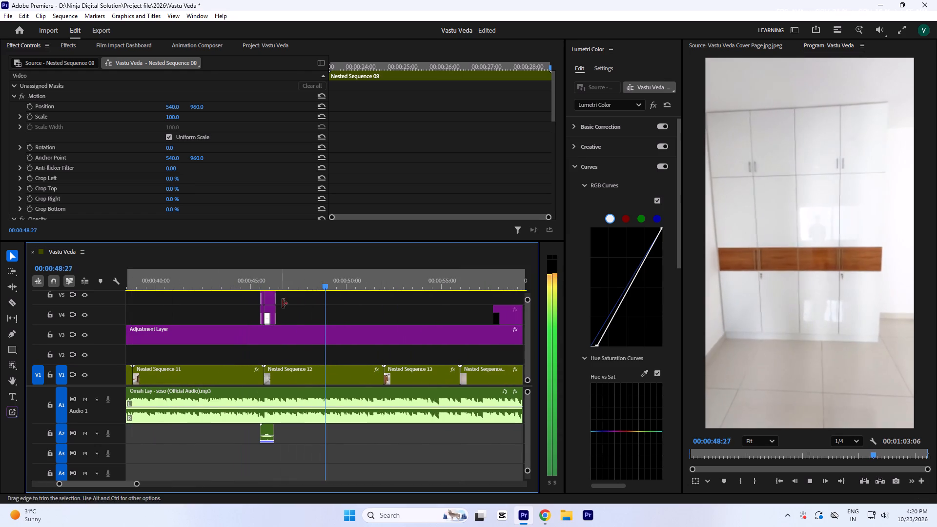
{"action": "key", "text": "space"}
{"action": "left_click_drag", "start_coordinate": [373, 273], "coordinate": [402, 292]}
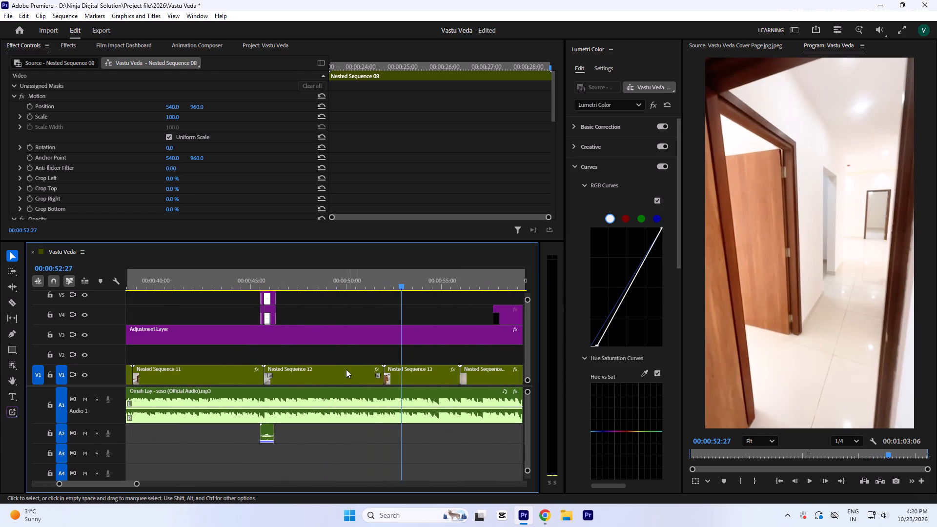
{"action": "left_click", "coordinate": [405, 375]}
{"action": "key", "text": "minus"}
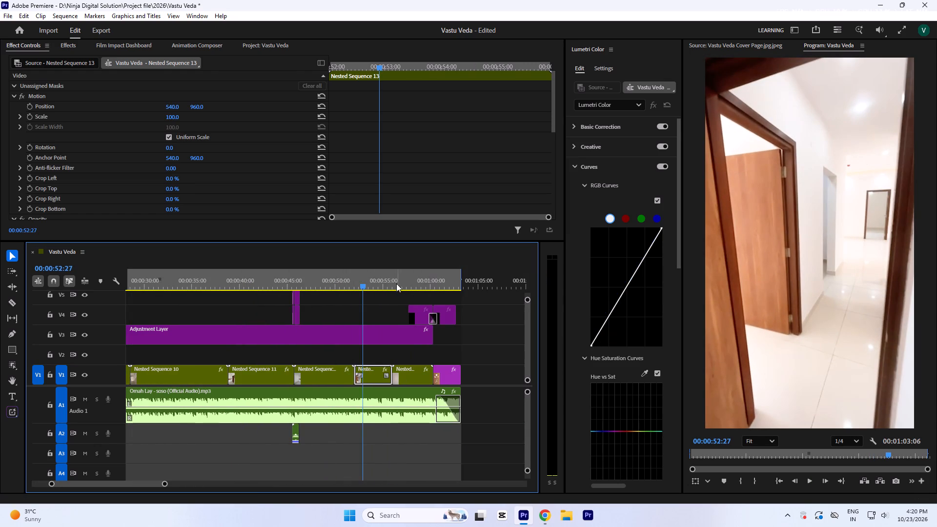
Deepen the shadows of Nested Sequence 14 by shifting its RGB curve's black point slightly inward.
{"action": "left_click_drag", "start_coordinate": [396, 282], "coordinate": [405, 292]}
{"action": "left_click", "coordinate": [417, 367]}
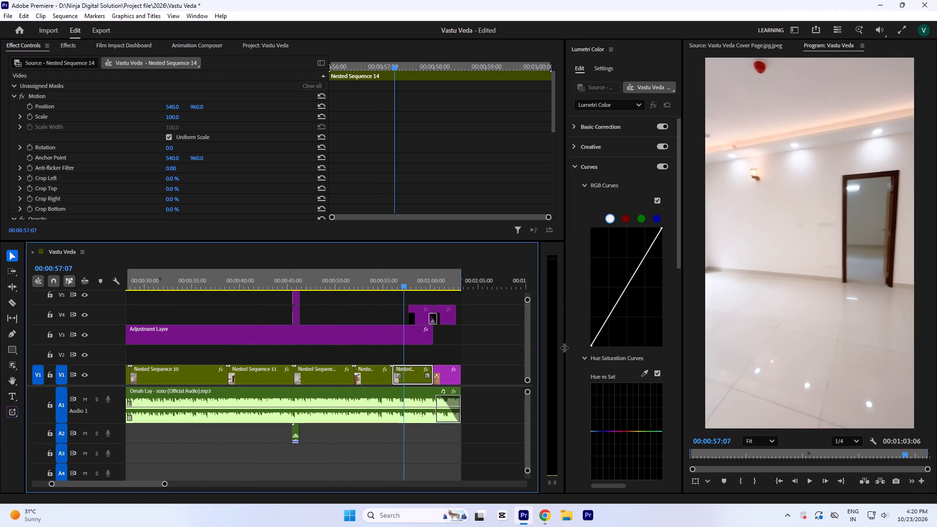
{"action": "left_click", "coordinate": [591, 344]}
Deepen the shadows of the opening corridor clip Nested Sequence 01 by moving its RGB curve's black point inward, and replay the opening.
{"action": "key", "text": "Return"}
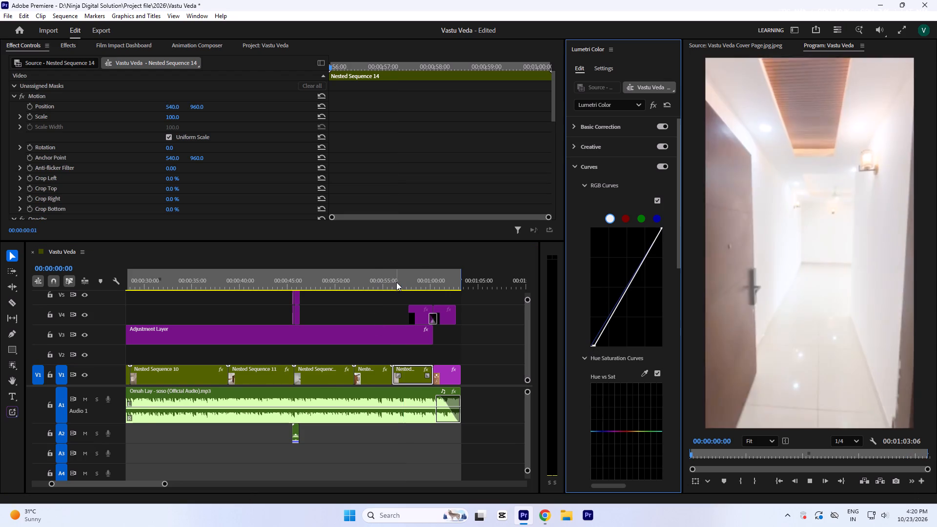
{"action": "key", "text": "space"}
{"action": "key", "text": "equal"}
{"action": "key", "text": "equal"}
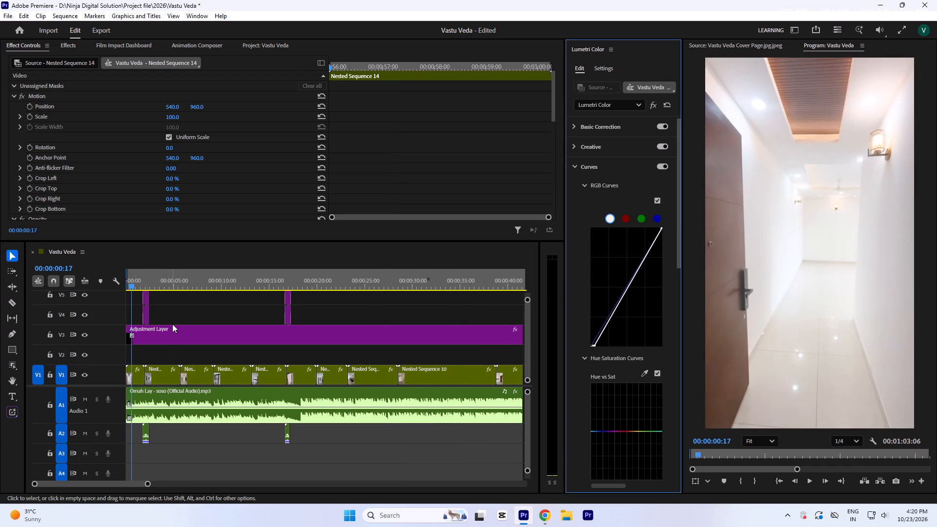
{"action": "left_click_drag", "start_coordinate": [130, 274], "coordinate": [135, 285]}
{"action": "key", "text": "equal"}
{"action": "key", "text": "equal"}
{"action": "key", "text": "equal"}
{"action": "left_click_drag", "start_coordinate": [206, 280], "coordinate": [246, 303]}
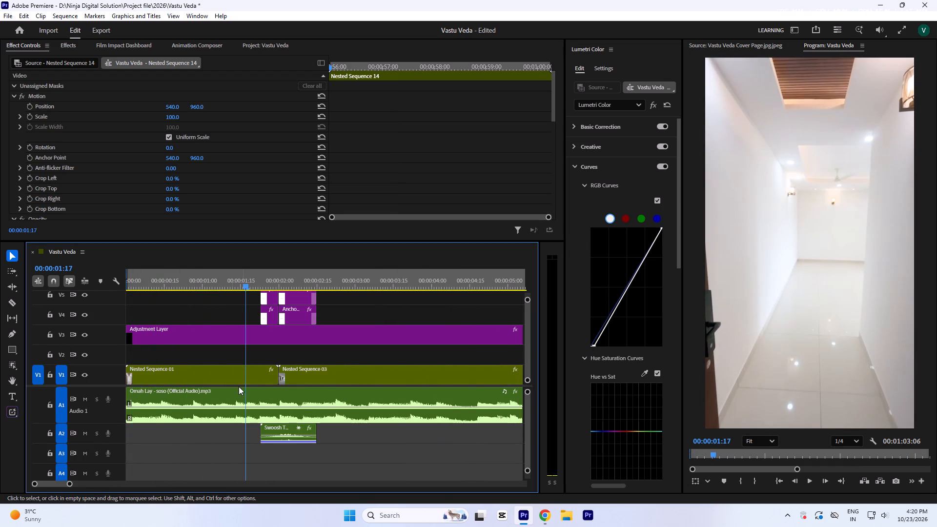
{"action": "left_click", "coordinate": [225, 390]}
{"action": "left_click", "coordinate": [223, 379]}
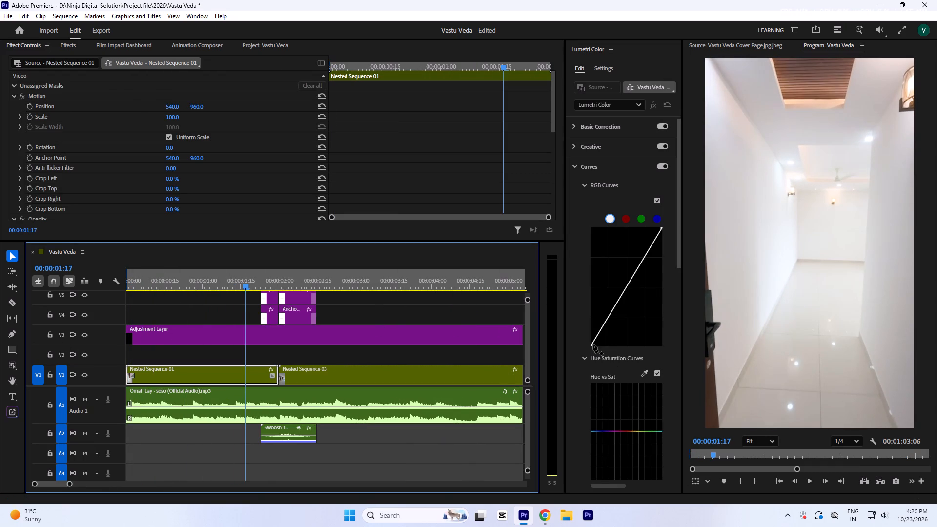
{"action": "left_click_drag", "start_coordinate": [591, 345], "coordinate": [600, 351]}
{"action": "left_click_drag", "start_coordinate": [207, 277], "coordinate": [59, 290]}
{"action": "key", "text": "space"}
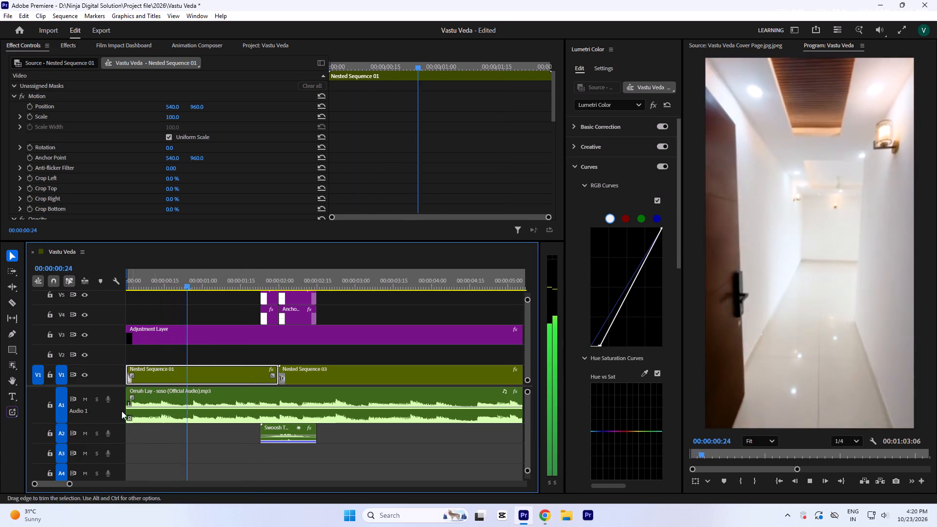
{"action": "key", "text": "space"}
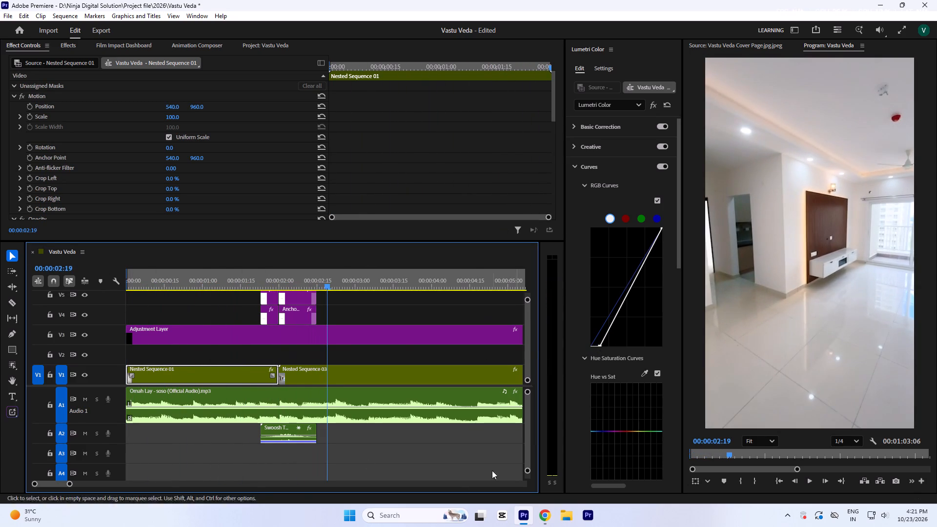
Deepen the living room clip Nested Sequence 03 very slightly by nudging its RGB curve's black point inward, and play it to check.
{"action": "key", "text": "space"}
{"action": "key", "text": "minus"}
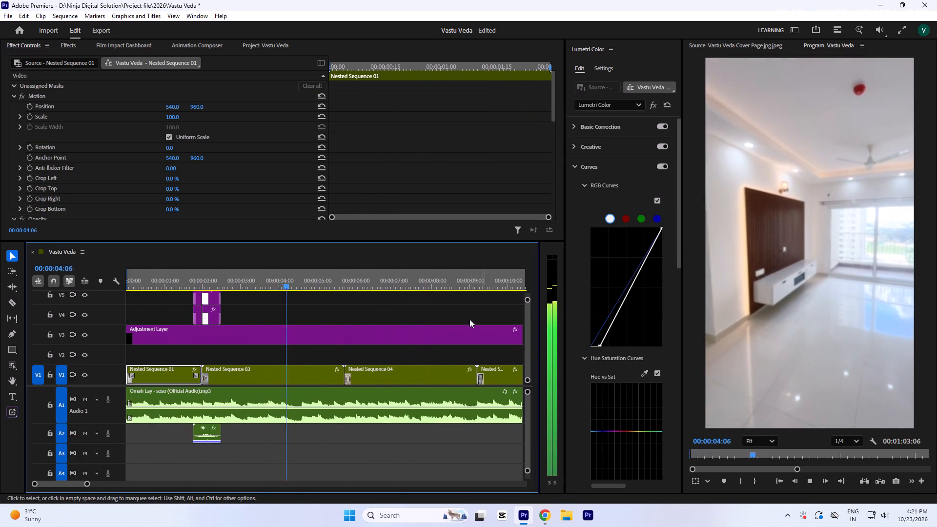
{"action": "key", "text": "minus"}
{"action": "key", "text": "space"}
{"action": "key", "text": "equal"}
{"action": "left_click", "coordinate": [284, 373]}
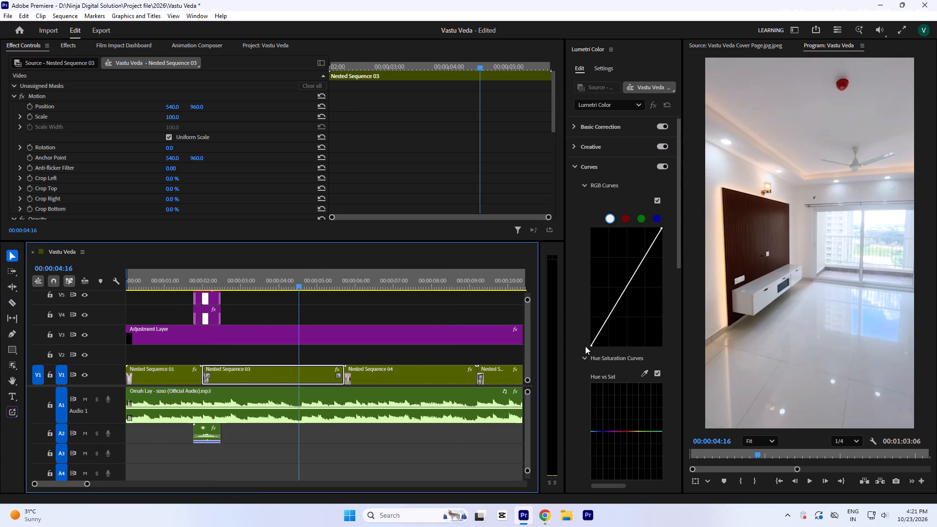
{"action": "left_click_drag", "start_coordinate": [592, 345], "coordinate": [595, 351]}
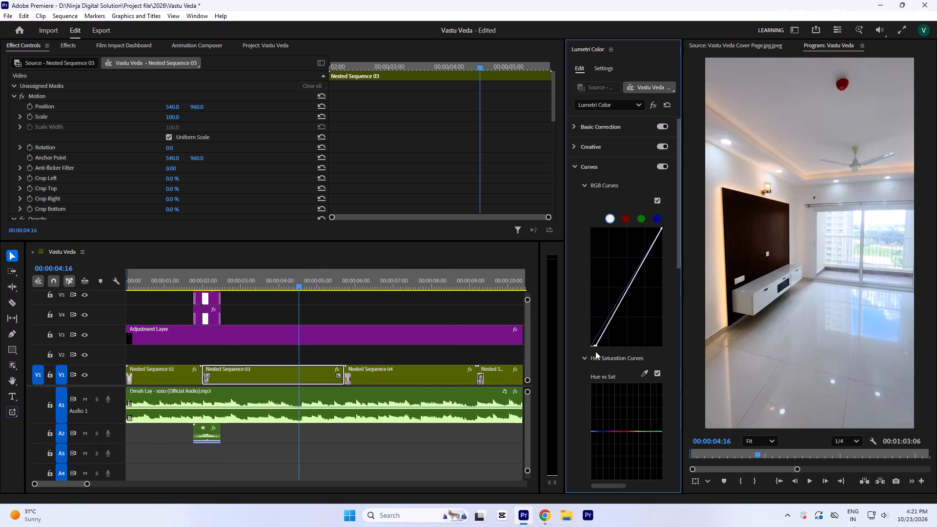
{"action": "left_click_drag", "start_coordinate": [595, 351], "coordinate": [592, 353]}
{"action": "key", "text": "space"}
{"action": "left_click", "coordinate": [338, 278]}
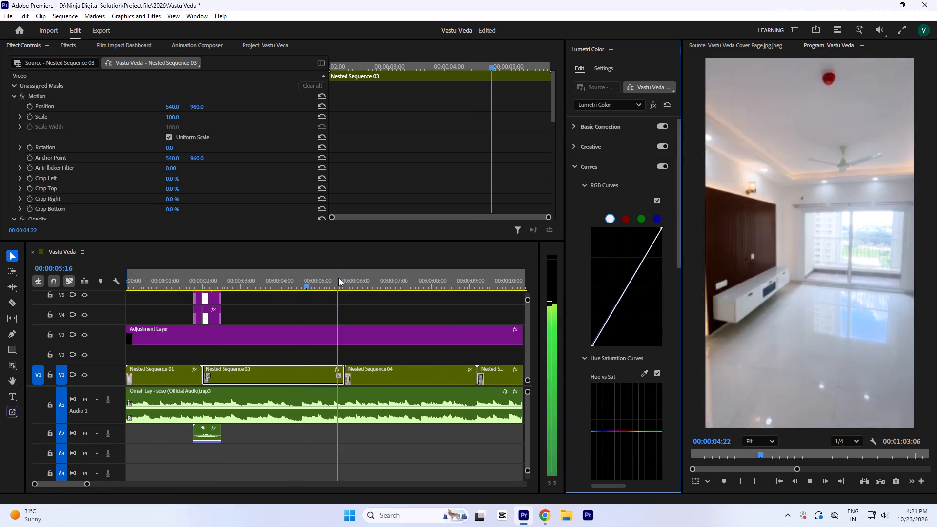
Review up to the bedroom shot, deepen Nested Sequence 05's shadows by shifting the RGB curve's black point slightly inward, and replay it.
{"action": "key", "text": "space"}
{"action": "key", "text": "minus"}
{"action": "key", "text": "space"}
{"action": "key", "text": "space"}
{"action": "left_click", "coordinate": [318, 286]}
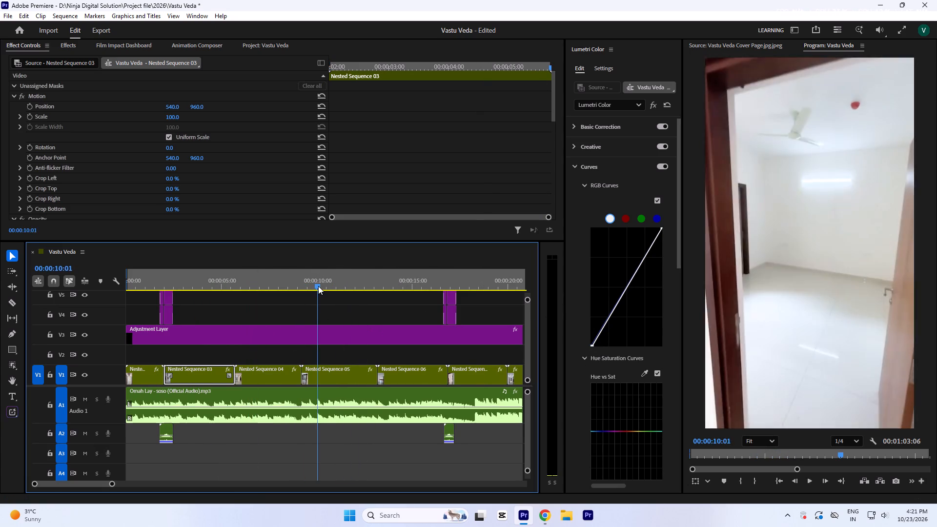
{"action": "key", "text": "space"}
{"action": "key", "text": "minus"}
{"action": "key", "text": "minus"}
{"action": "key", "text": "space"}
{"action": "key", "text": "equal"}
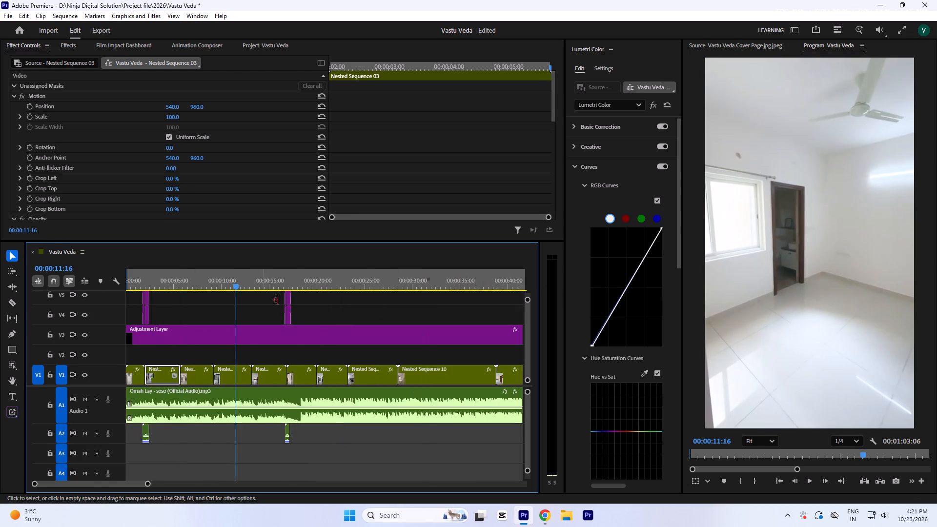
{"action": "key", "text": "equal"}
{"action": "left_click", "coordinate": [306, 372]}
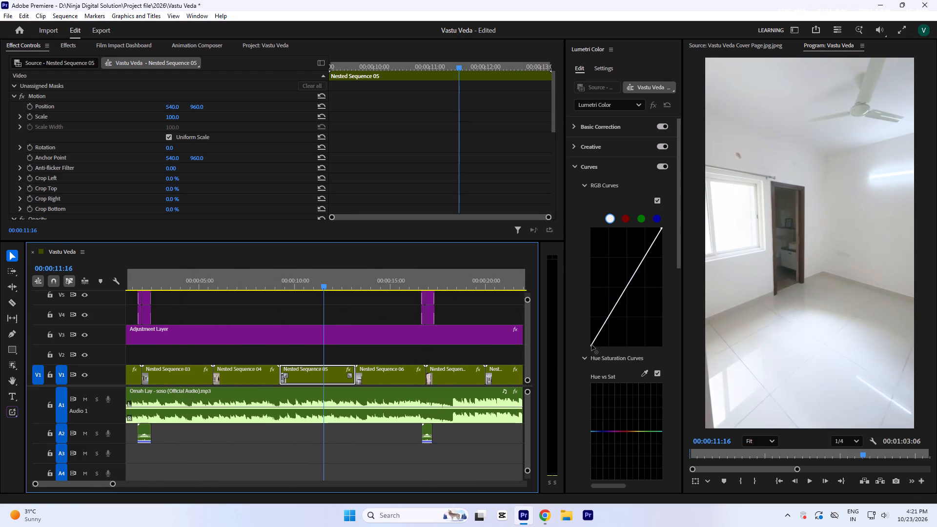
{"action": "left_click", "coordinate": [591, 345]}
{"action": "key", "text": "space"}
{"action": "key", "text": "minus"}
{"action": "key", "text": "minus"}
{"action": "key", "text": "minus"}
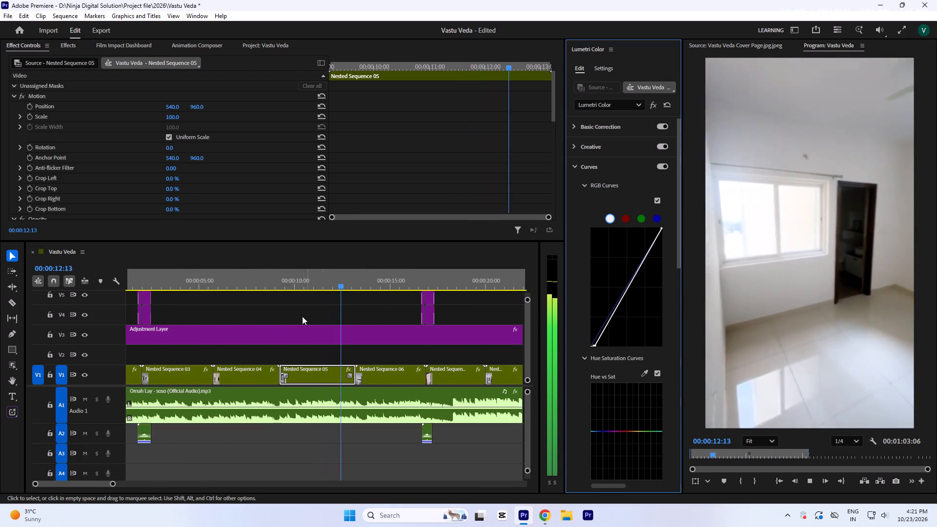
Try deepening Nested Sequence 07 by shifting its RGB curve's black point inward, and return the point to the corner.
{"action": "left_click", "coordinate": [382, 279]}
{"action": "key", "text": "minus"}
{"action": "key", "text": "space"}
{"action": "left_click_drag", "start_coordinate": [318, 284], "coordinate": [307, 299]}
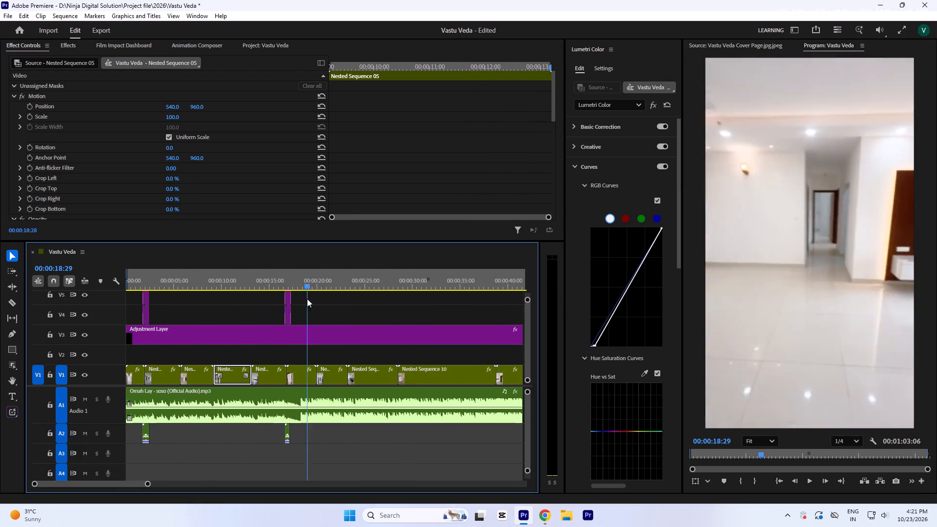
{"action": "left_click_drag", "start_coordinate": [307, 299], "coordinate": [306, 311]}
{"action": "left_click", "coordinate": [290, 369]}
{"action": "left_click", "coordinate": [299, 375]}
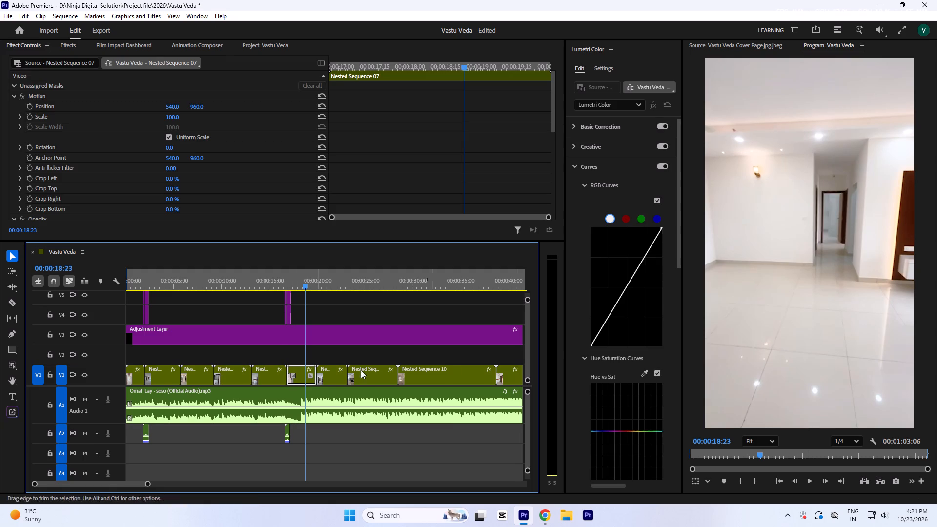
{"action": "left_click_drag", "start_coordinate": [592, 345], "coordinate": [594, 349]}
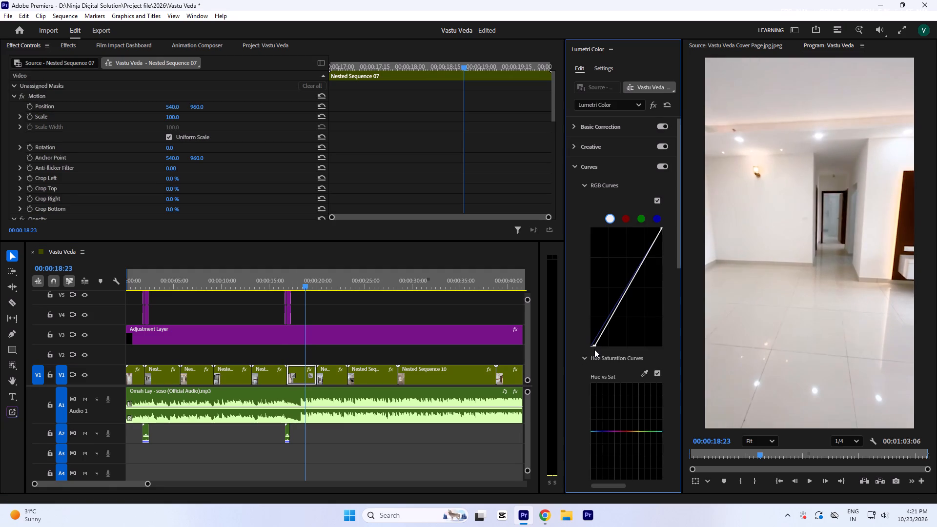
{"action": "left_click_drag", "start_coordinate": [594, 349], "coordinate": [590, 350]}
Review the remaining clips from the kitchen through the bedroom, bathroom and wardrobe shots, undoing any accidental timeline change.
{"action": "left_click_drag", "start_coordinate": [320, 279], "coordinate": [331, 288]}
{"action": "left_click_drag", "start_coordinate": [331, 279], "coordinate": [366, 300]}
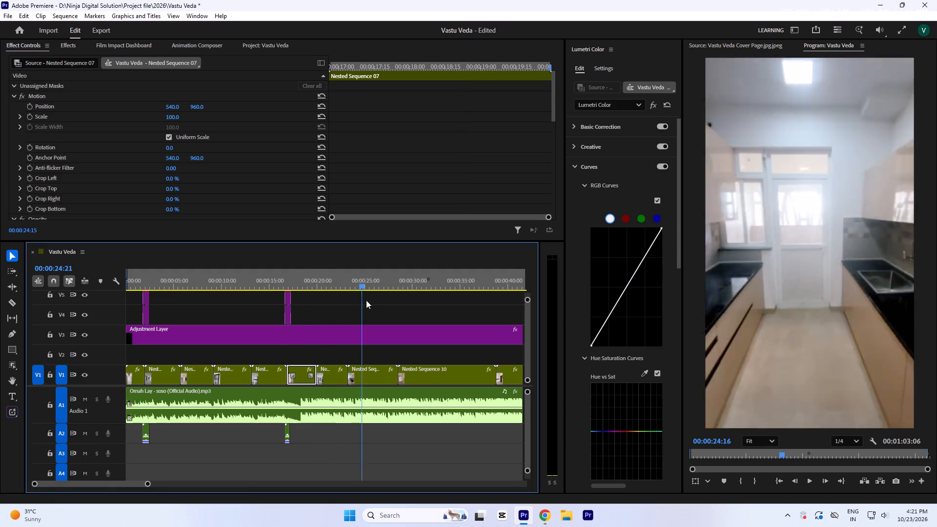
{"action": "left_click_drag", "start_coordinate": [366, 300], "coordinate": [370, 304]}
{"action": "left_click_drag", "start_coordinate": [408, 286], "coordinate": [439, 301]}
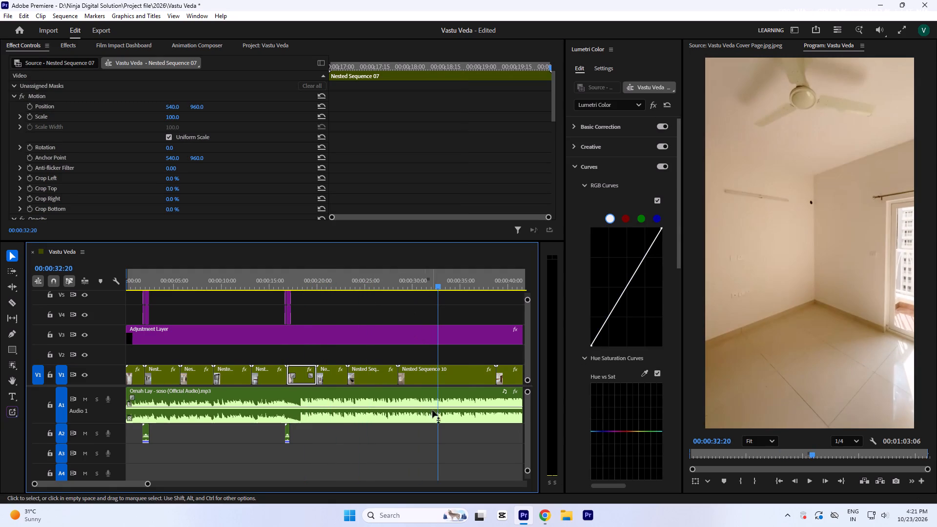
{"action": "key", "text": "minus"}
{"action": "key", "text": "space"}
{"action": "left_click", "coordinate": [283, 380]}
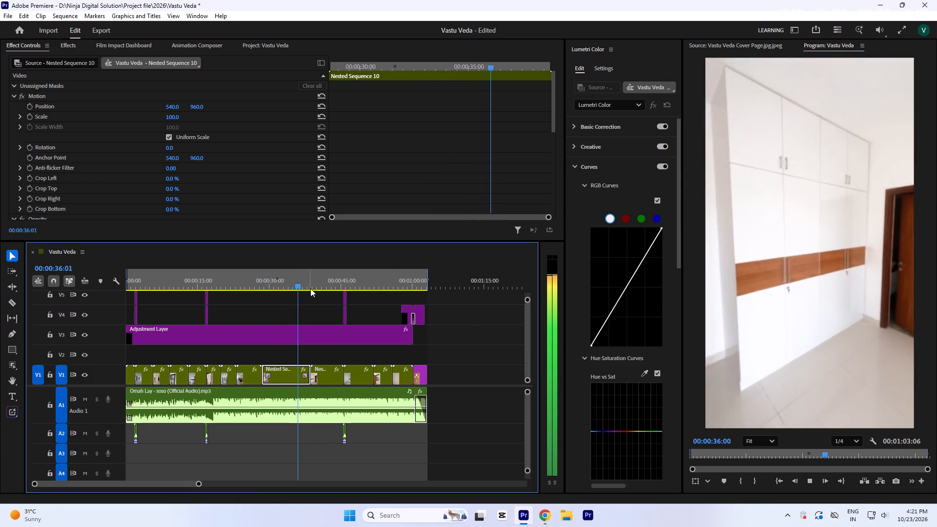
{"action": "left_click_drag", "start_coordinate": [321, 288], "coordinate": [331, 297]}
{"action": "key", "text": "space"}
{"action": "left_click_drag", "start_coordinate": [349, 291], "coordinate": [359, 304]}
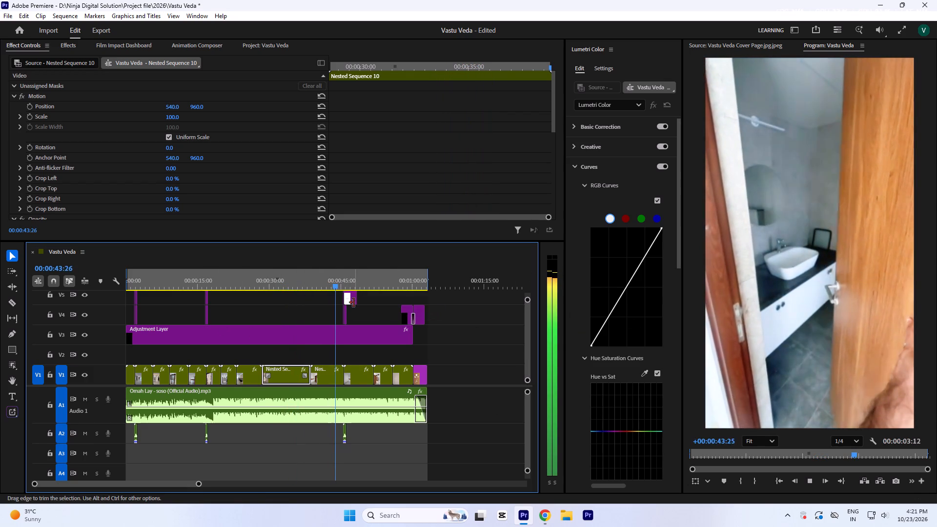
{"action": "key", "text": "ctrl+z"}
{"action": "left_click_drag", "start_coordinate": [353, 280], "coordinate": [364, 295]}
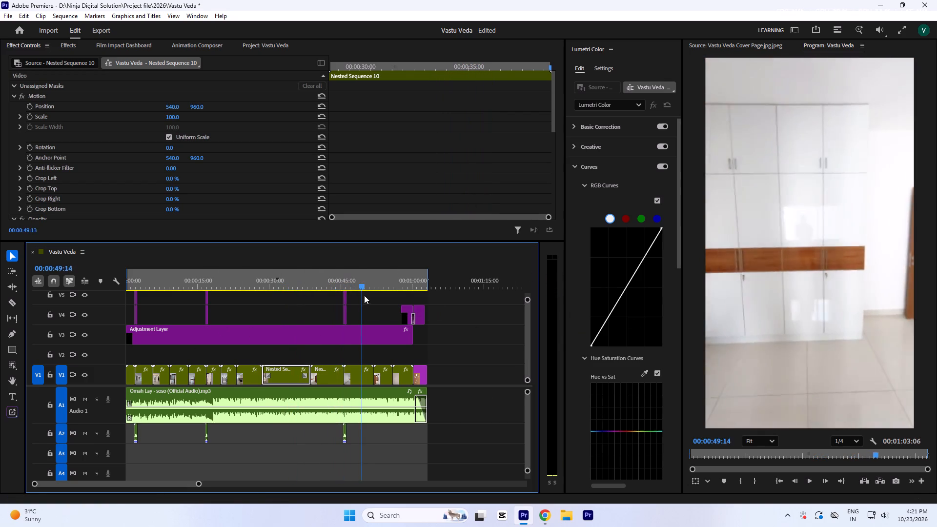
{"action": "left_click_drag", "start_coordinate": [364, 295], "coordinate": [368, 296]}
Save the project.
{"action": "key", "text": "ctrl+s"}
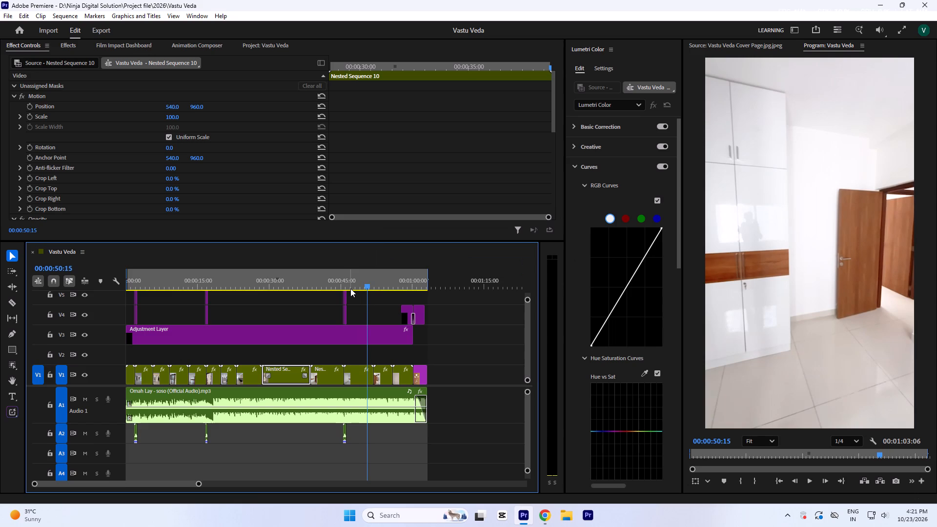
Place the transparent Vastu Veda logo PNG on V4 at about 34 seconds, above Nested Sequence 10.
{"action": "left_click", "coordinate": [264, 46]}
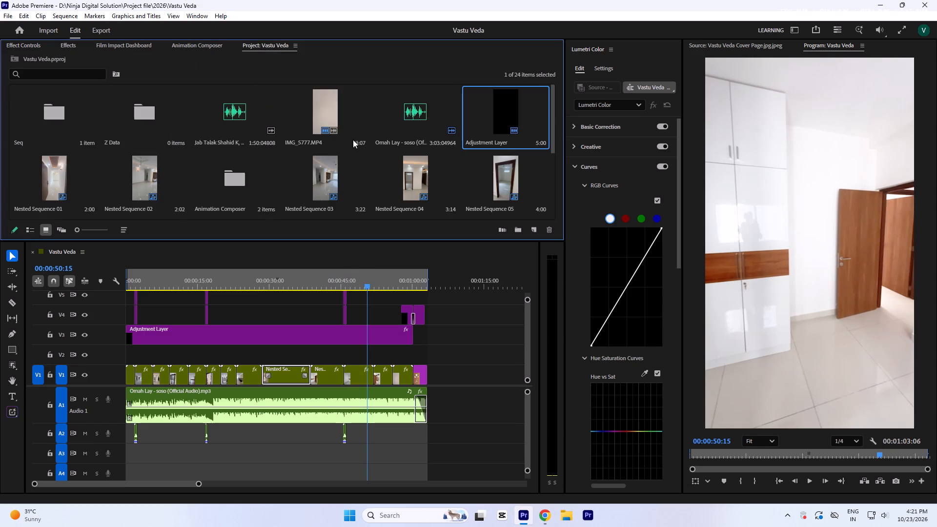
{"action": "scroll", "coordinate": [370, 130], "scroll_direction": "down", "scroll_amount": 11}
{"action": "left_click_drag", "start_coordinate": [503, 173], "coordinate": [288, 315]}
Move the full-length adjustment layer down to V2 and the logo clip down to V3 directly above it.
{"action": "key", "text": "grave"}
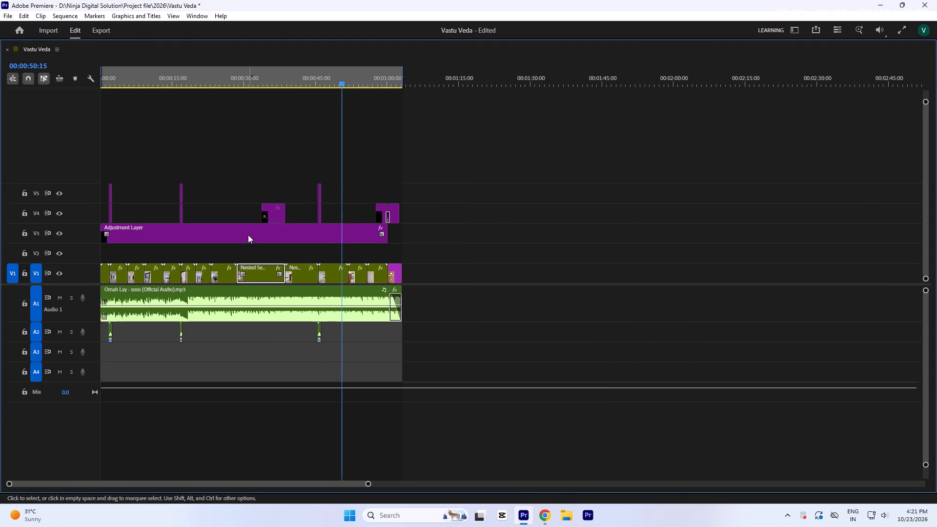
{"action": "left_click_drag", "start_coordinate": [248, 235], "coordinate": [247, 245]}
{"action": "left_click_drag", "start_coordinate": [271, 217], "coordinate": [275, 230]}
With the playhead on the logo clip at 00:00:36:06, set its vertical position to 277, keeping it horizontally centred.
{"action": "left_click", "coordinate": [274, 76]}
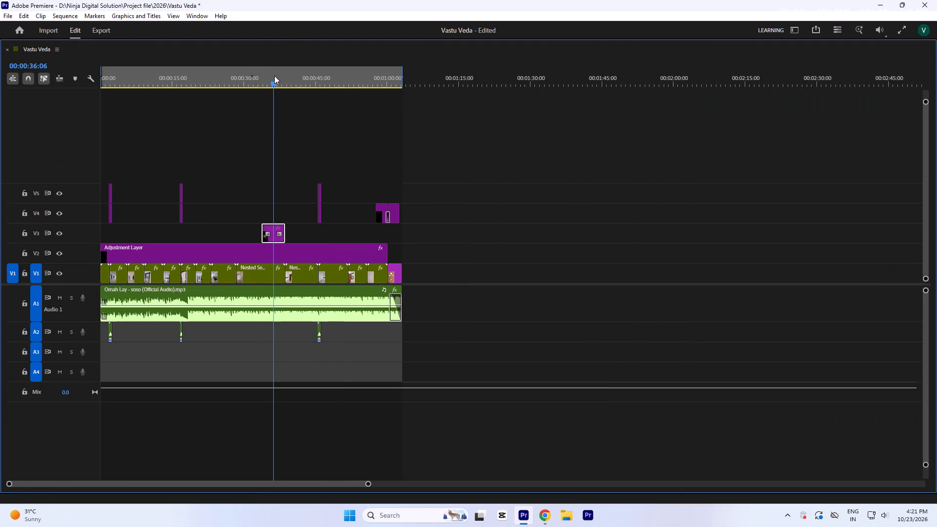
{"action": "type", "text": "`a"}
{"action": "key", "text": "a"}
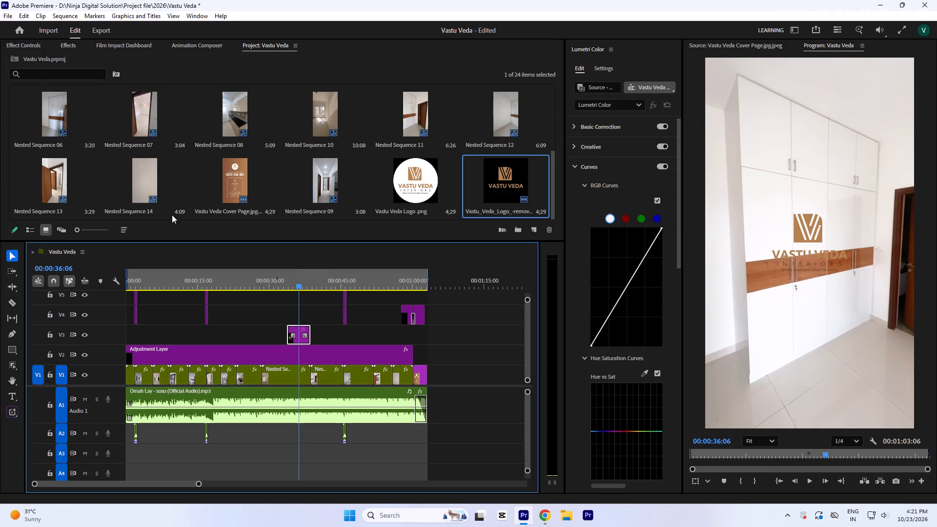
{"action": "left_click", "coordinate": [27, 48]}
{"action": "left_click_drag", "start_coordinate": [193, 107], "coordinate": [193, 108]}
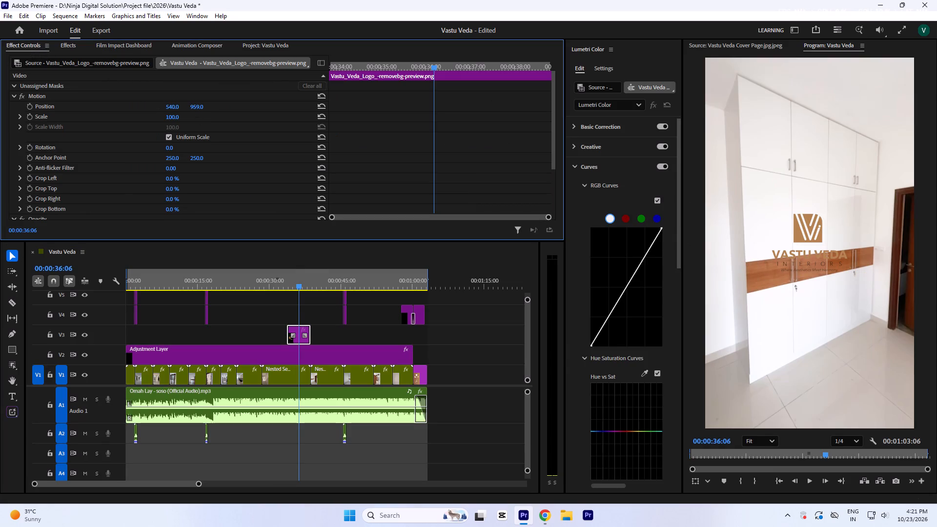
{"action": "left_click_drag", "start_coordinate": [193, 108], "coordinate": [190, 441]}
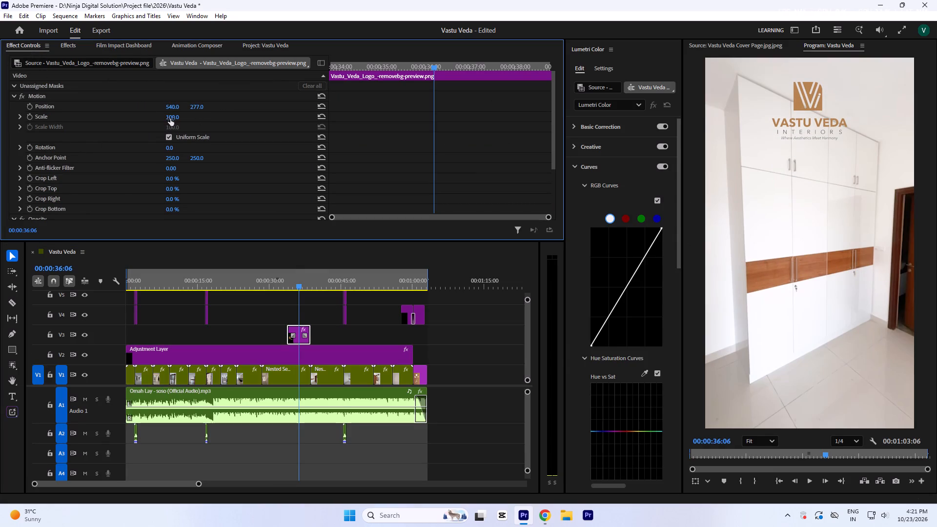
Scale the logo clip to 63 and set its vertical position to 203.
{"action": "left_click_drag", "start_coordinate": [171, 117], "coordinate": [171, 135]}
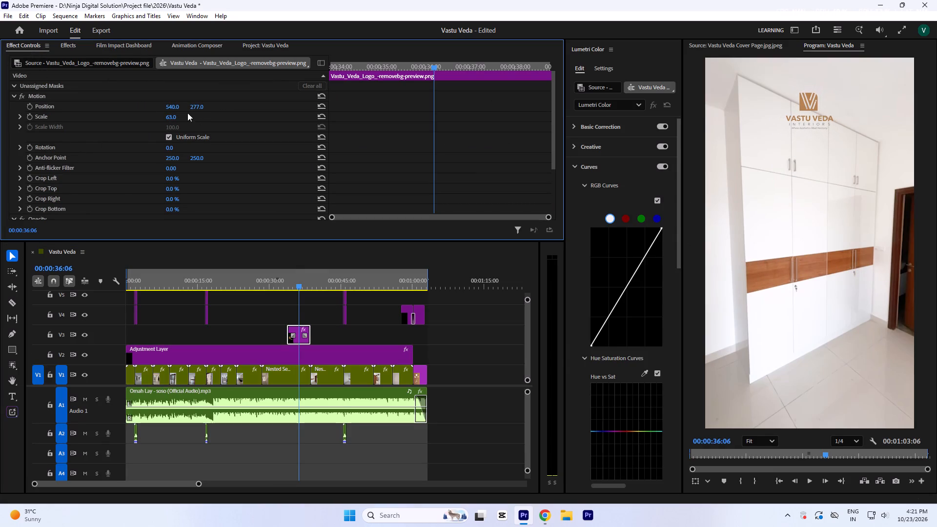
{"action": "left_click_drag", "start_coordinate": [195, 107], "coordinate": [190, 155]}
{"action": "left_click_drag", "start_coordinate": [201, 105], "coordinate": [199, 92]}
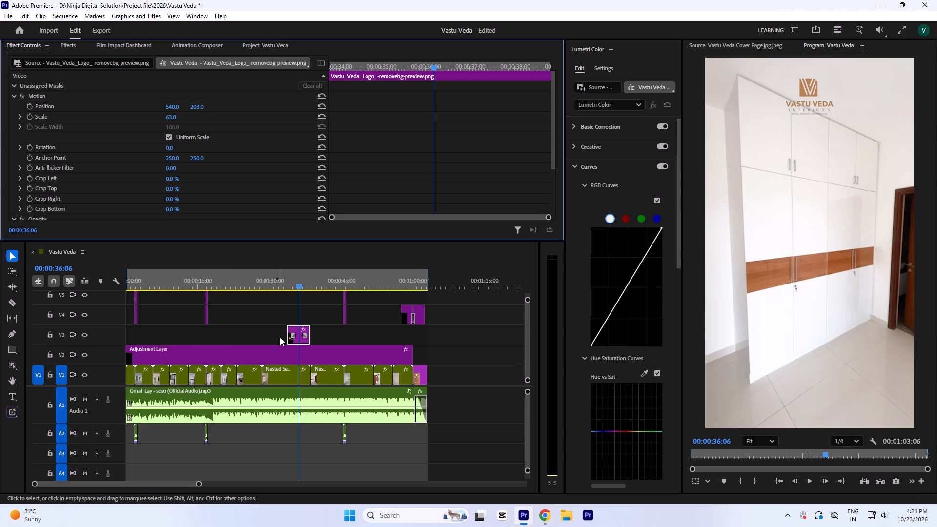
Extend the V3 logo clip back to the sequence start and forward to the end of the V2 adjustment layer, just before the cover page.
{"action": "left_click_drag", "start_coordinate": [282, 337], "coordinate": [0, 350]}
{"action": "left_click_drag", "start_coordinate": [313, 336], "coordinate": [414, 345]}
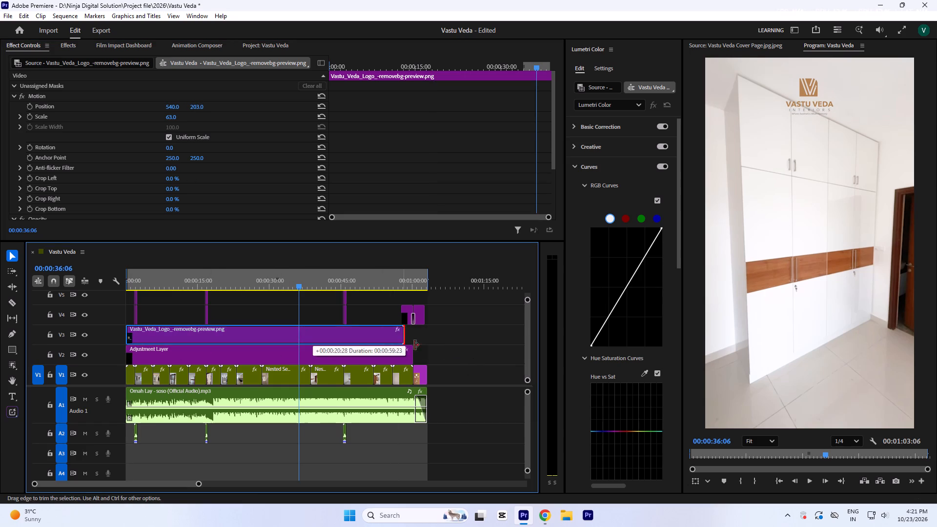
{"action": "left_click_drag", "start_coordinate": [414, 345], "coordinate": [418, 345]}
{"action": "left_click", "coordinate": [406, 276]}
{"action": "key", "text": "equal"}
{"action": "key", "text": "equal"}
{"action": "key", "text": "equal"}
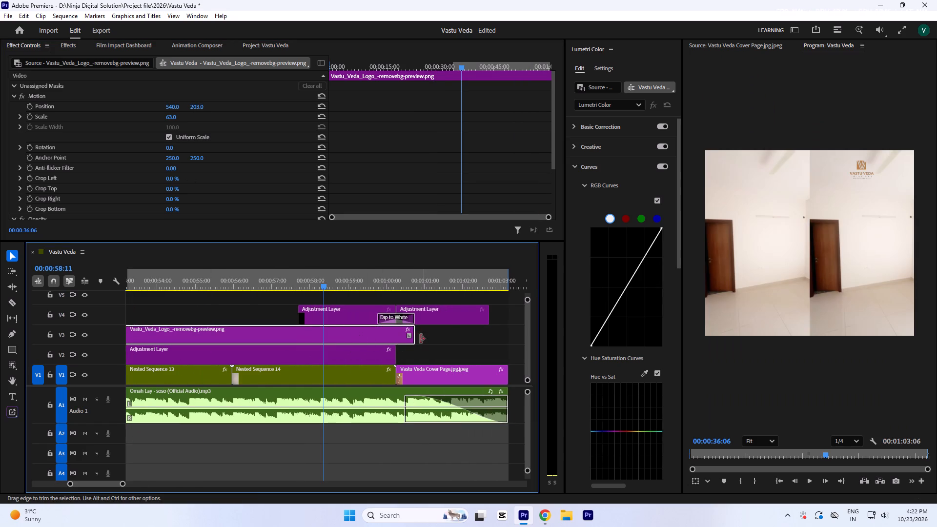
{"action": "left_click_drag", "start_coordinate": [418, 339], "coordinate": [398, 343]}
Save the project.
{"action": "key", "text": "Return"}
{"action": "key", "text": "ctrl+s"}
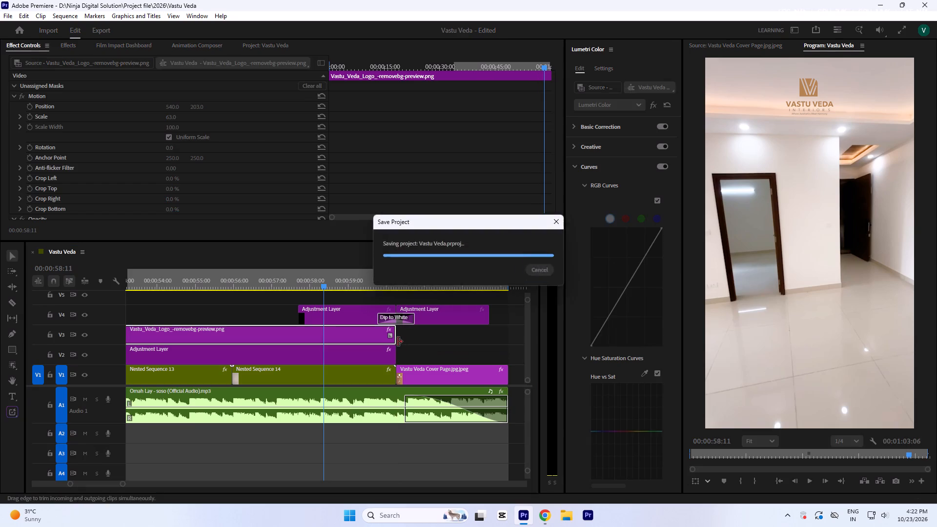
Play the reel from the start to about 00:00:03:01 to check the logo overlay.
{"action": "key", "text": "Return"}
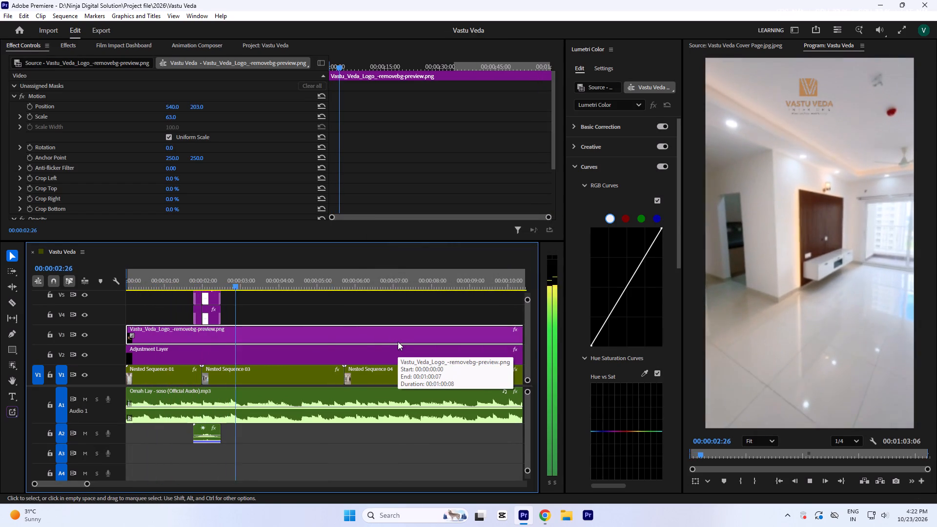
{"action": "key", "text": "space"}
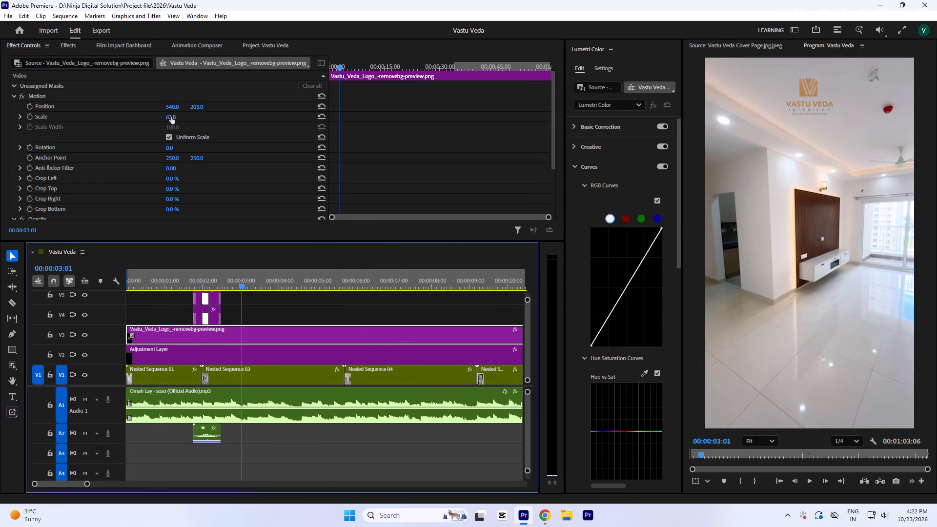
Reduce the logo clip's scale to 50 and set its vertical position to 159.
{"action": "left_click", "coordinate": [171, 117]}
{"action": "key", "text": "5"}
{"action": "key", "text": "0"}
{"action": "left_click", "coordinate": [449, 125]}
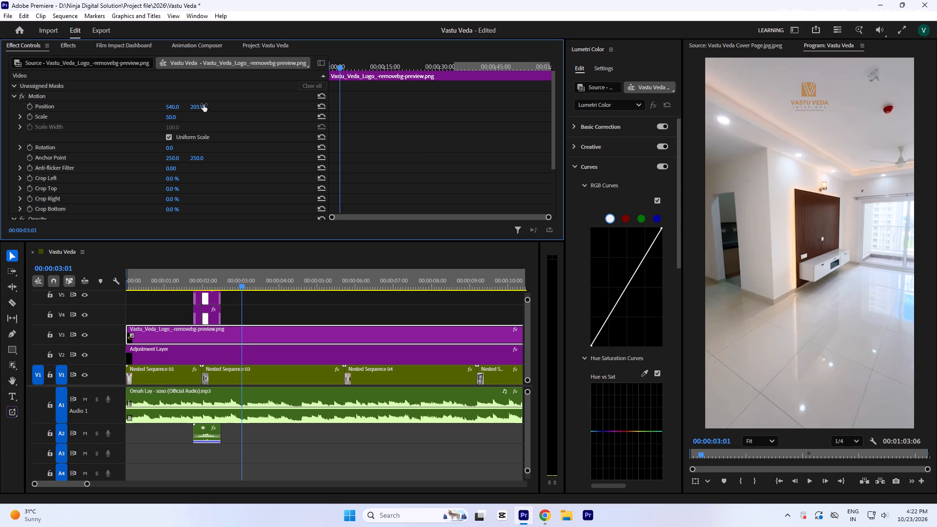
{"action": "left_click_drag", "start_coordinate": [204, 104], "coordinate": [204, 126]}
Scale the logo clip to 40 and position it at 932, 138 in the frame's upper-right corner.
{"action": "left_click", "coordinate": [175, 116]}
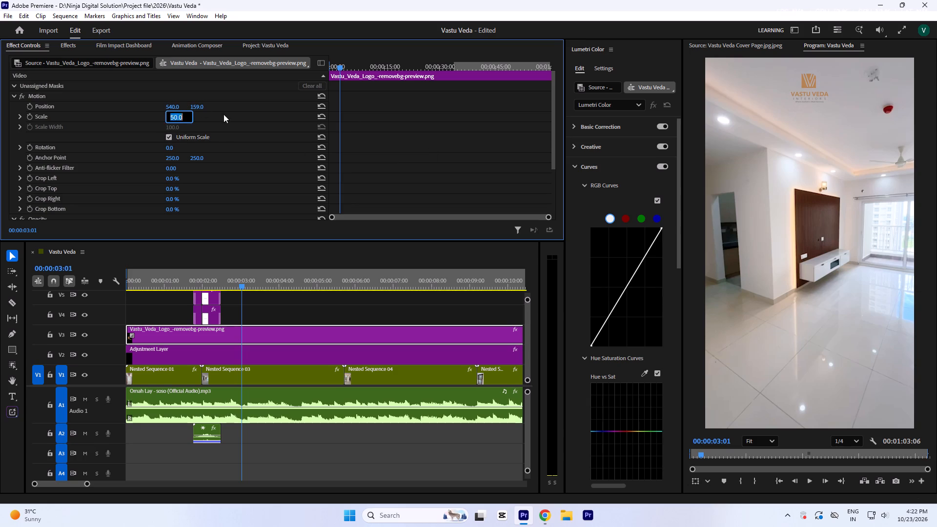
{"action": "key", "text": "4"}
{"action": "key", "text": "0"}
{"action": "left_click", "coordinate": [450, 114]}
{"action": "left_click_drag", "start_coordinate": [193, 107], "coordinate": [195, 114]}
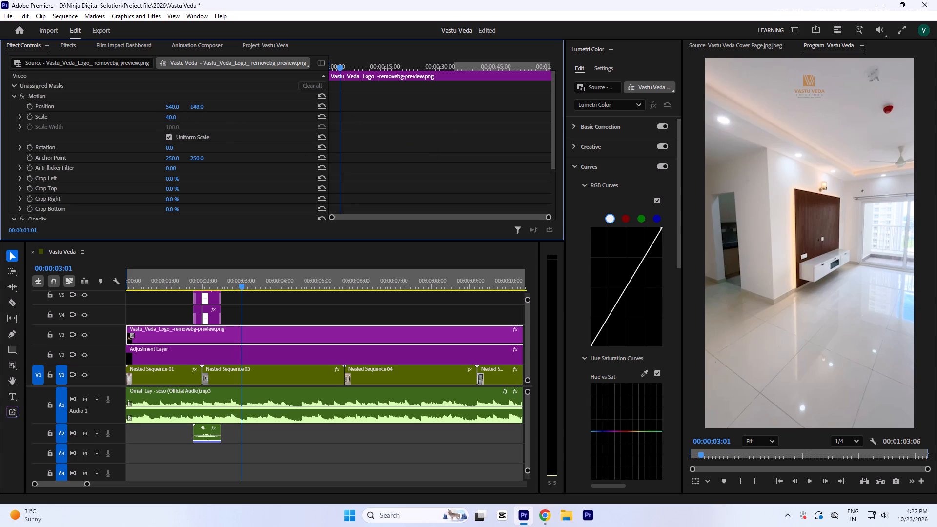
{"action": "left_click_drag", "start_coordinate": [195, 114], "coordinate": [195, 119]}
{"action": "left_click_drag", "start_coordinate": [167, 105], "coordinate": [181, 83]}
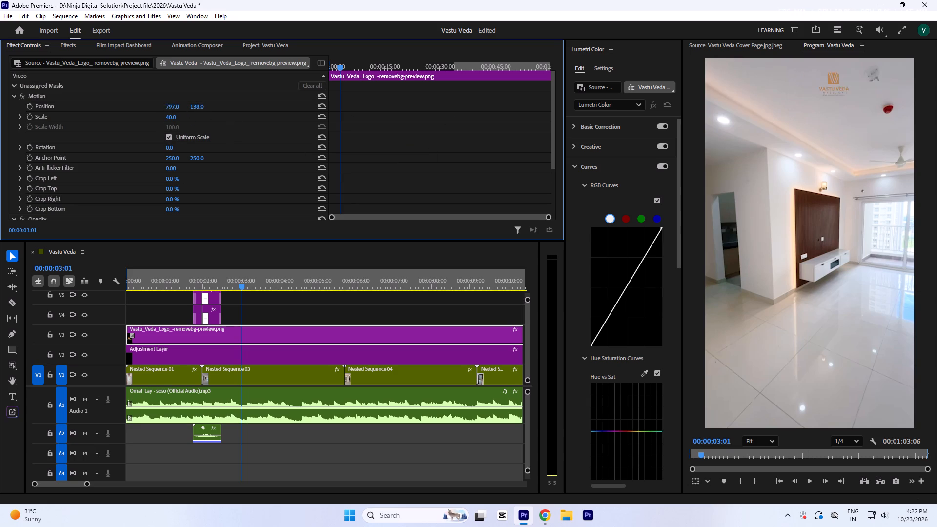
{"action": "left_click_drag", "start_coordinate": [181, 83], "coordinate": [224, 32]}
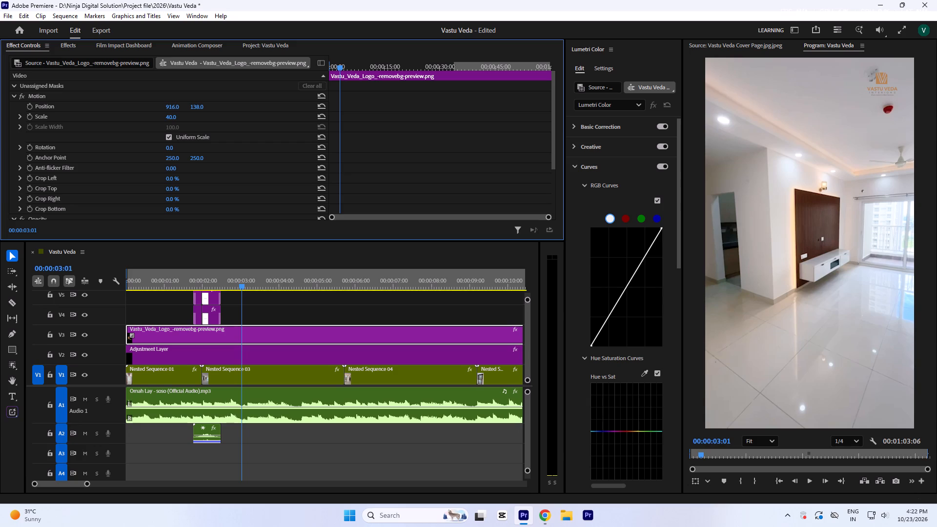
{"action": "left_click_drag", "start_coordinate": [224, 32], "coordinate": [223, 24]}
{"action": "left_click", "coordinate": [171, 104]}
Play the reel from the start and jump to about 00:00:53:17 to check the logo's corner placement.
{"action": "left_click_drag", "start_coordinate": [197, 288], "coordinate": [34, 293]}
{"action": "key", "text": "Return"}
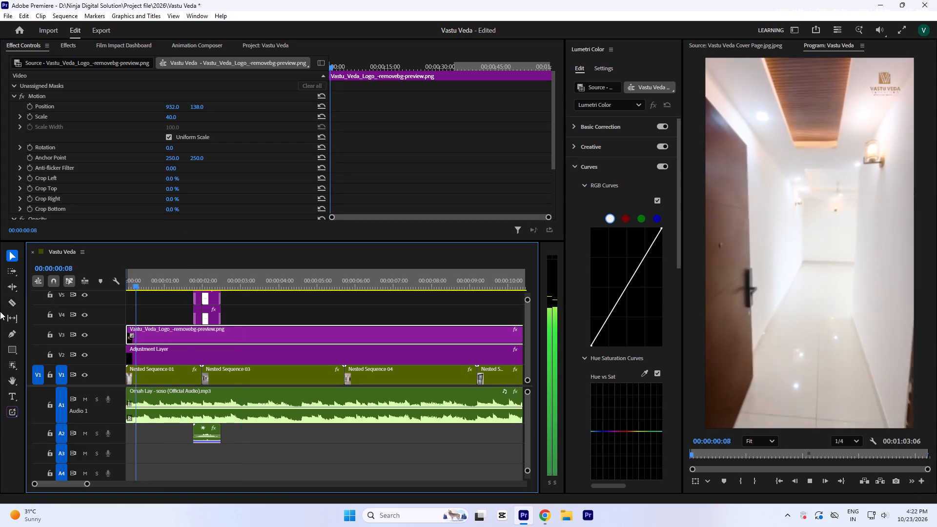
{"action": "key", "text": "space"}
{"action": "key", "text": "space"}
{"action": "key", "text": "minus"}
{"action": "key", "text": "minus"}
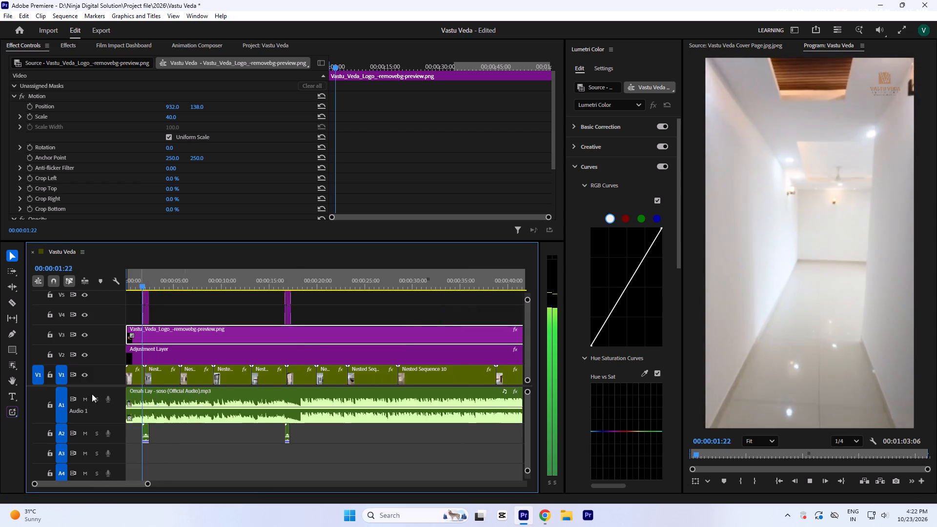
{"action": "key", "text": "minus"}
{"action": "key", "text": "minus"}
{"action": "left_click", "coordinate": [254, 281]}
{"action": "key", "text": "equal"}
{"action": "key", "text": "equal"}
Save the project.
{"action": "key", "text": "ctrl+s"}
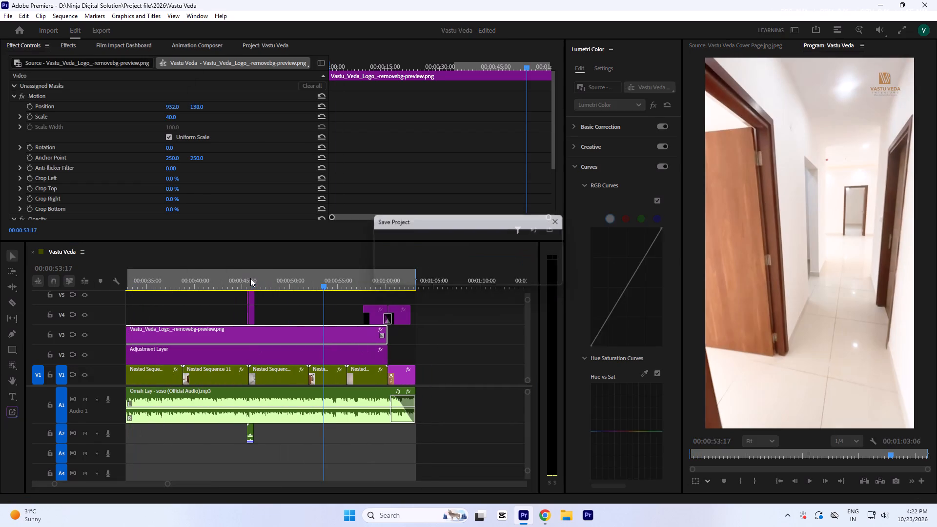
Open the sequence commands for the Vastu Veda timeline.
{"action": "left_click", "coordinate": [64, 15]}
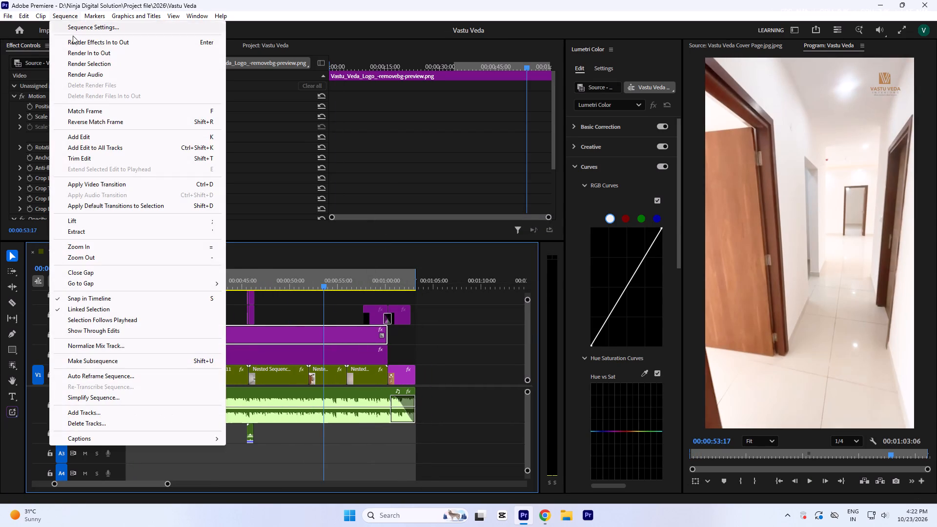
Render the Vastu Veda sequence from In to Out and stop the playback that follows.
{"action": "left_click", "coordinate": [105, 55]}
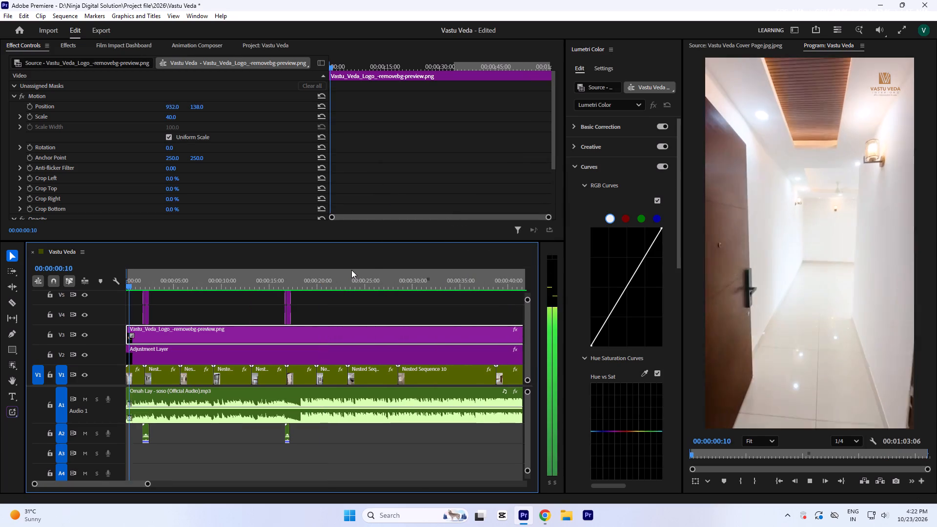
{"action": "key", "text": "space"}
Export the sequence as an H.264 media file with video settings matched to the source, reviewing the additional video and bitrate settings.
{"action": "key", "text": "ctrl+m"}
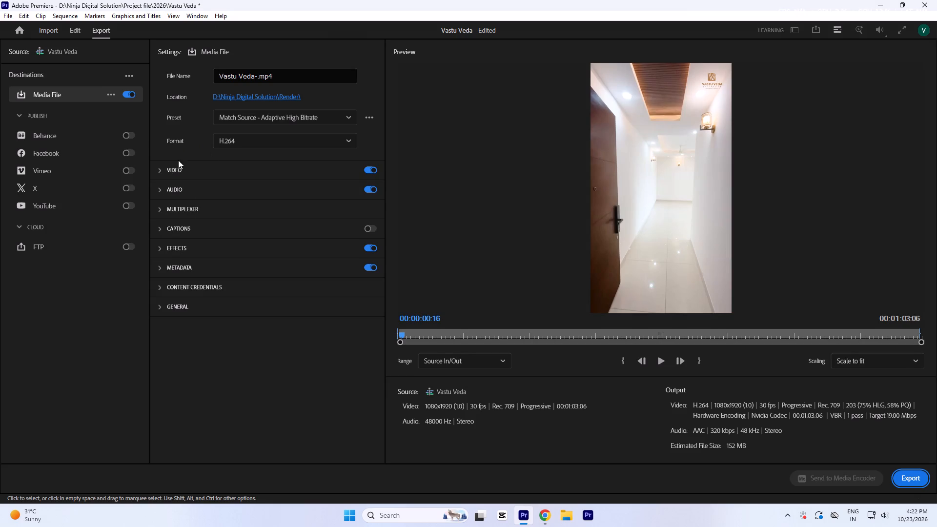
{"action": "left_click", "coordinate": [159, 170]}
{"action": "left_click", "coordinate": [333, 187]}
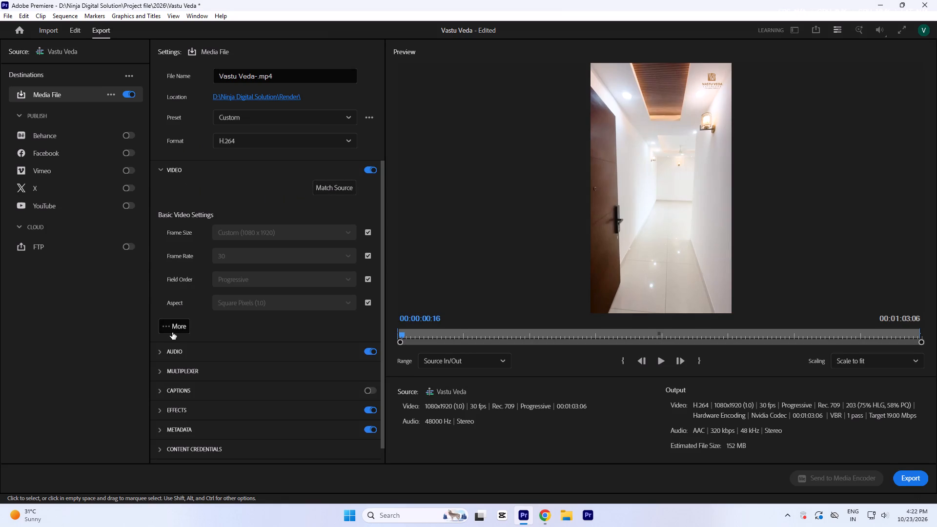
{"action": "left_click", "coordinate": [172, 332]}
{"action": "scroll", "coordinate": [170, 331], "scroll_direction": "down", "scroll_amount": 20}
{"action": "scroll", "coordinate": [170, 331], "scroll_direction": "down", "scroll_amount": 20}
{"action": "scroll", "coordinate": [170, 331], "scroll_direction": "down", "scroll_amount": 9}
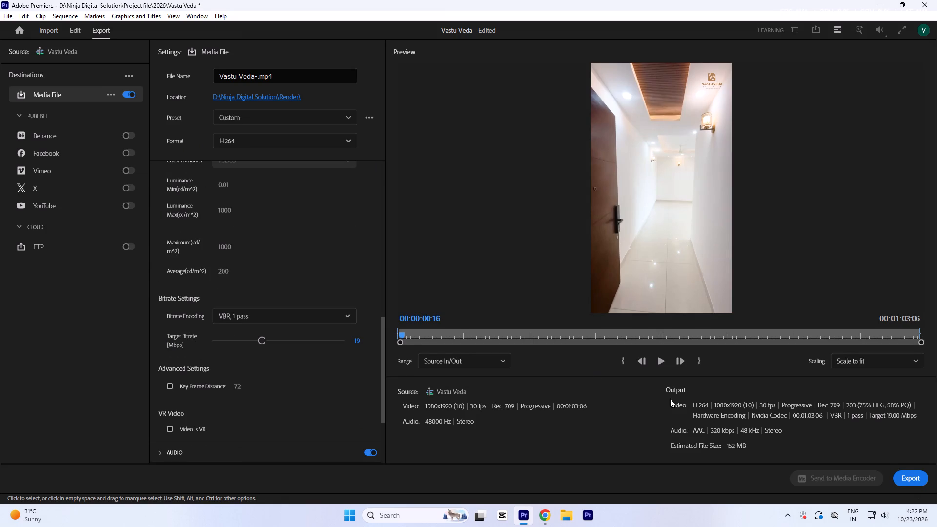
{"action": "left_click", "coordinate": [914, 477]}
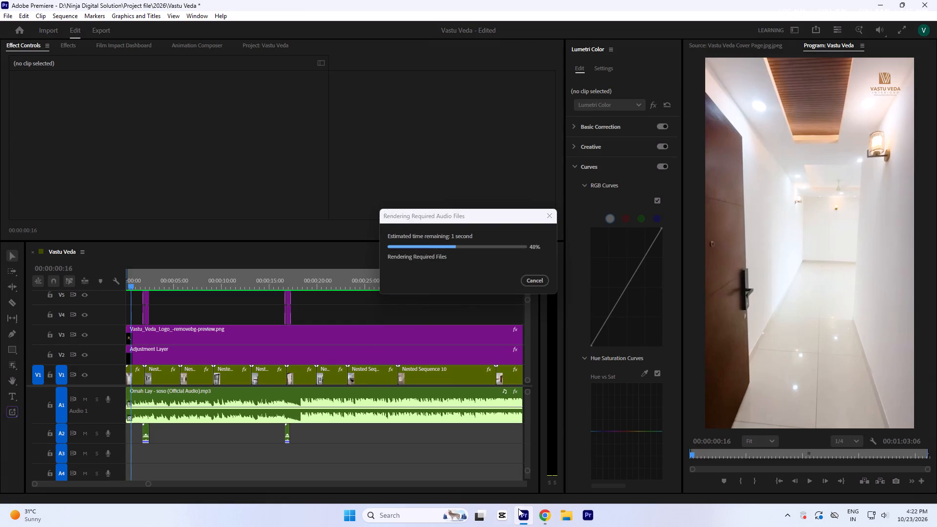
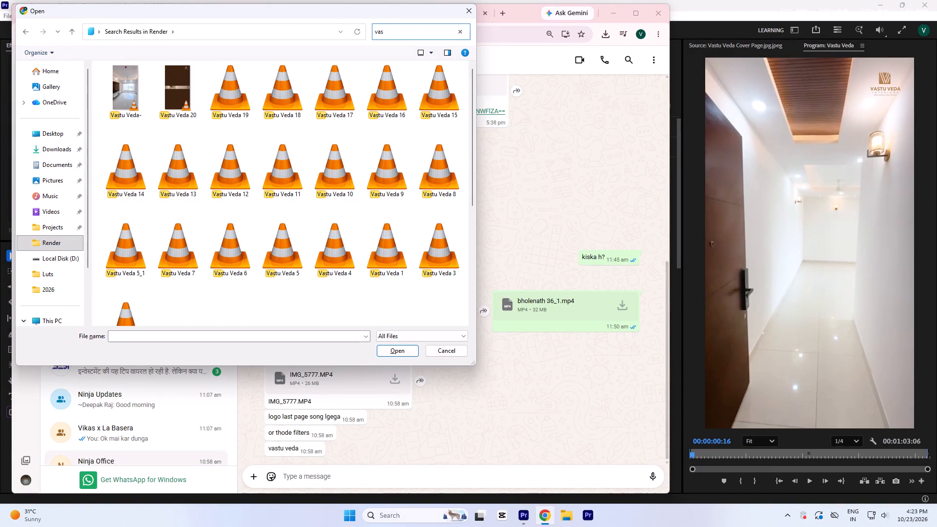
Play the rendered "Vastu Veda-" video from the Render folder's search results in VLC media player to review it.
{"action": "right_click", "coordinate": [120, 94]}
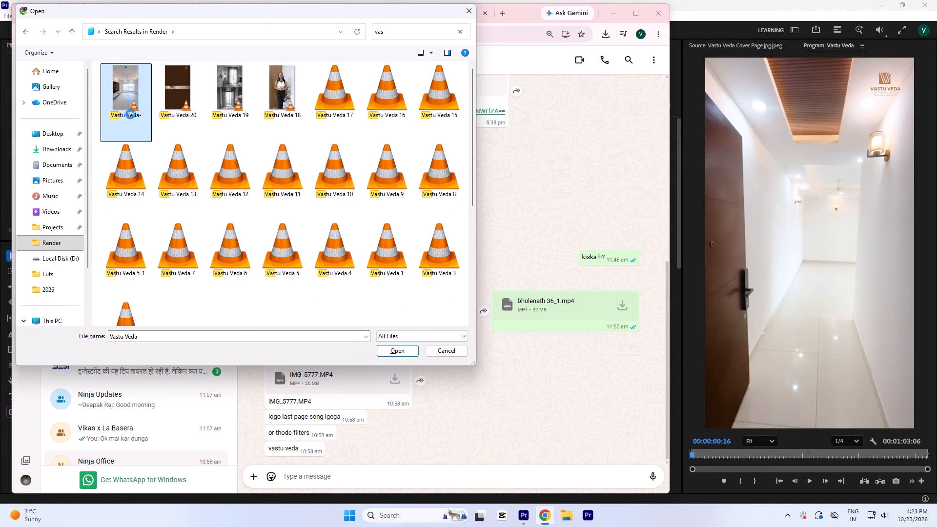
{"action": "left_click", "coordinate": [157, 113]}
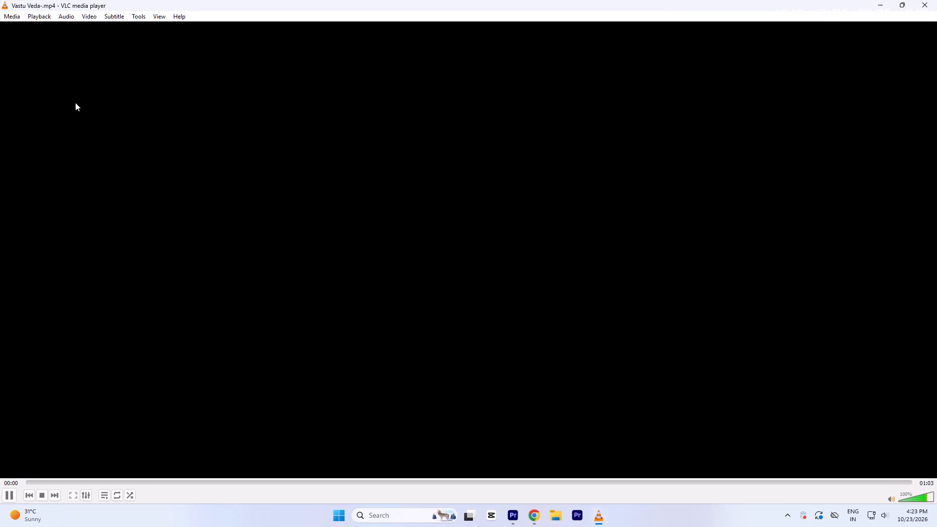